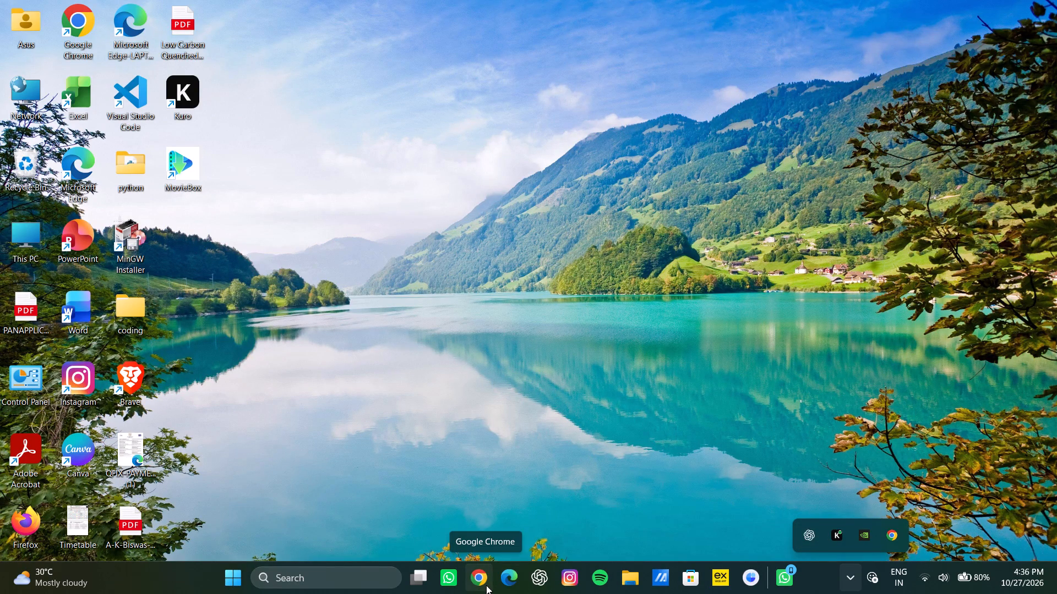
Open Canva and load the A4 résumé design last edited 16 hours ago.
{"action": "double_click", "coordinate": [76, 456]}
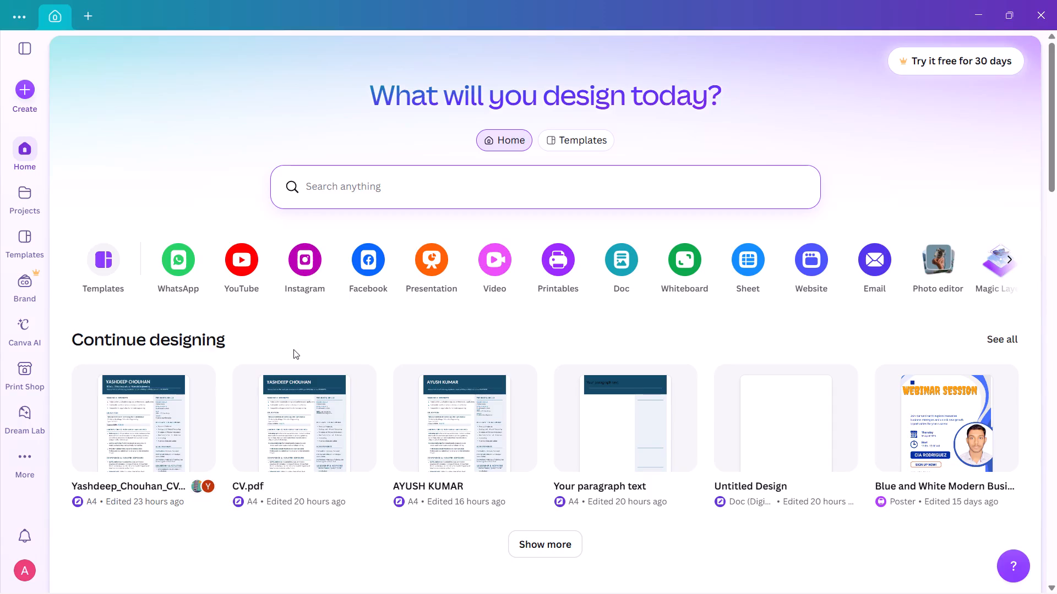
{"action": "double_click", "coordinate": [455, 441]}
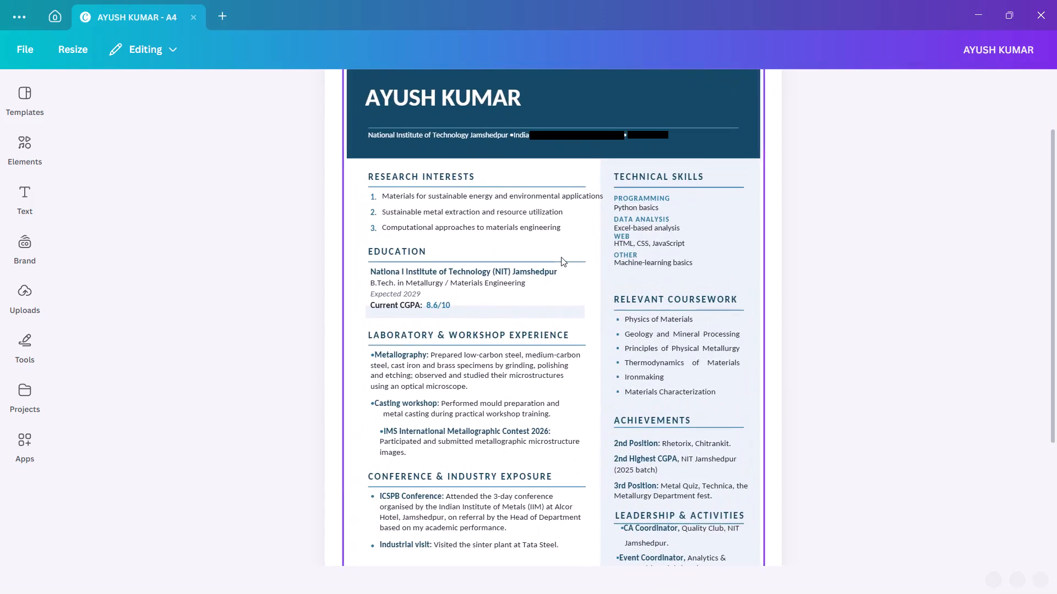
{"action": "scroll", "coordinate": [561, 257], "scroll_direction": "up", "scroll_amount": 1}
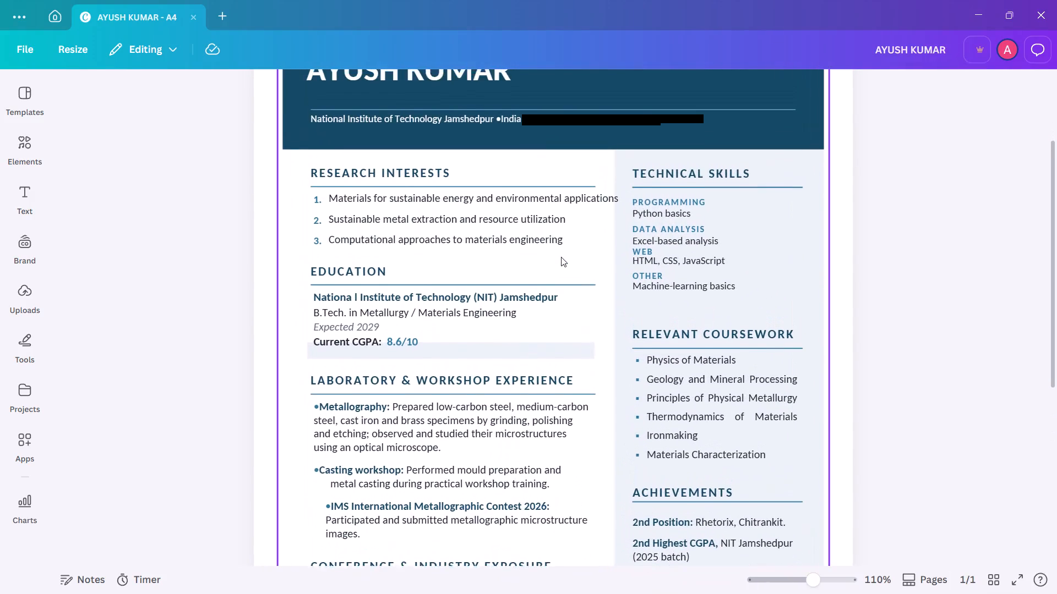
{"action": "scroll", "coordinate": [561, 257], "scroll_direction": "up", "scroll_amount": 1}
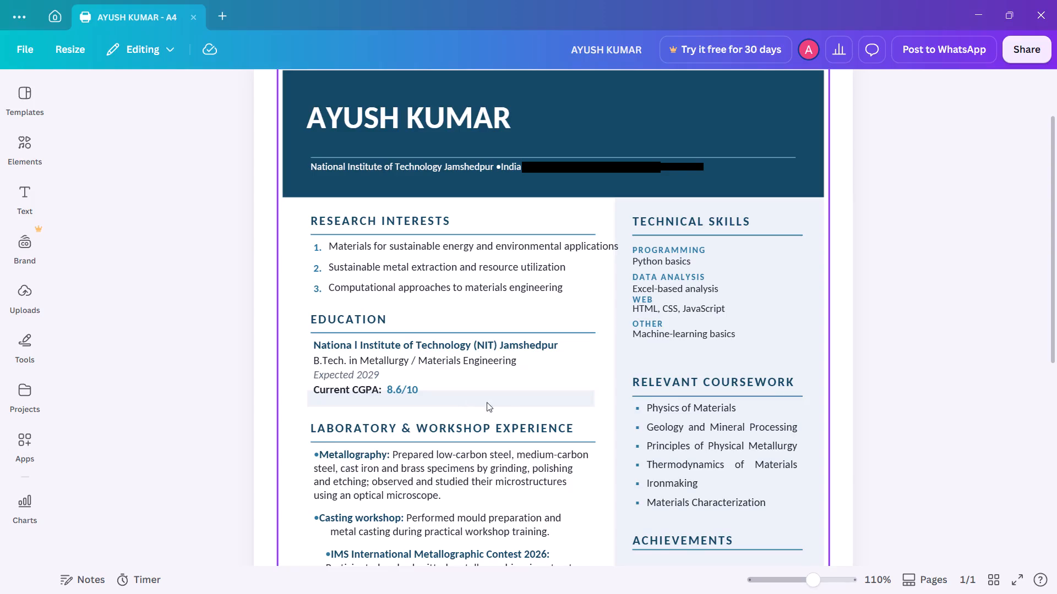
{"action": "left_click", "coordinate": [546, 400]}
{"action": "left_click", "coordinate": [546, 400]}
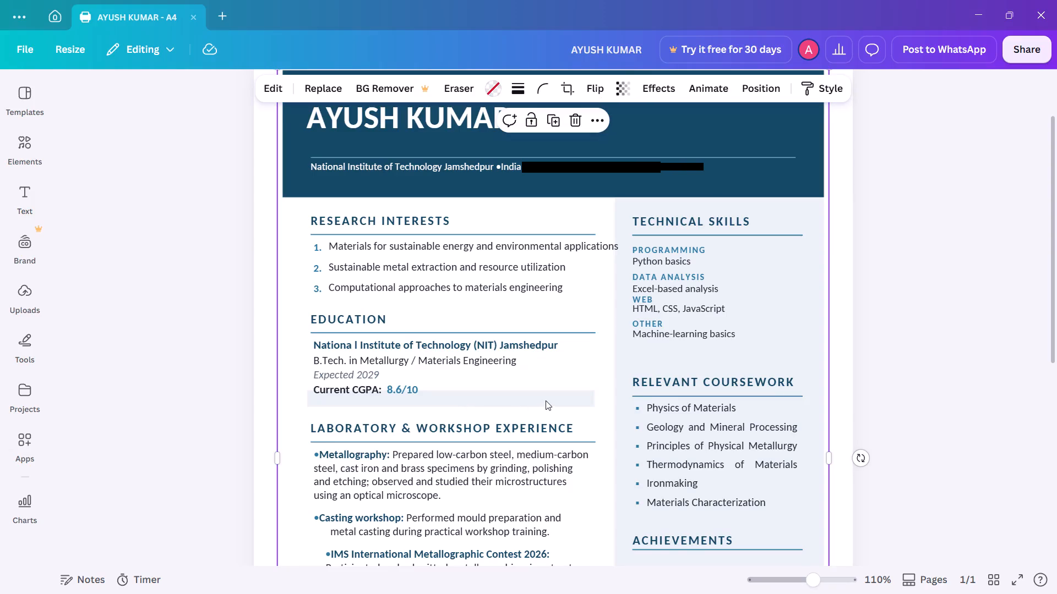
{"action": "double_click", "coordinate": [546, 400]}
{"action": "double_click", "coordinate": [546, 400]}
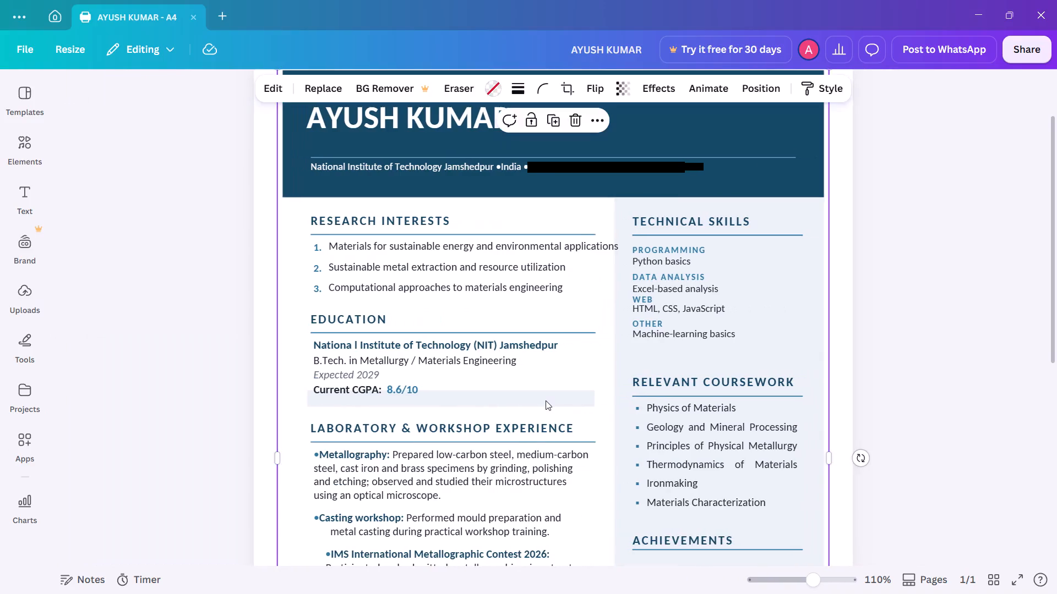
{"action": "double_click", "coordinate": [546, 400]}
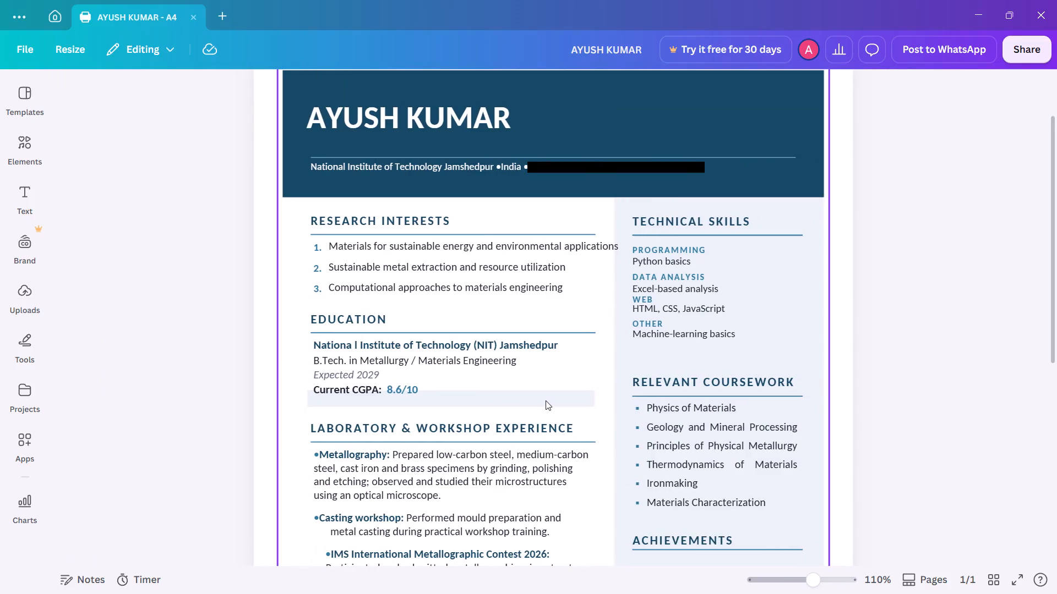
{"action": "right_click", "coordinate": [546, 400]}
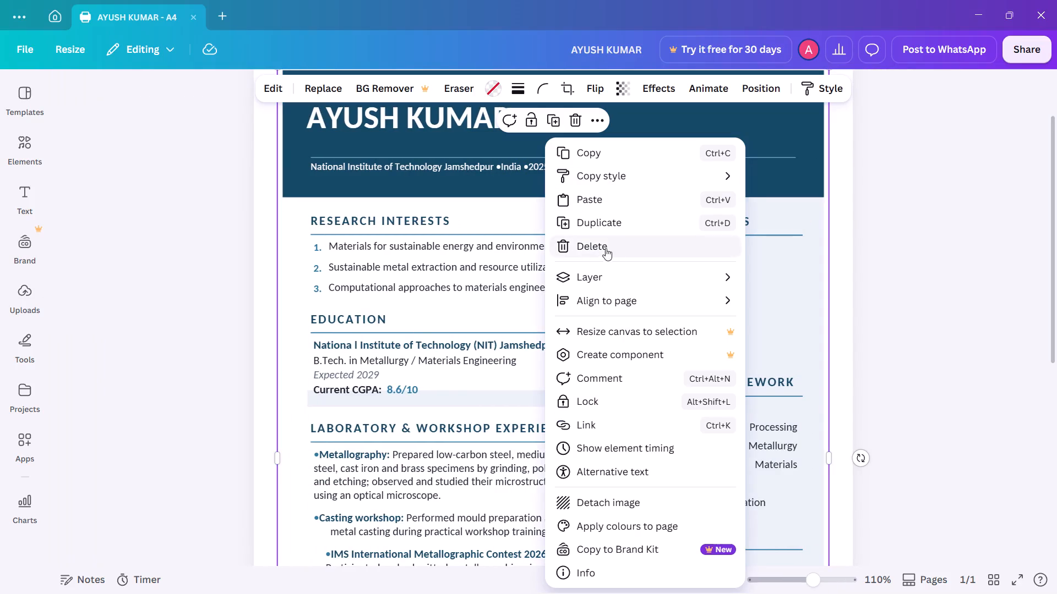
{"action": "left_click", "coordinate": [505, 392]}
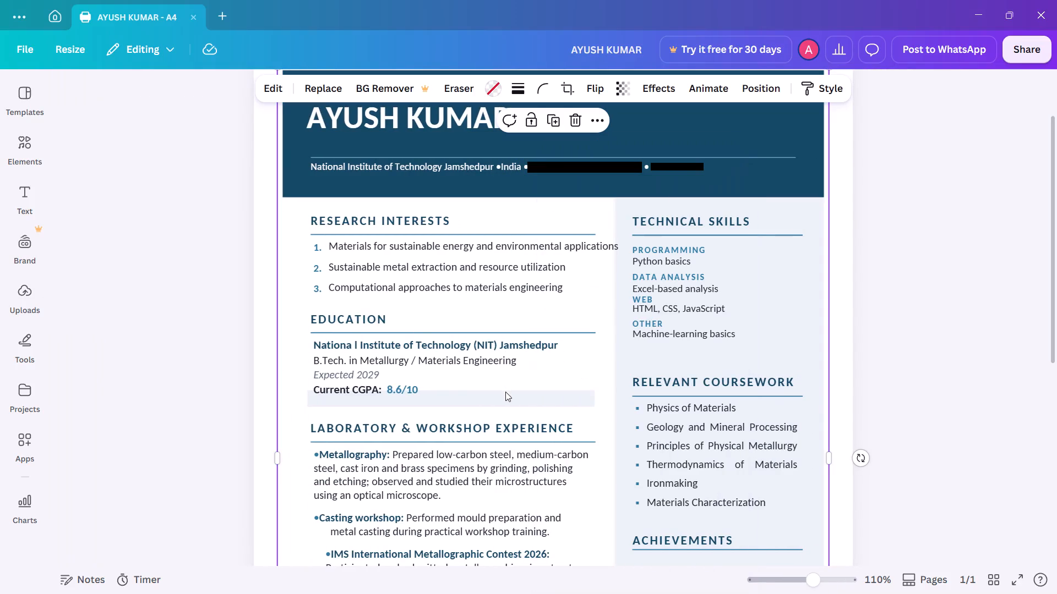
Move the degree and CGPA text block under Education slightly down so the CGPA line sits on the pale band.
{"action": "left_click", "coordinate": [379, 391]}
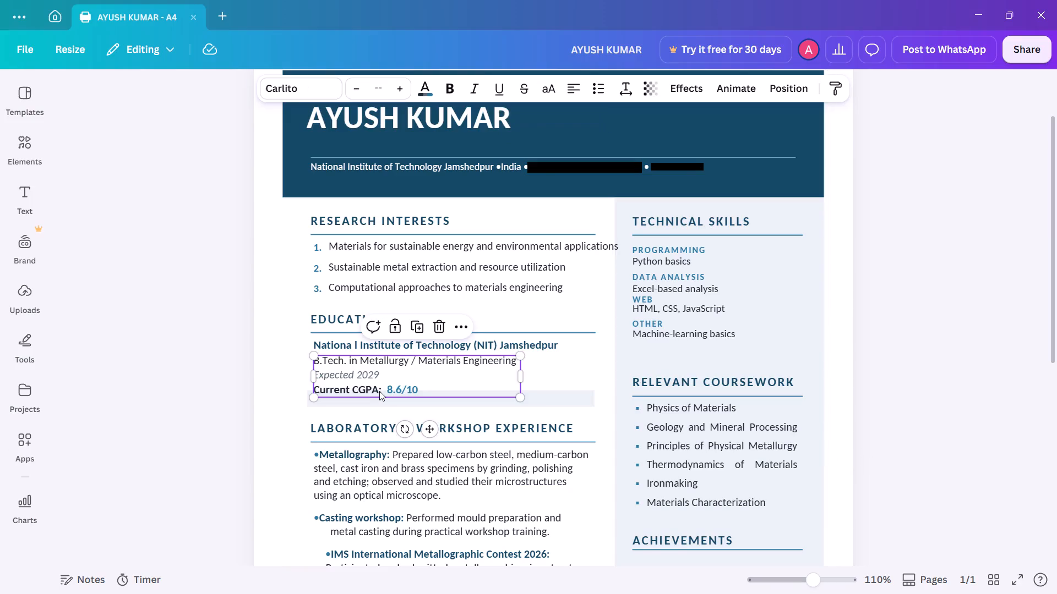
{"action": "left_click_drag", "start_coordinate": [428, 431], "coordinate": [427, 436]}
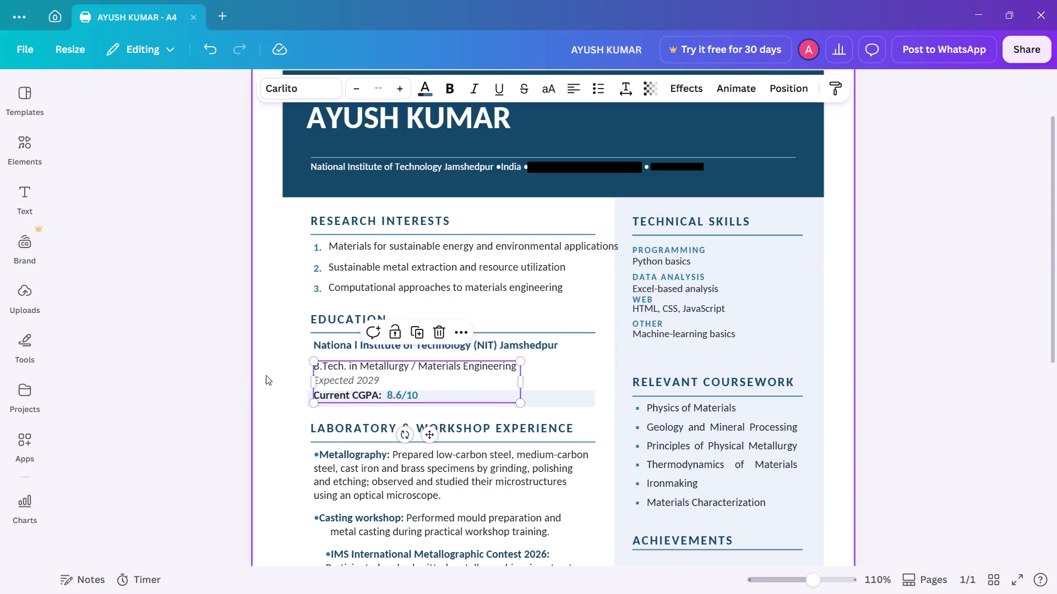
{"action": "left_click", "coordinate": [284, 369]}
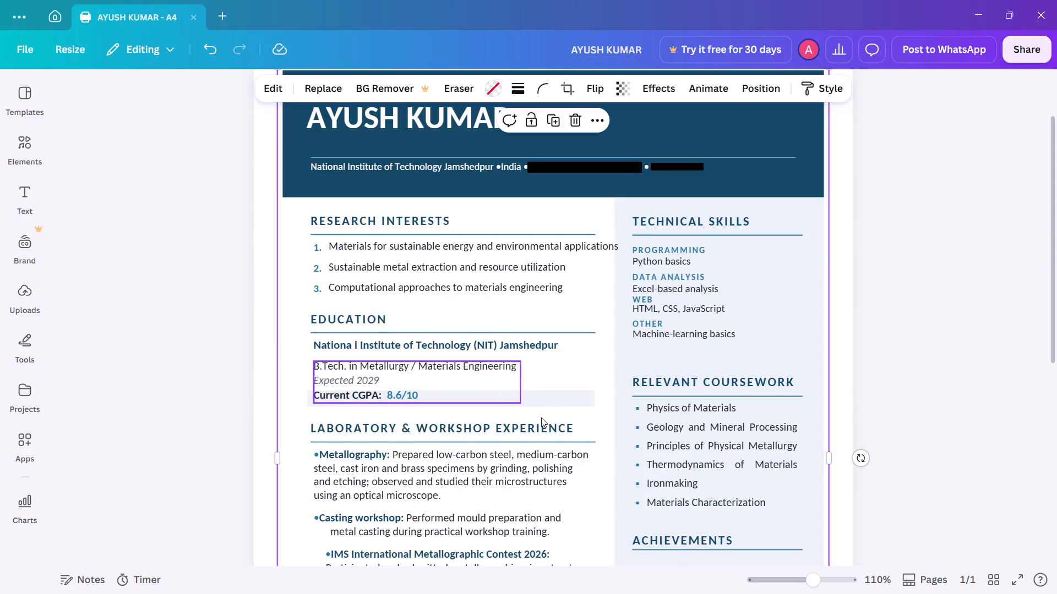
Remove the stray space in "Nationa l" so the institute line under Education reads "National Institute of Technology (NIT) Jamshedpur".
{"action": "scroll", "coordinate": [541, 417], "scroll_direction": "down", "scroll_amount": 1}
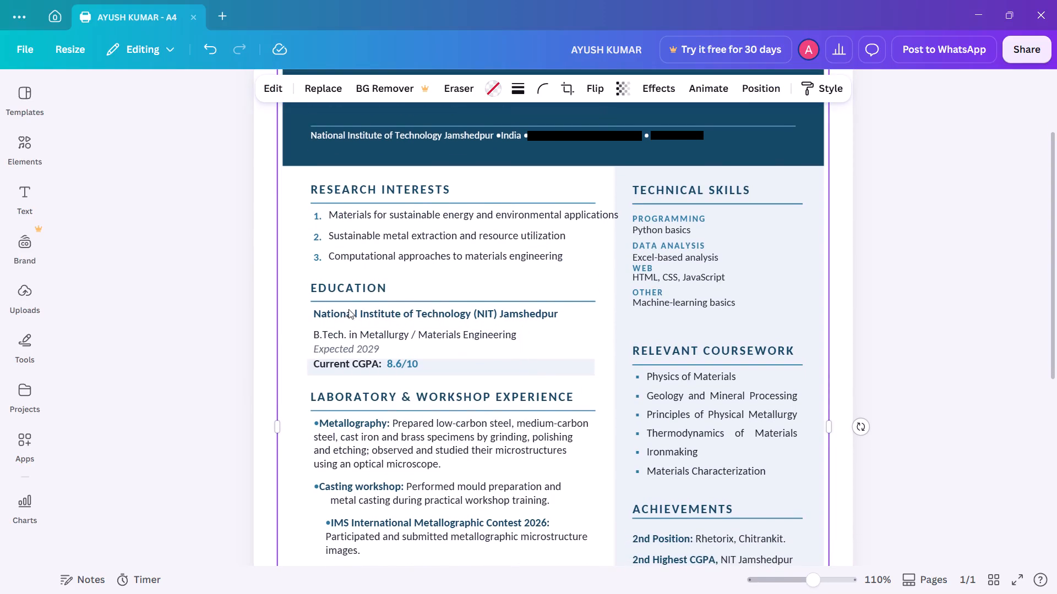
{"action": "left_click", "coordinate": [351, 311]}
{"action": "left_click", "coordinate": [351, 311]}
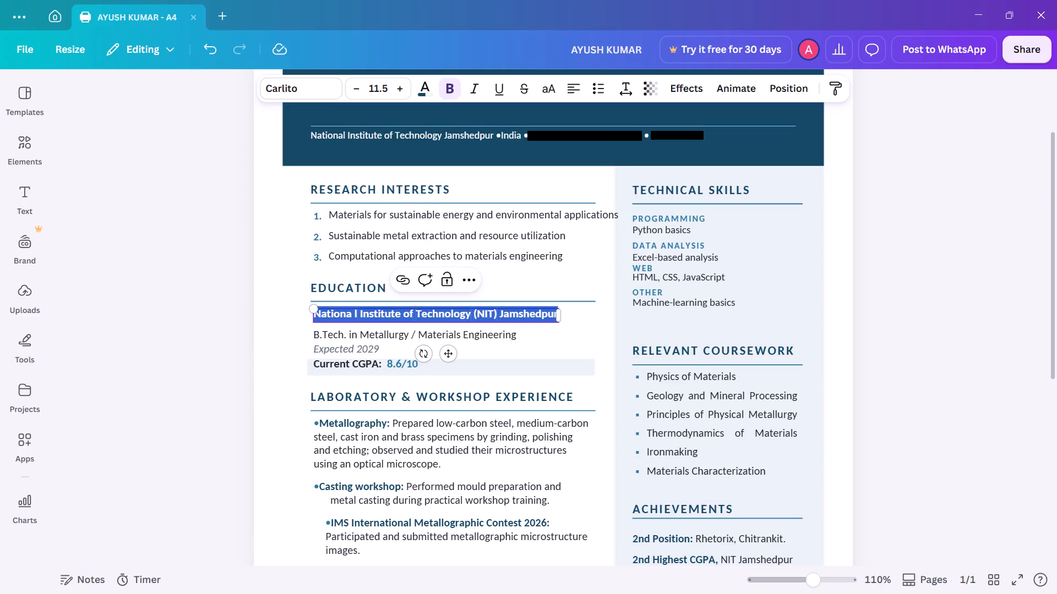
{"action": "left_click", "coordinate": [351, 311]}
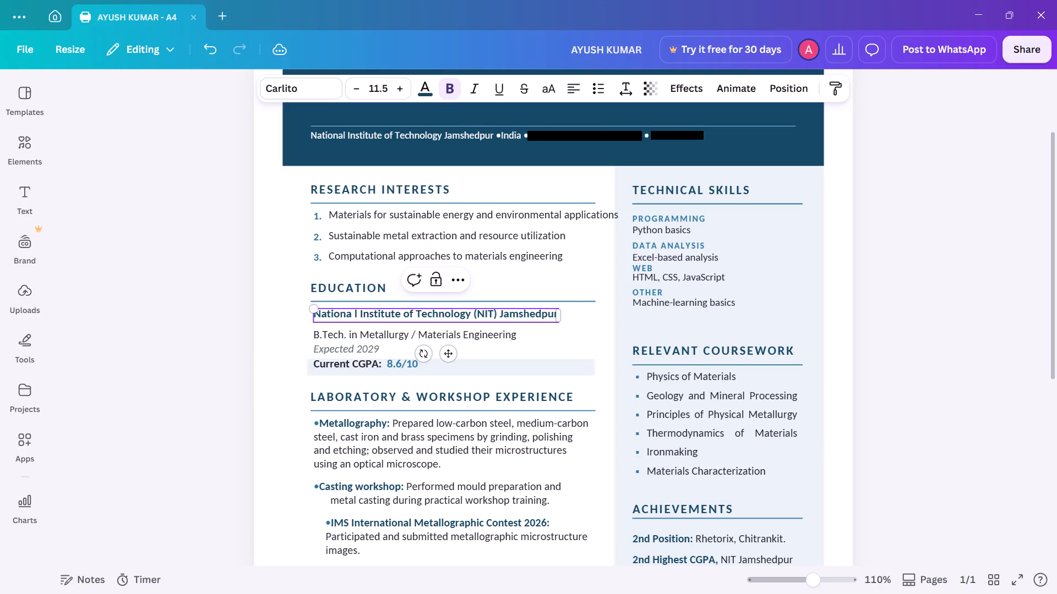
{"action": "key", "text": "Right"}
{"action": "key", "text": "BackSpace"}
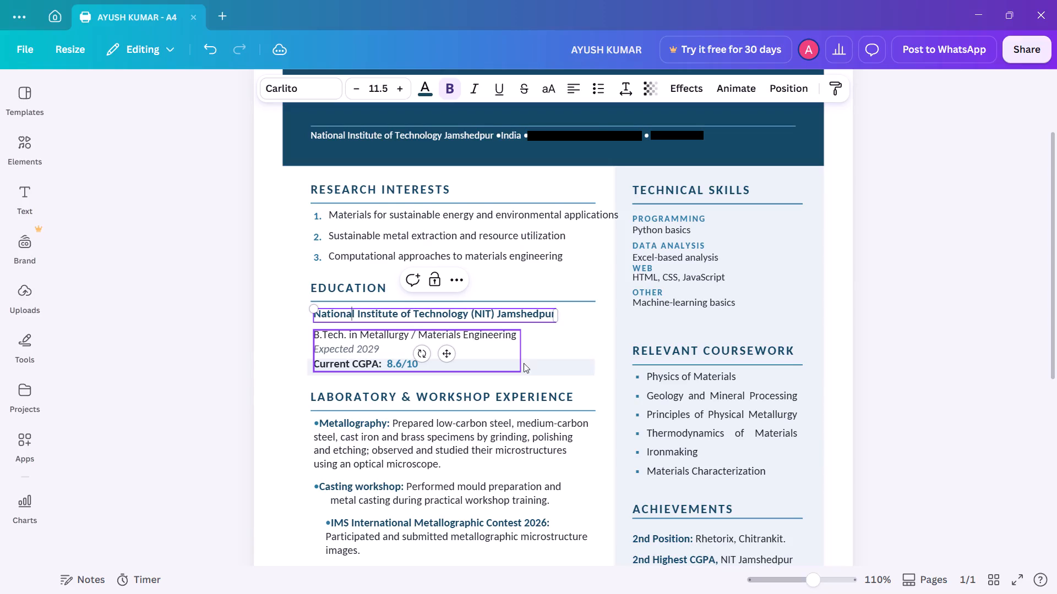
Extend the Industrial visit bullet under Conference & Industry Exposure, replacing the full stop after "Tata Steel" with "and".
{"action": "scroll", "coordinate": [566, 437], "scroll_direction": "down", "scroll_amount": 3}
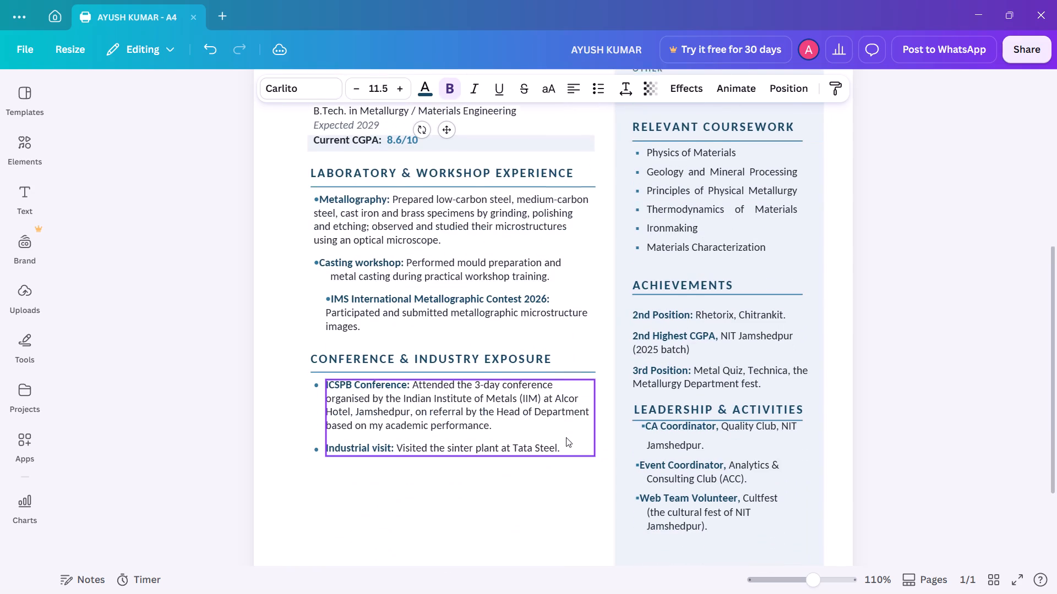
{"action": "scroll", "coordinate": [566, 437], "scroll_direction": "down", "scroll_amount": 1}
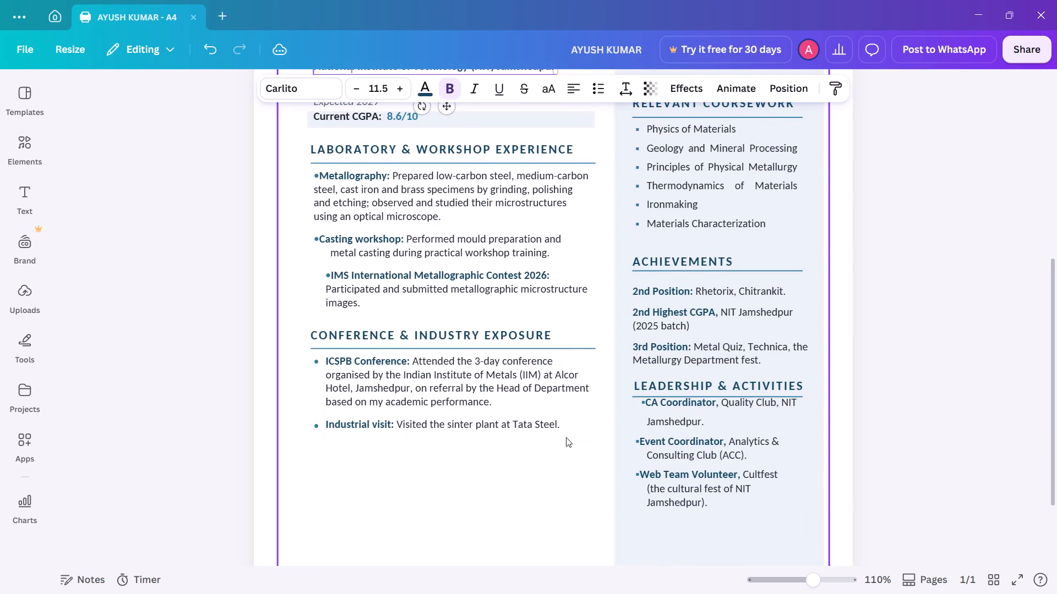
{"action": "scroll", "coordinate": [566, 437], "scroll_direction": "down", "scroll_amount": 2}
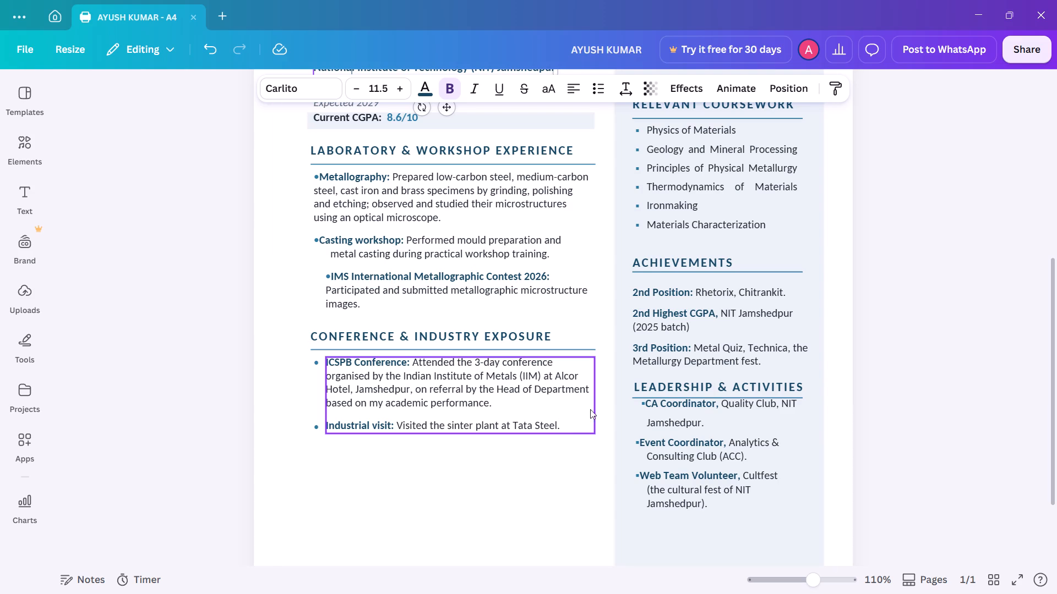
{"action": "left_click", "coordinate": [560, 424]}
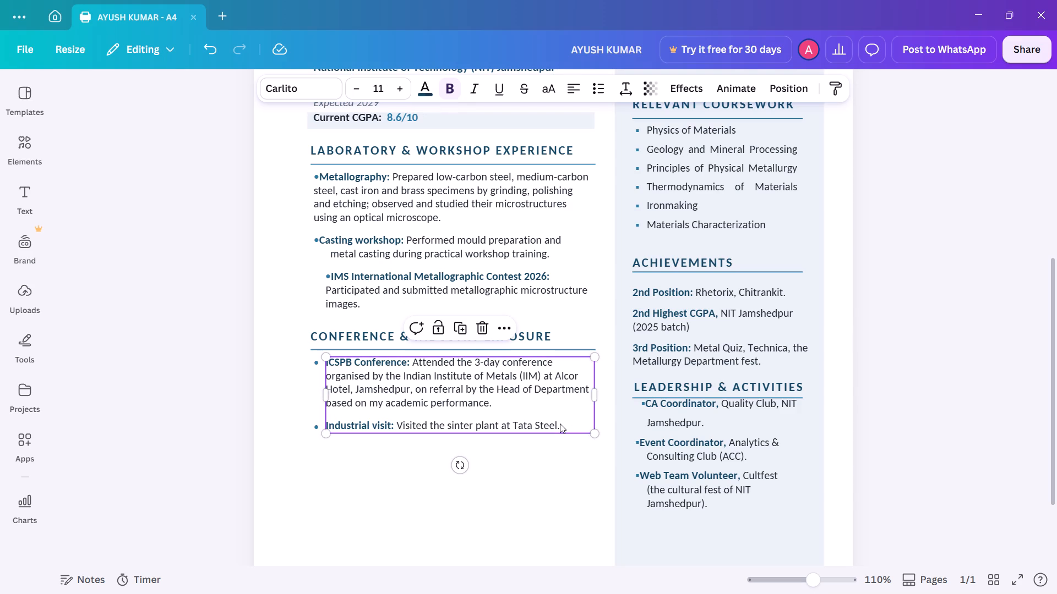
{"action": "left_click", "coordinate": [560, 424]}
{"action": "left_click", "coordinate": [560, 424]}
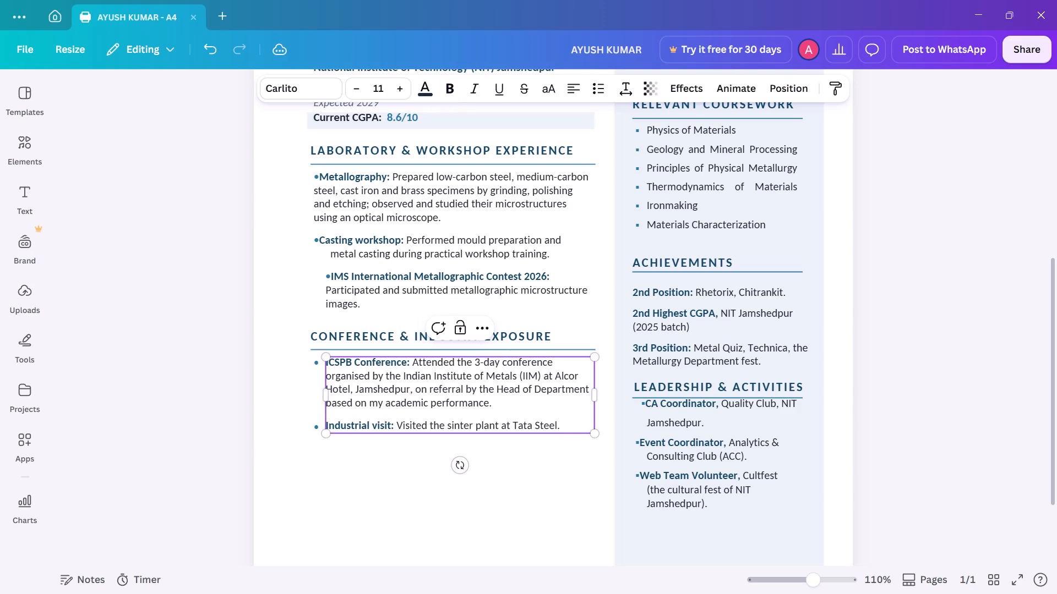
{"action": "key", "text": "BackSpace"}
{"action": "key", "text": "space"}
{"action": "type", "text": "and"}
{"action": "key", "text": "space"}
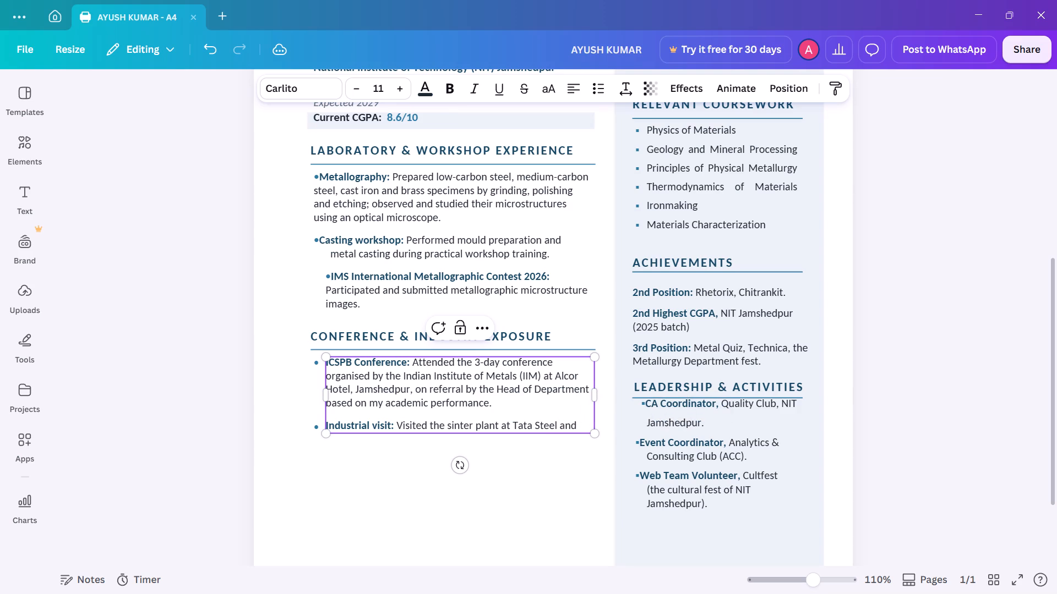
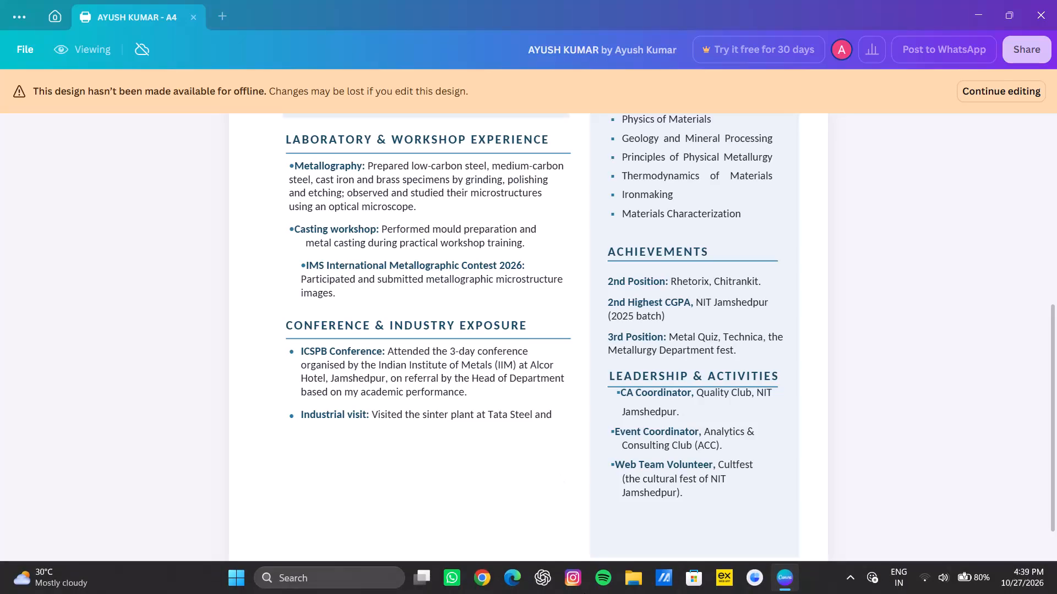
Check the network connection, resume editing the résumé and check the design's offline and save status.
{"action": "left_click", "coordinate": [939, 580]}
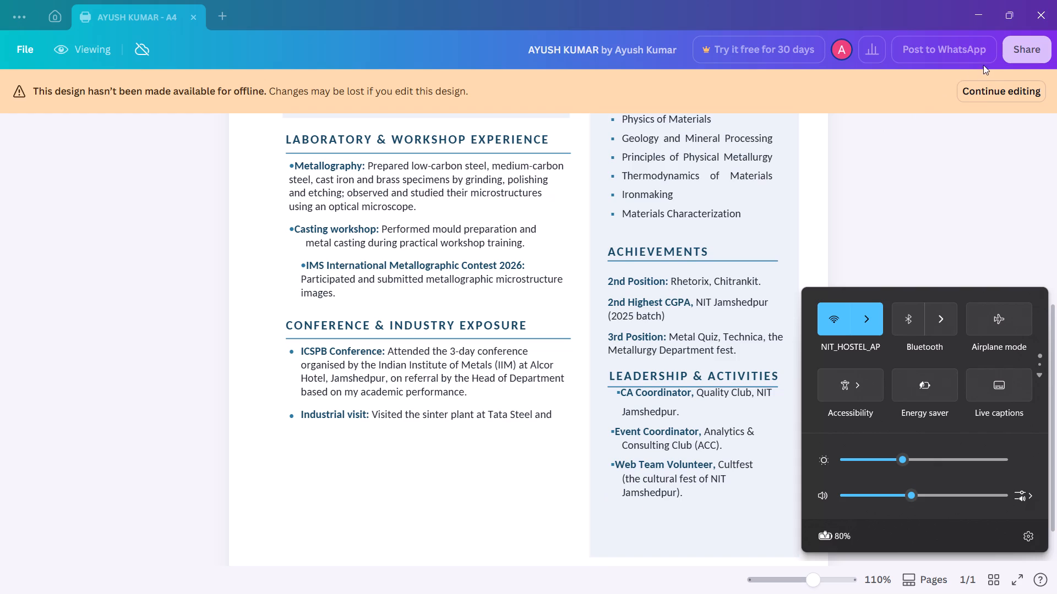
{"action": "left_click", "coordinate": [988, 89]}
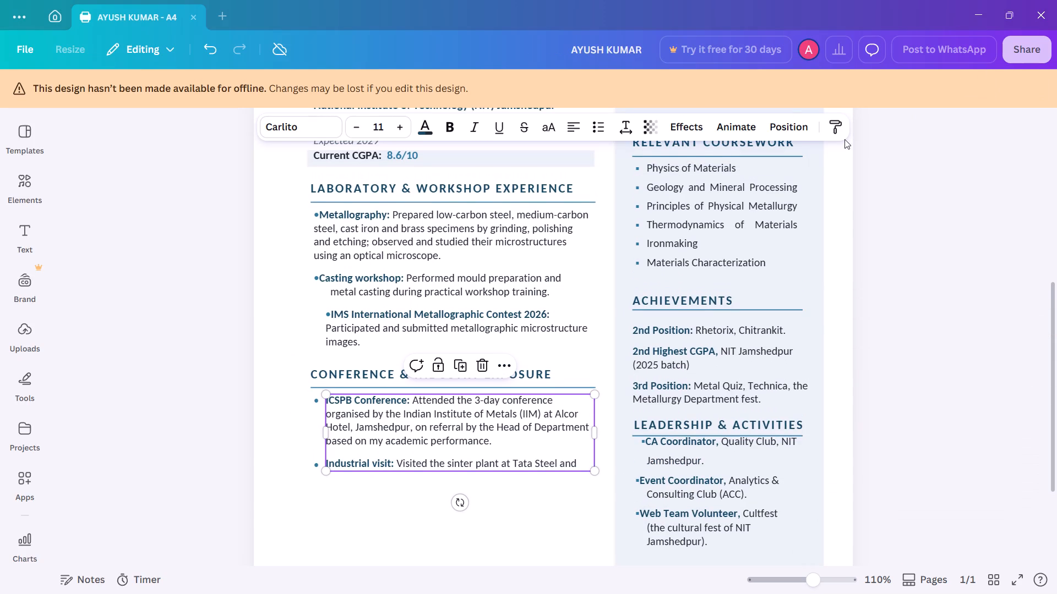
{"action": "left_click", "coordinate": [280, 53]}
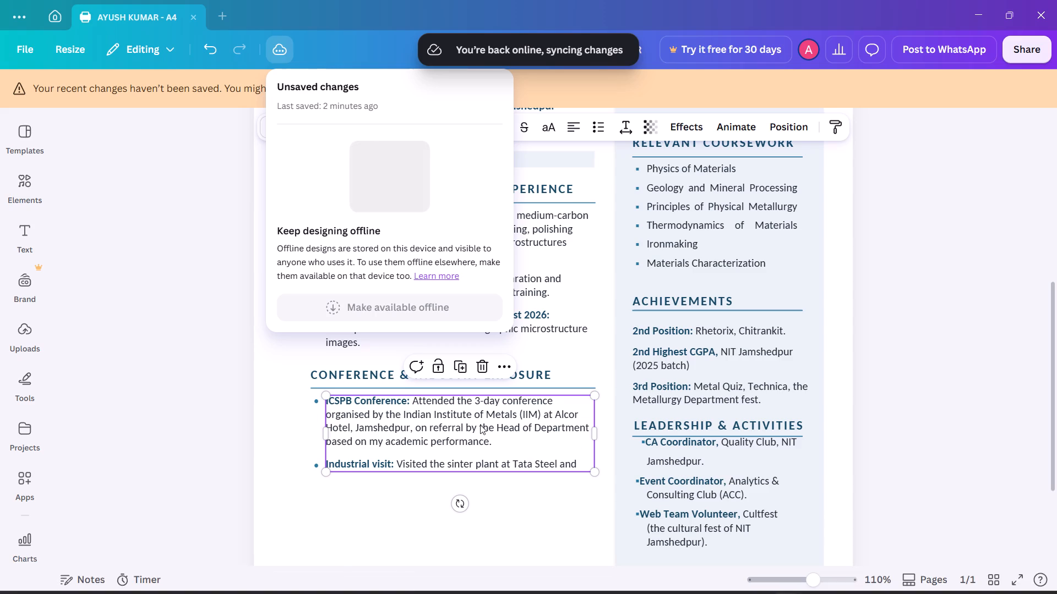
{"action": "left_click", "coordinate": [566, 384]}
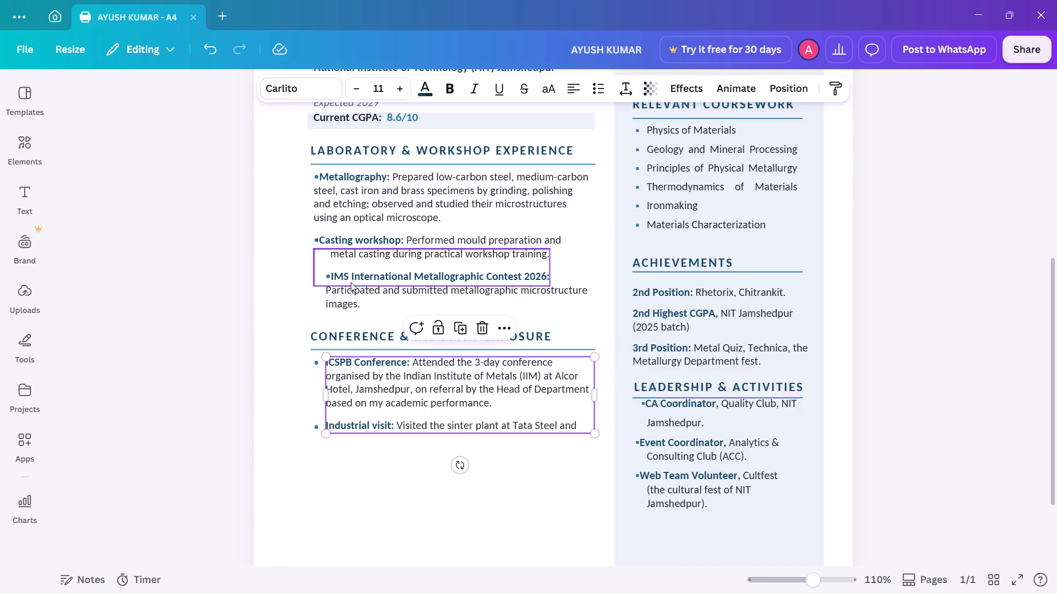
Move the text block containing "metal casting during practical workshop training" and the IMS contest heading slightly left under Laboratory & Workshop Experience.
{"action": "left_click", "coordinate": [303, 229]}
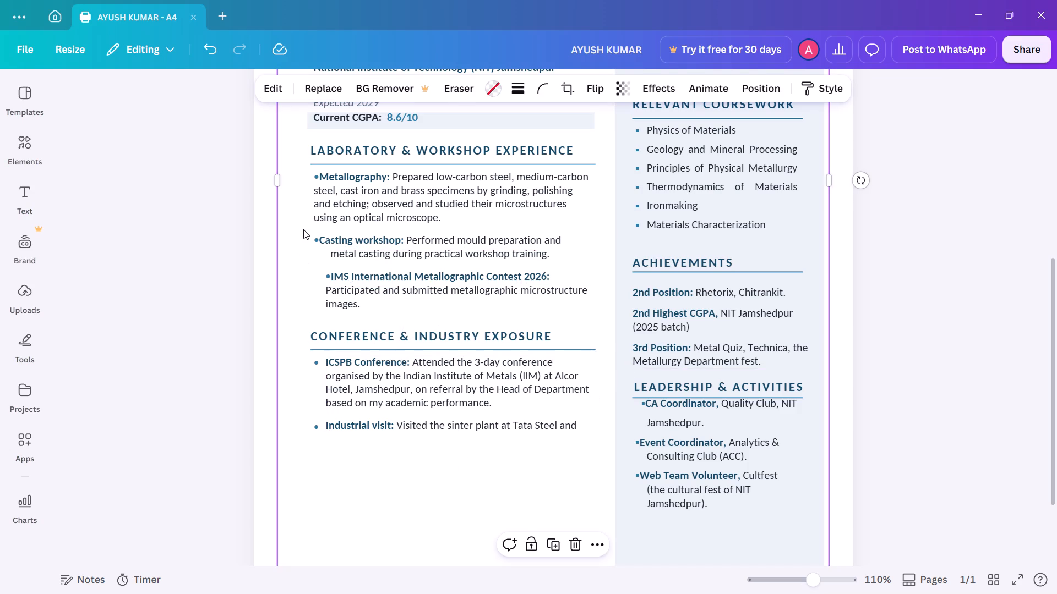
{"action": "left_click", "coordinate": [303, 229]}
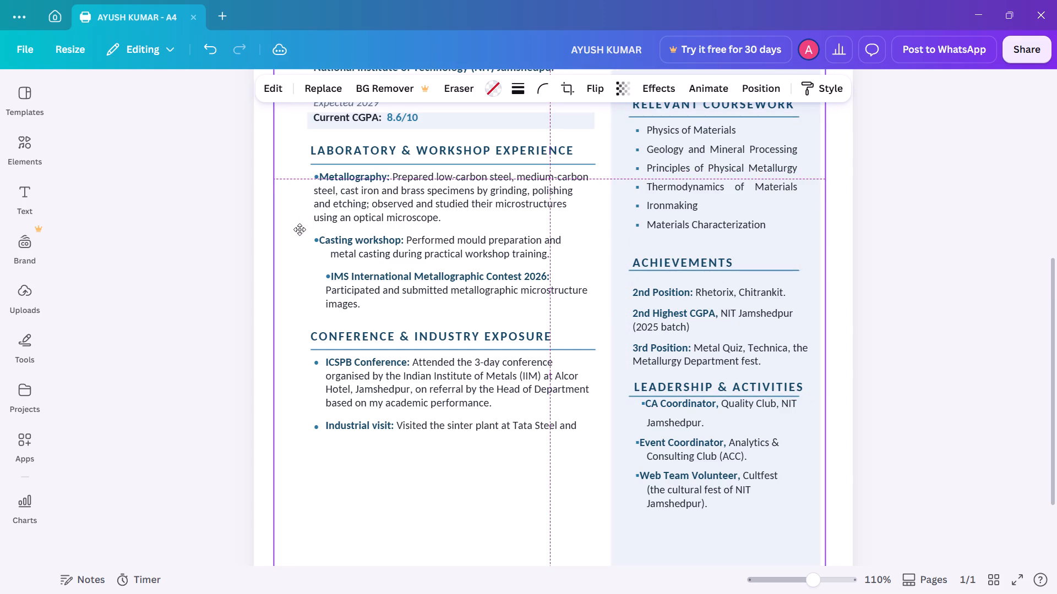
{"action": "left_click", "coordinate": [373, 240]}
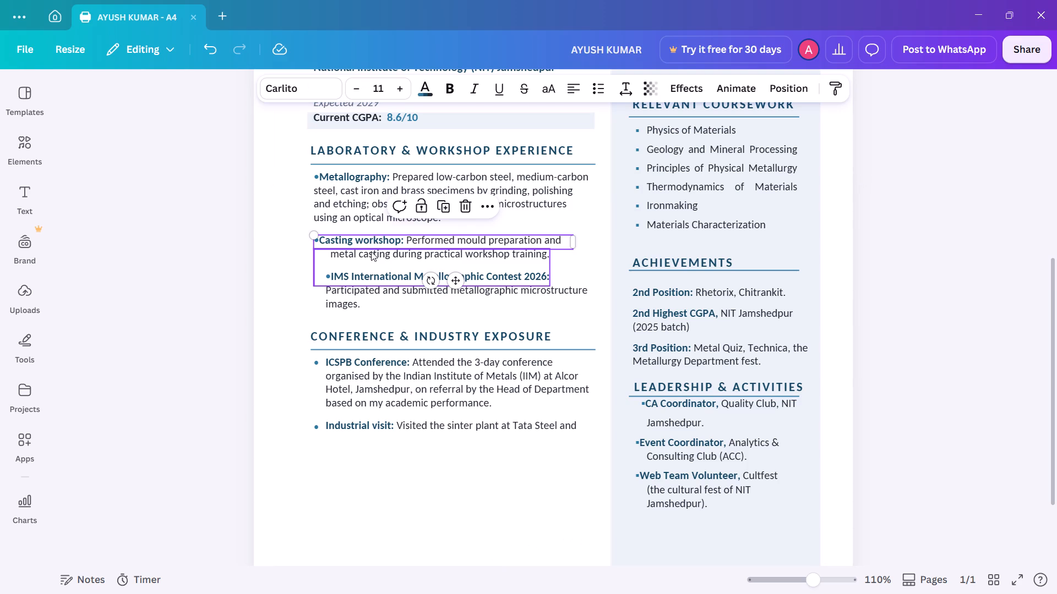
{"action": "left_click", "coordinate": [371, 251]}
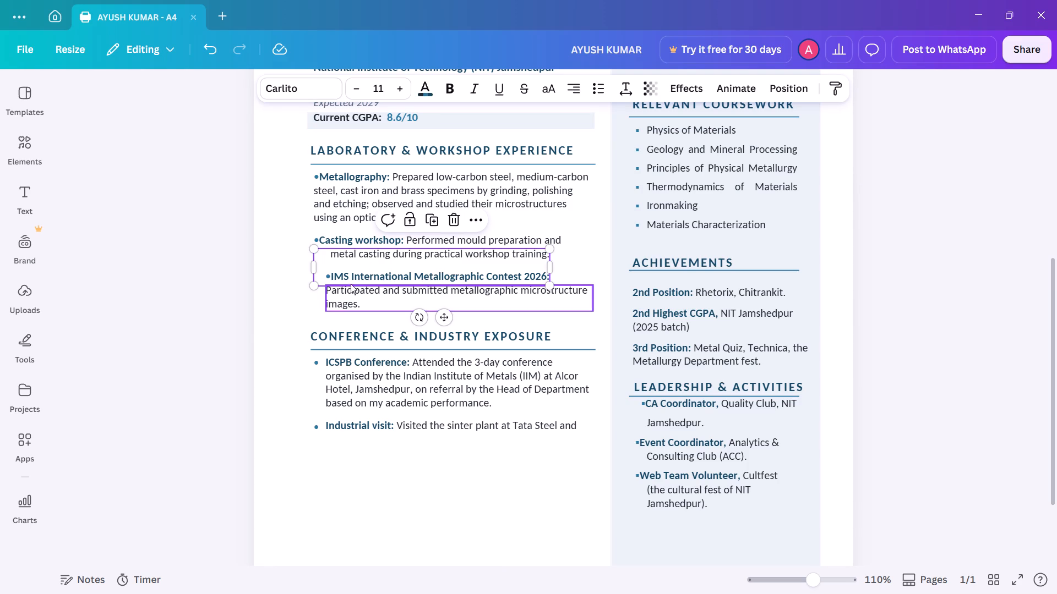
{"action": "left_click_drag", "start_coordinate": [445, 315], "coordinate": [436, 313]}
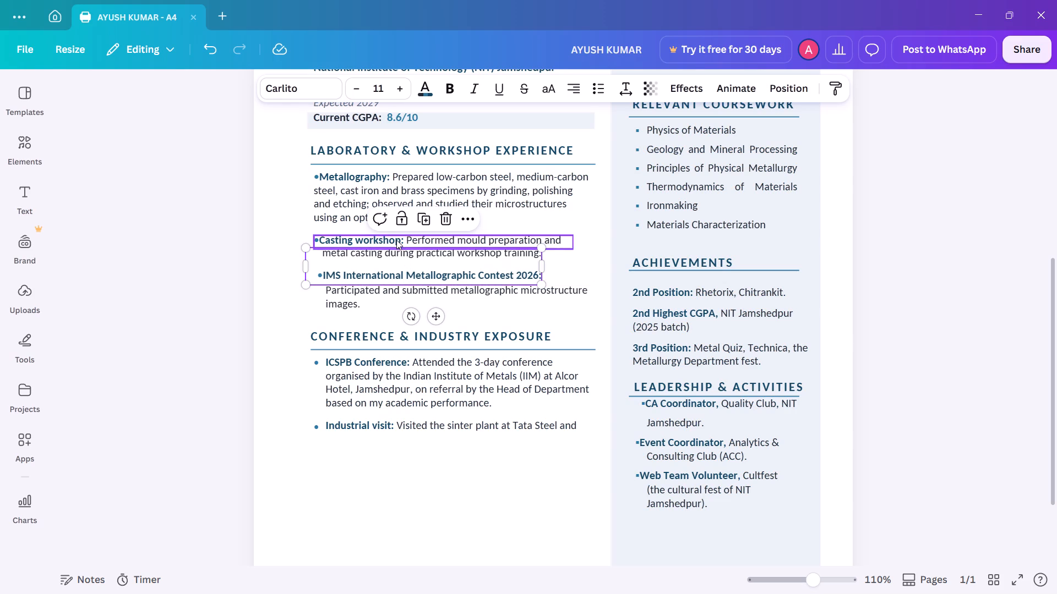
Move the "Participated and submitted metallographic microstructure images" text left to line up with the Metallography paragraph.
{"action": "left_click", "coordinate": [376, 295]}
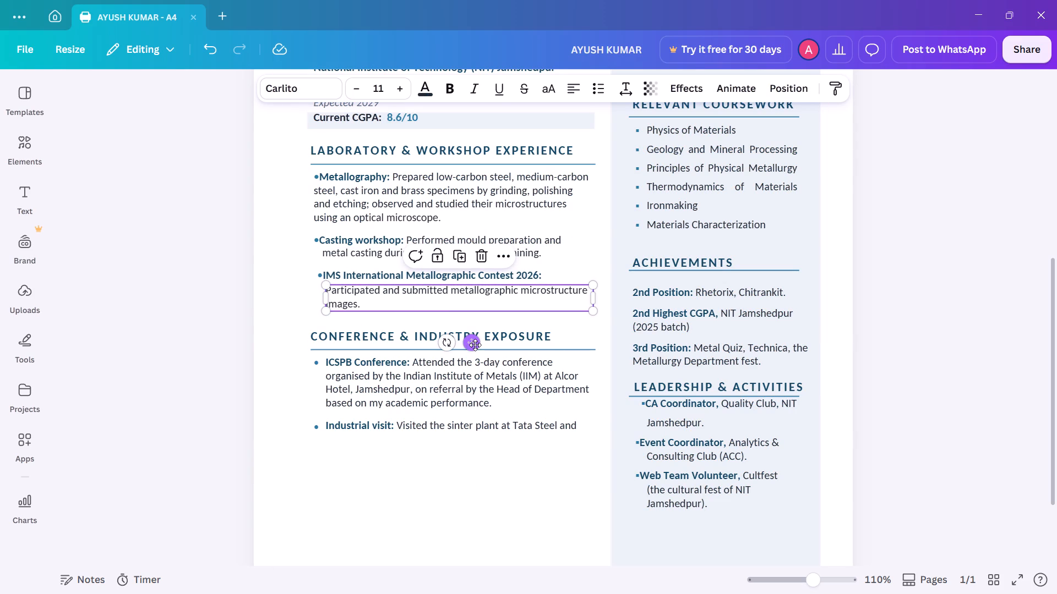
{"action": "left_click_drag", "start_coordinate": [475, 345], "coordinate": [464, 345]}
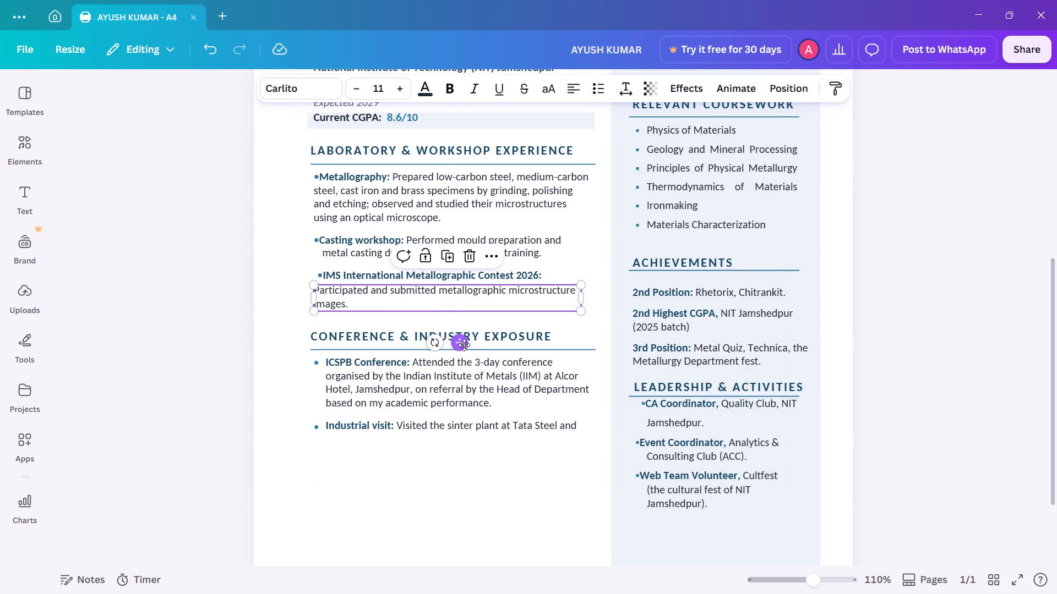
{"action": "left_click", "coordinate": [572, 315]}
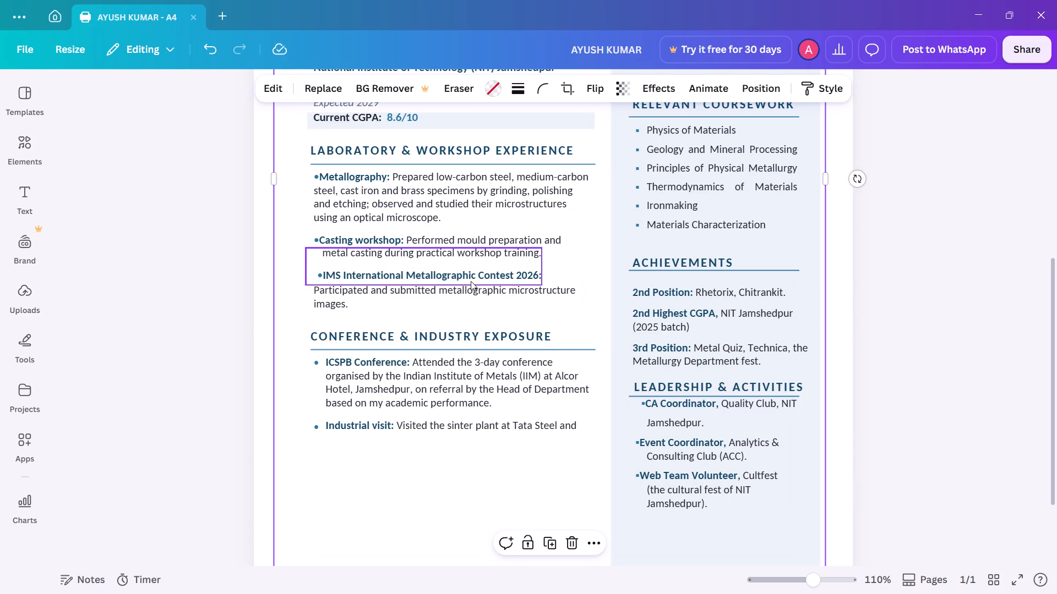
Move the casting and IMS contest heading text block slightly further left so its lines align with the neighbouring entries.
{"action": "left_click", "coordinate": [454, 274]}
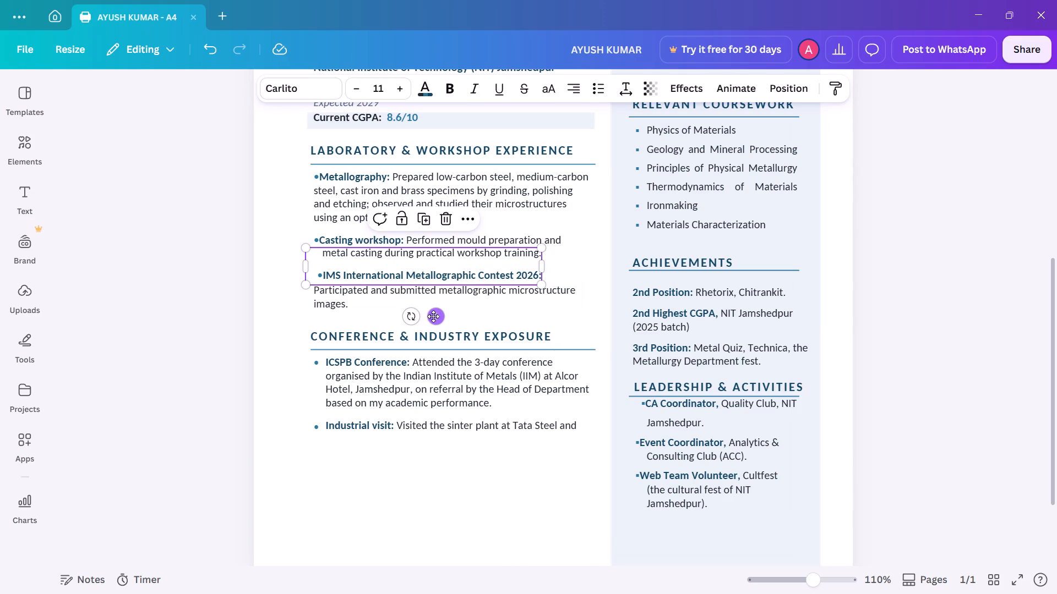
{"action": "left_click_drag", "start_coordinate": [433, 316], "coordinate": [427, 315]}
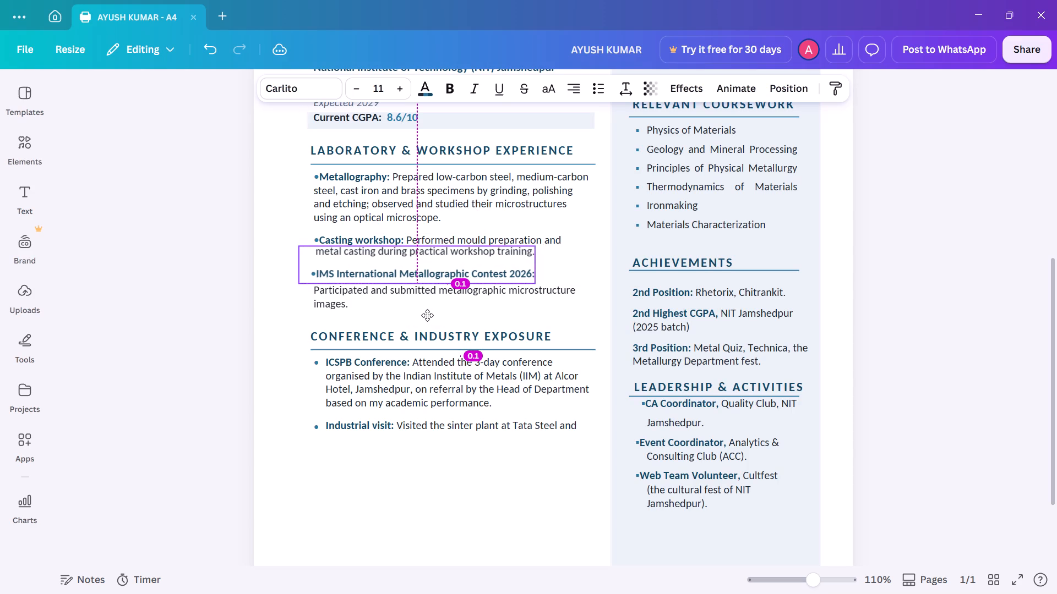
{"action": "left_click_drag", "start_coordinate": [427, 315], "coordinate": [428, 316]}
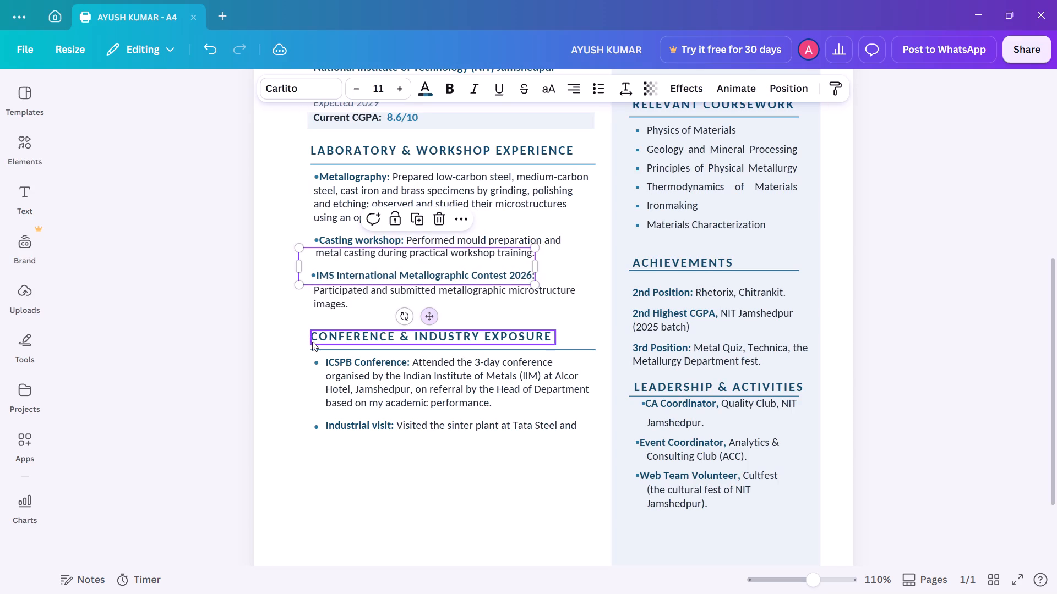
{"action": "left_click", "coordinate": [207, 304]}
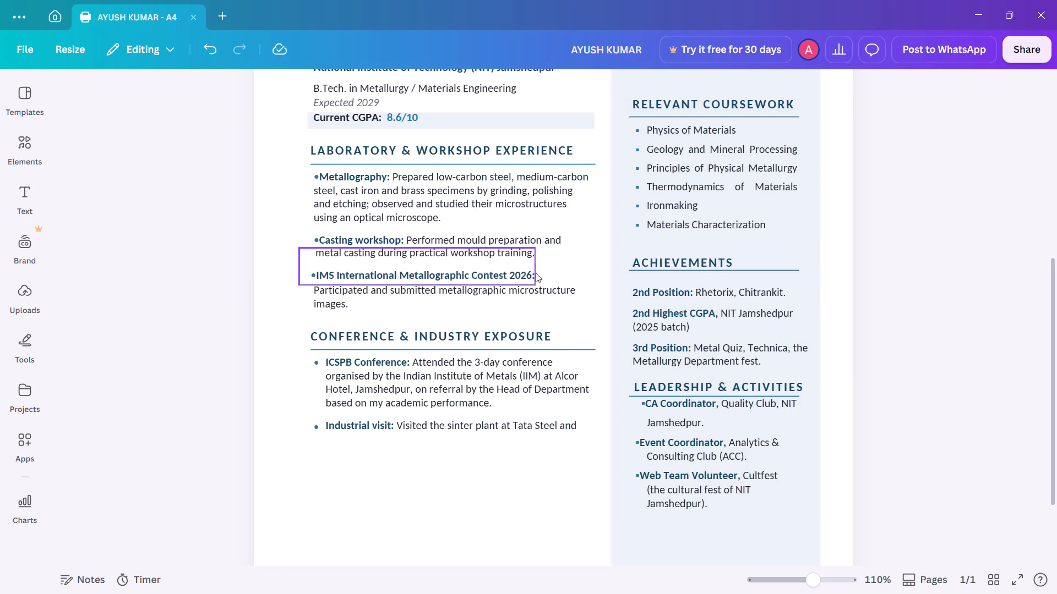
Review the résumé page from the header down to the Conference & Industry Exposure and Leadership & Activities sections.
{"action": "scroll", "coordinate": [564, 339], "scroll_direction": "up", "scroll_amount": 4}
{"action": "scroll", "coordinate": [564, 339], "scroll_direction": "right", "scroll_amount": 1}
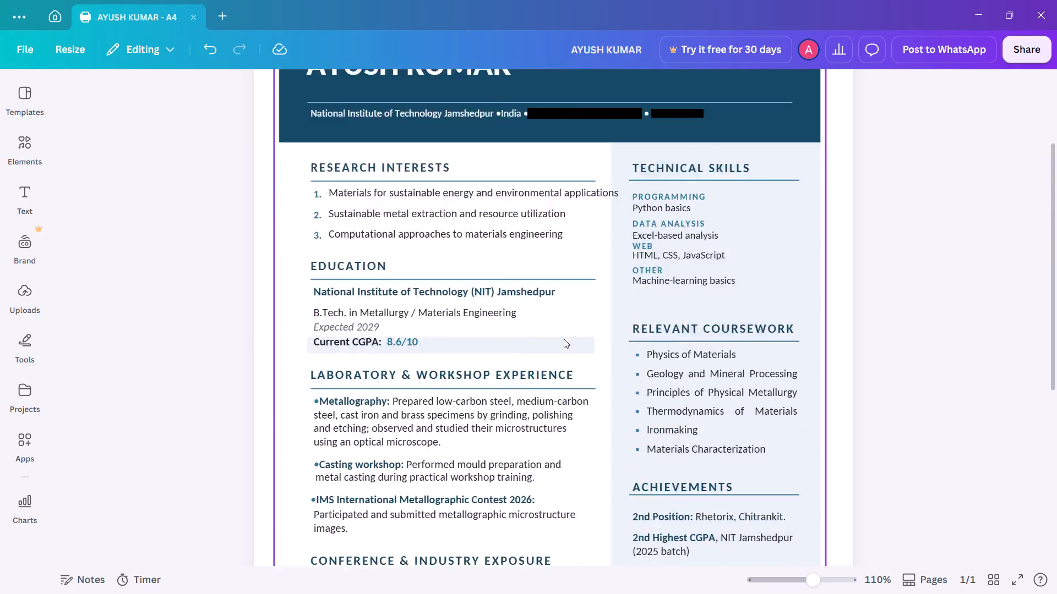
{"action": "scroll", "coordinate": [564, 339], "scroll_direction": "right", "scroll_amount": 1}
{"action": "scroll", "coordinate": [564, 339], "scroll_direction": "up", "scroll_amount": 1}
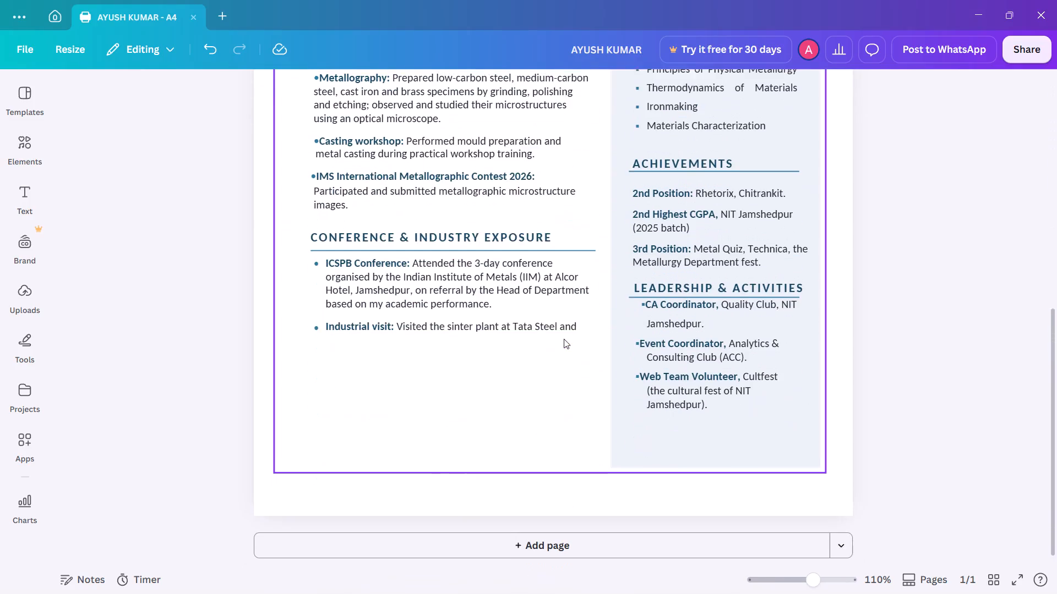
{"action": "scroll", "coordinate": [564, 339], "scroll_direction": "up", "scroll_amount": 2}
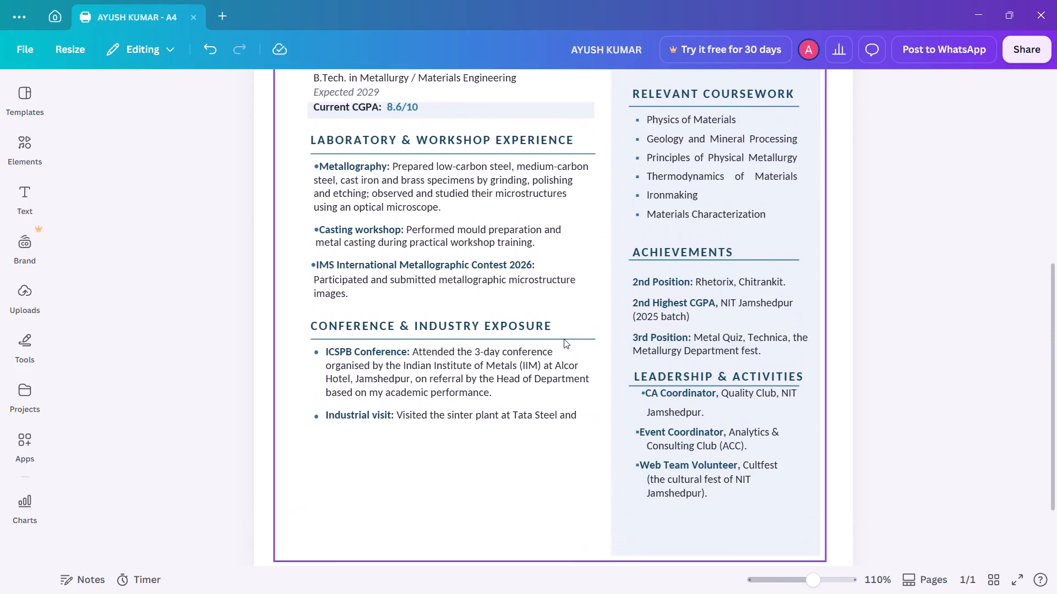
{"action": "scroll", "coordinate": [564, 339], "scroll_direction": "up", "scroll_amount": 8}
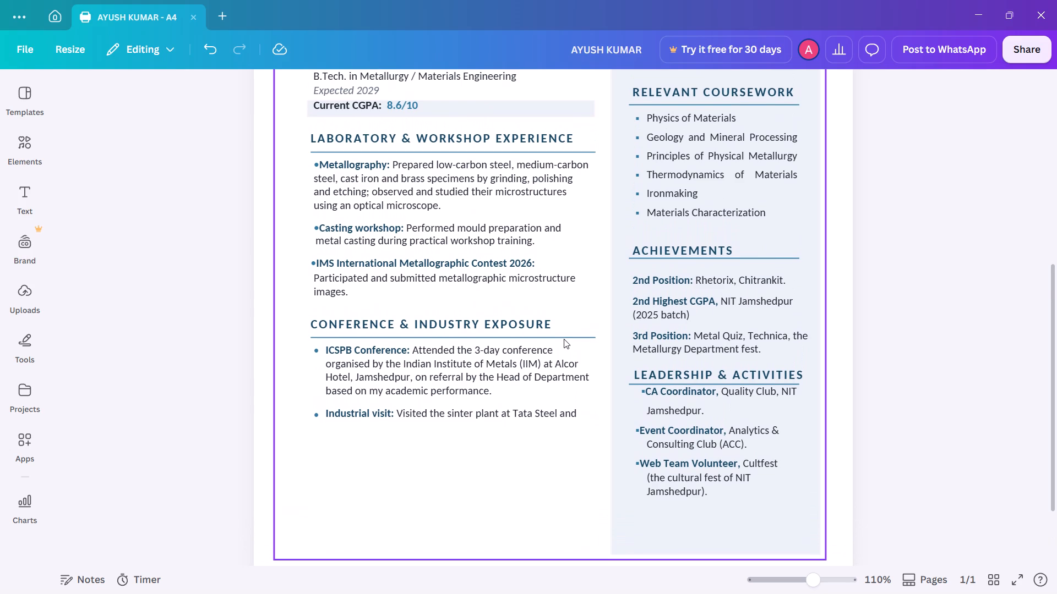
{"action": "scroll", "coordinate": [564, 339], "scroll_direction": "up", "scroll_amount": 2}
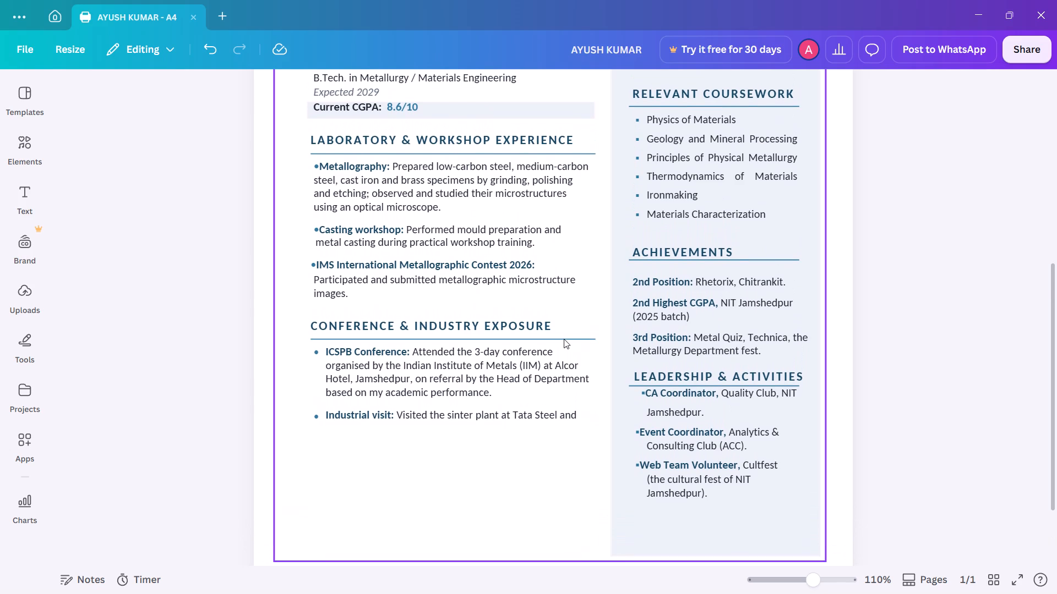
{"action": "scroll", "coordinate": [564, 339], "scroll_direction": "up", "scroll_amount": 3}
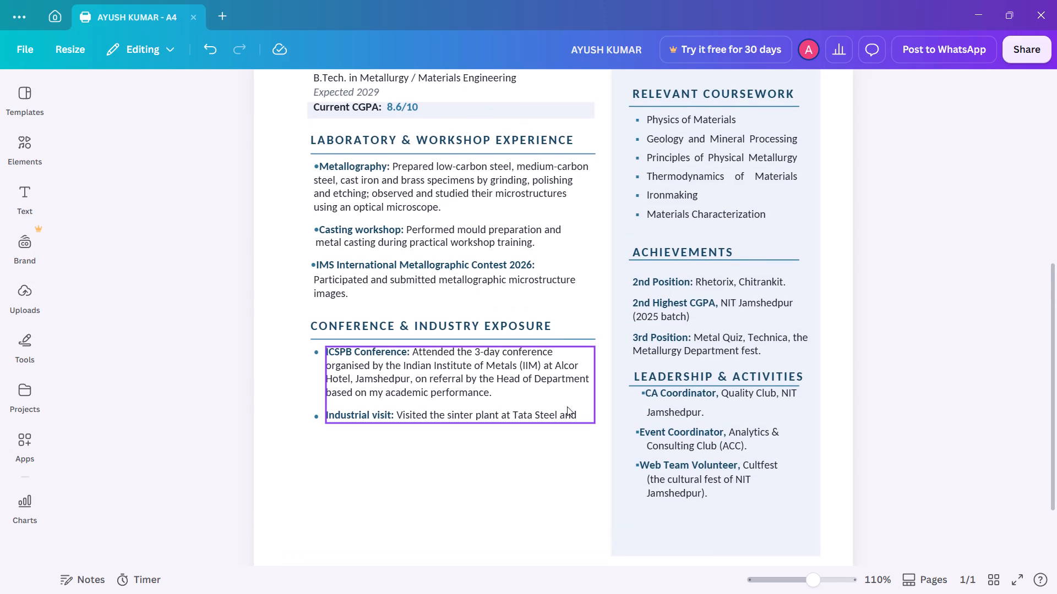
Replace "and" after "Tata Steel" with a full stop in the Industrial visit bullet under Conference & Industry Exposure.
{"action": "left_click", "coordinate": [579, 412]}
{"action": "double_click", "coordinate": [579, 412]}
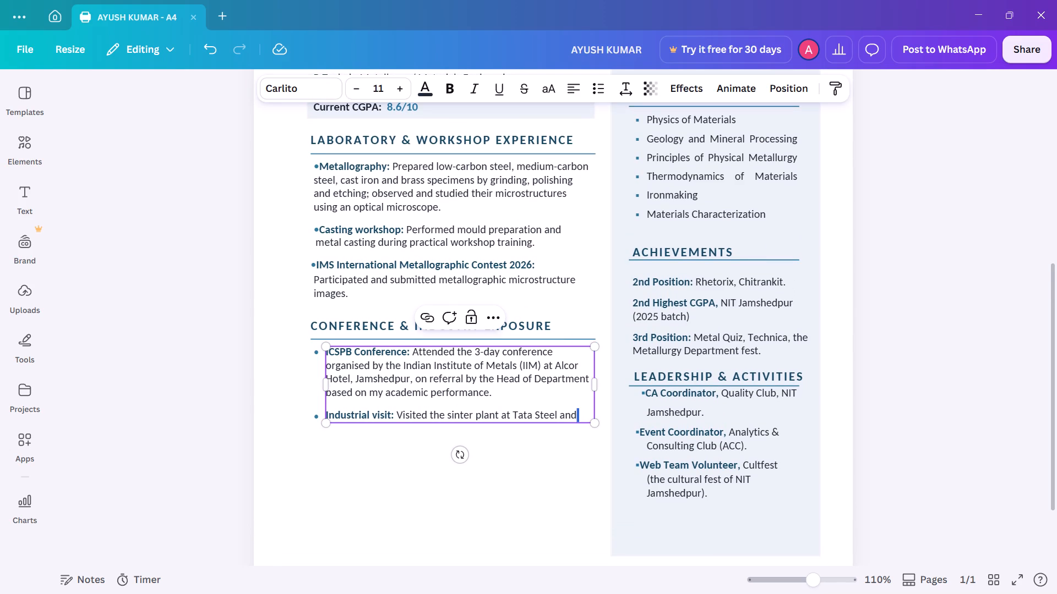
{"action": "key", "text": "BackSpace"}
{"action": "key", "text": "BackSpace"}
{"action": "key", "text": "BackSpace"}
{"action": "key", "text": "BackSpace"}
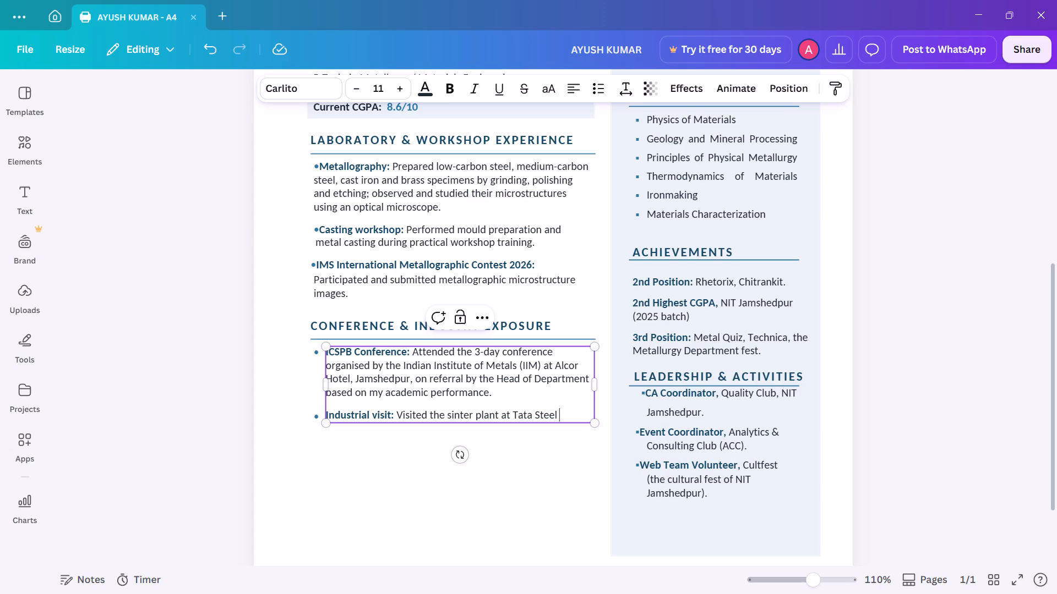
{"action": "key", "text": "BackSpace"}
{"action": "key", "text": "period"}
Examine the whole résumé page again, checking the layout and text of all sections from header to bottom.
{"action": "scroll", "coordinate": [579, 412], "scroll_direction": "up", "scroll_amount": 1}
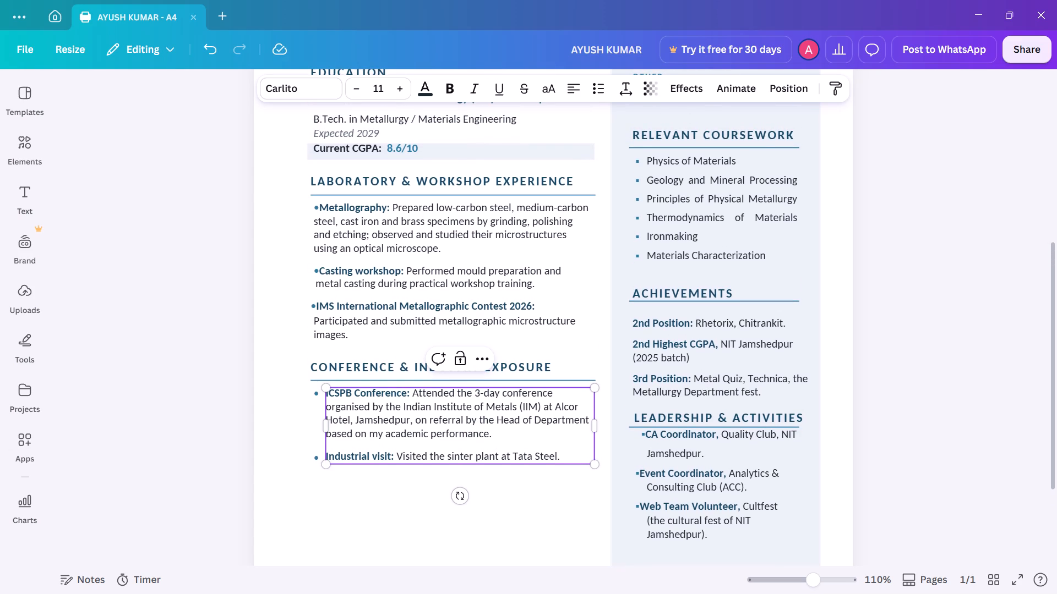
{"action": "scroll", "coordinate": [579, 412], "scroll_direction": "up", "scroll_amount": 7}
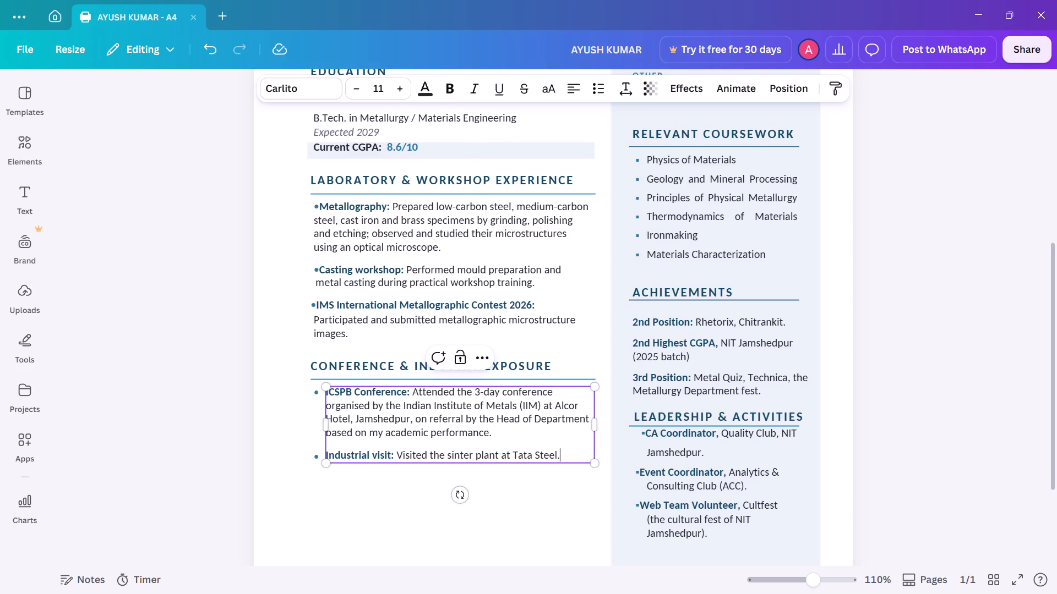
{"action": "scroll", "coordinate": [579, 412], "scroll_direction": "up", "scroll_amount": 1}
{"action": "scroll", "coordinate": [579, 412], "scroll_direction": "right", "scroll_amount": 1}
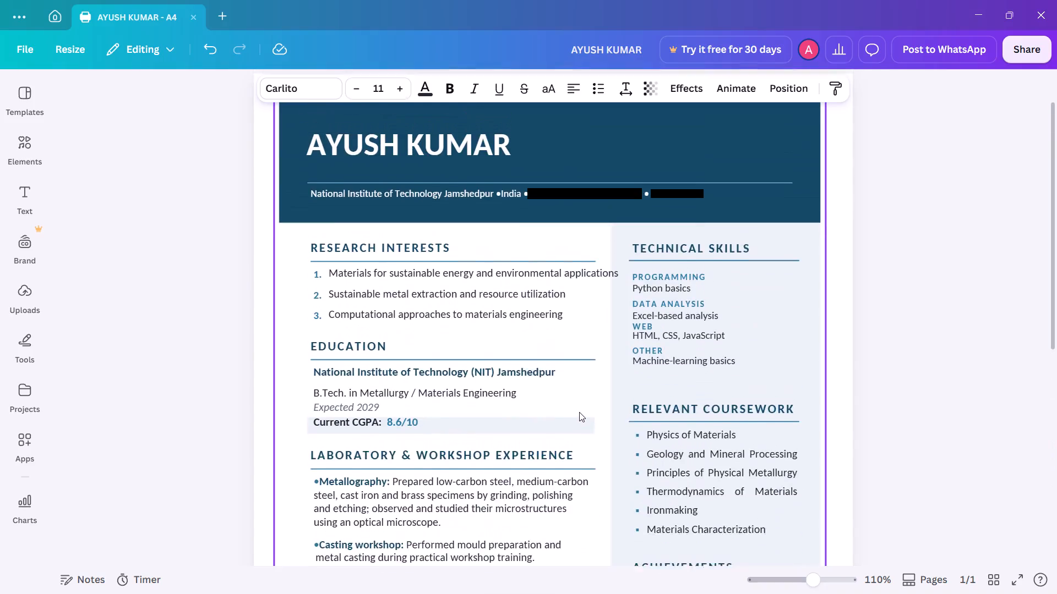
{"action": "scroll", "coordinate": [579, 412], "scroll_direction": "right", "scroll_amount": 1}
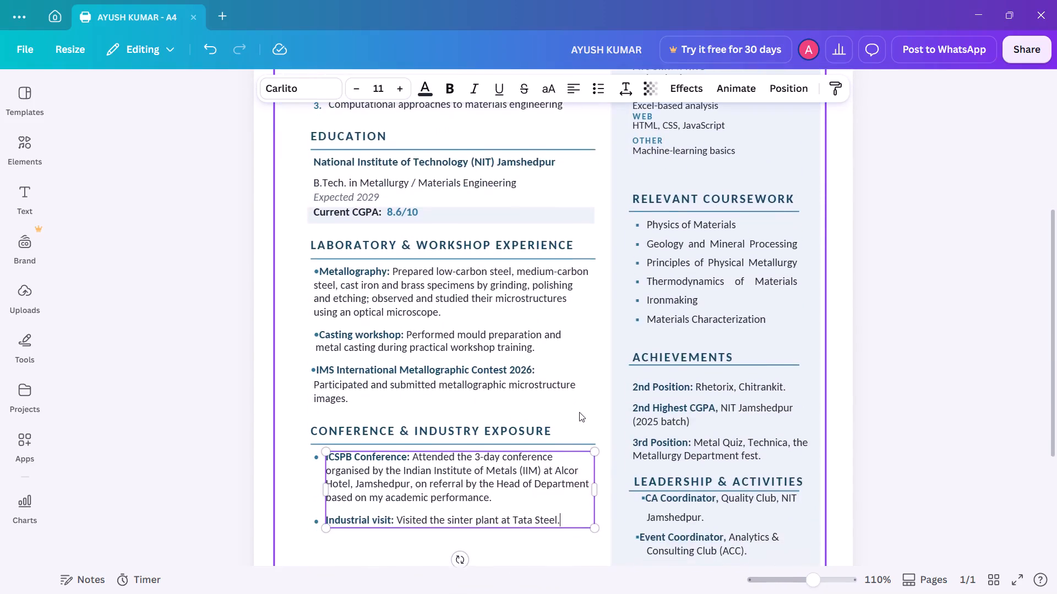
{"action": "scroll", "coordinate": [579, 412], "scroll_direction": "right", "scroll_amount": 2}
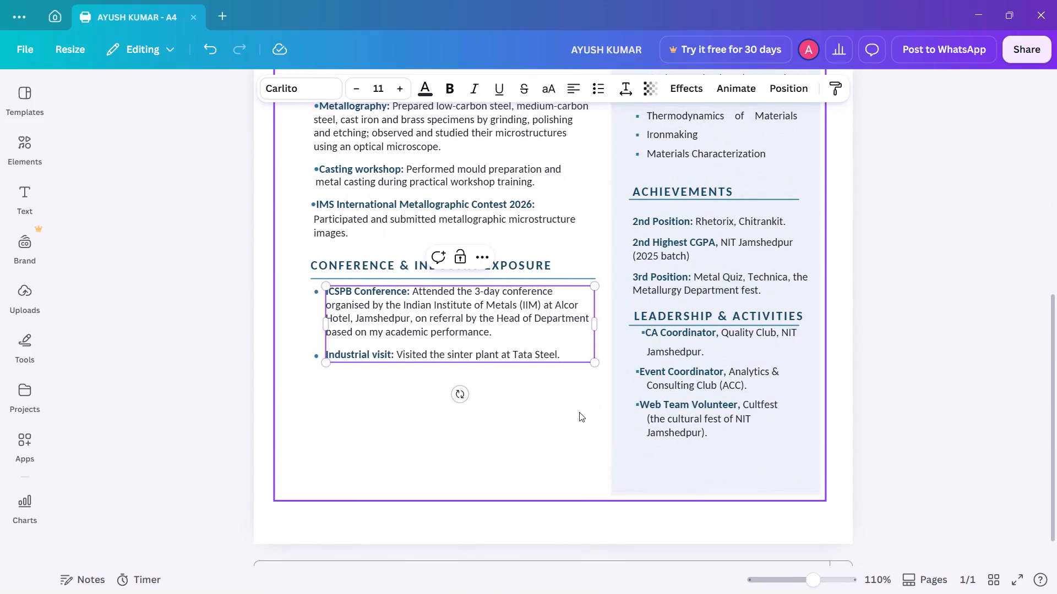
{"action": "scroll", "coordinate": [579, 412], "scroll_direction": "right", "scroll_amount": 2}
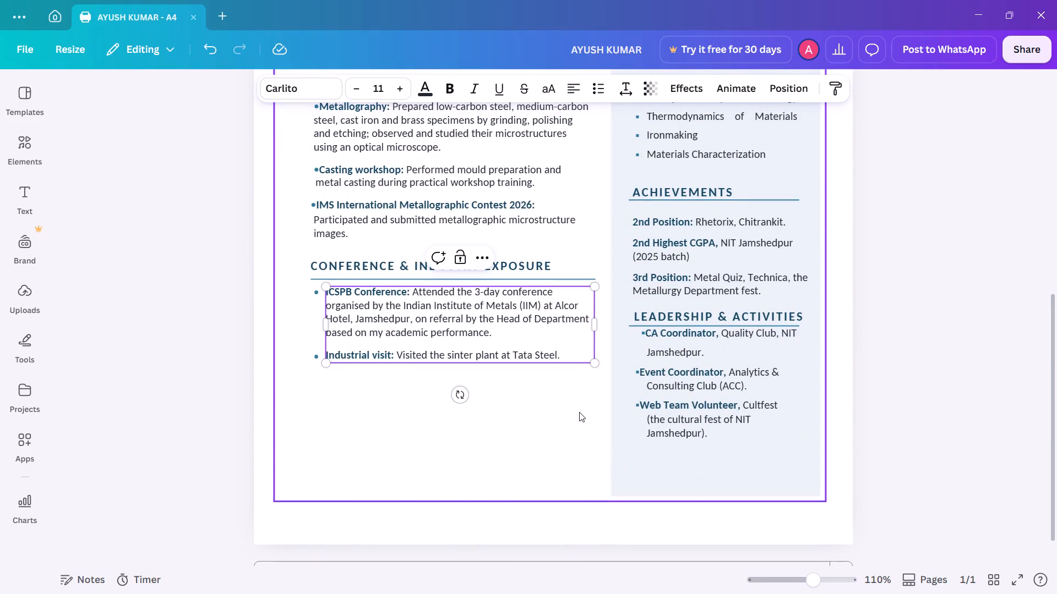
Proofread the full résumé page once more, from the Conference & Industry Exposure and Leadership & Activities sections back up to the name header.
{"action": "scroll", "coordinate": [579, 412], "scroll_direction": "right", "scroll_amount": 3}
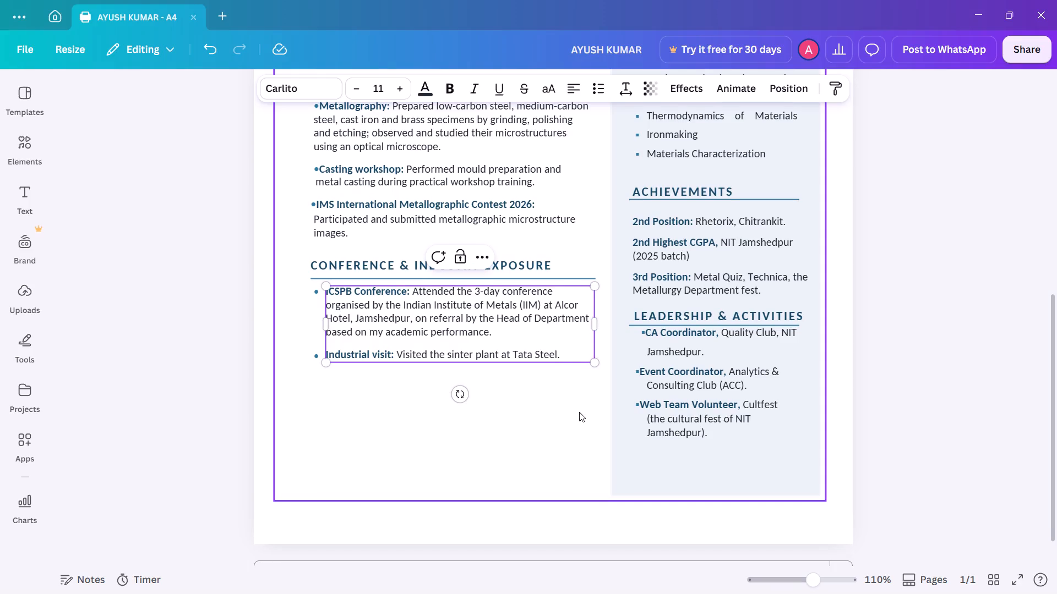
{"action": "scroll", "coordinate": [579, 412], "scroll_direction": "right", "scroll_amount": 1}
{"action": "scroll", "coordinate": [579, 412], "scroll_direction": "down", "scroll_amount": 2}
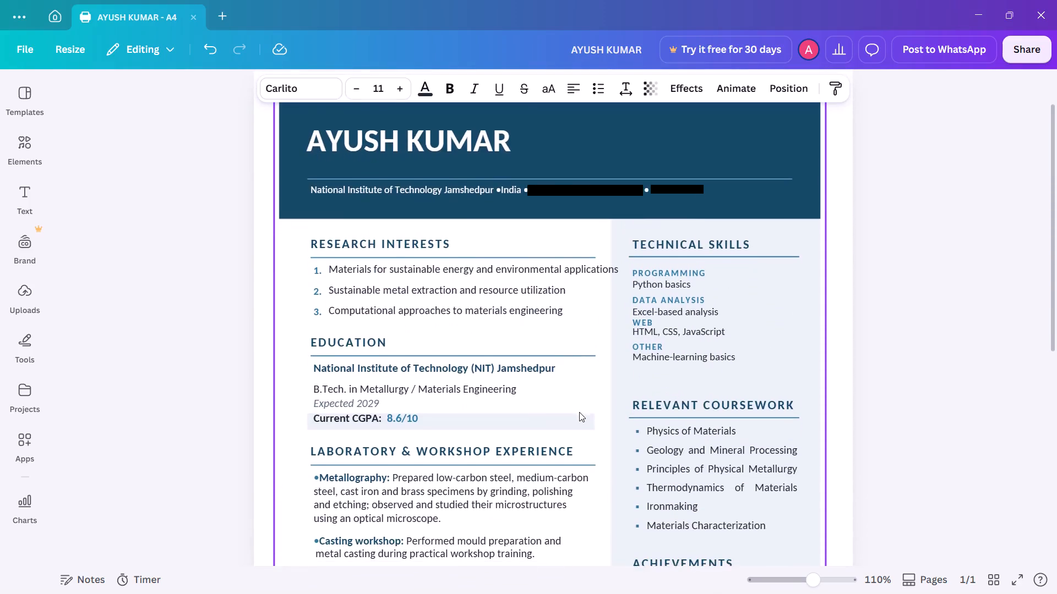
{"action": "scroll", "coordinate": [579, 412], "scroll_direction": "down", "scroll_amount": 3}
{"action": "scroll", "coordinate": [579, 412], "scroll_direction": "right", "scroll_amount": 1}
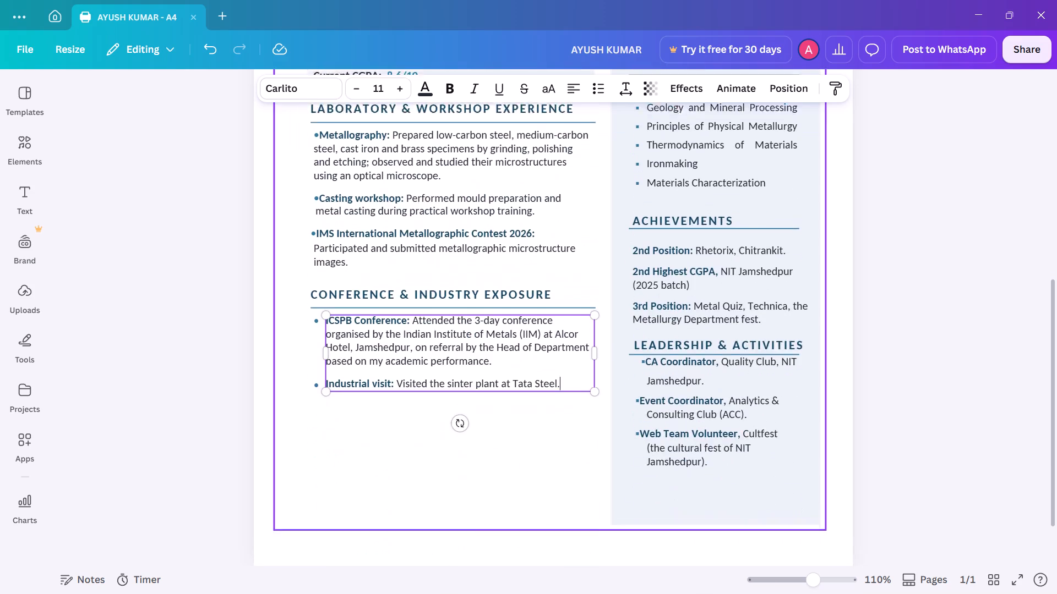
{"action": "scroll", "coordinate": [579, 412], "scroll_direction": "right", "scroll_amount": 1}
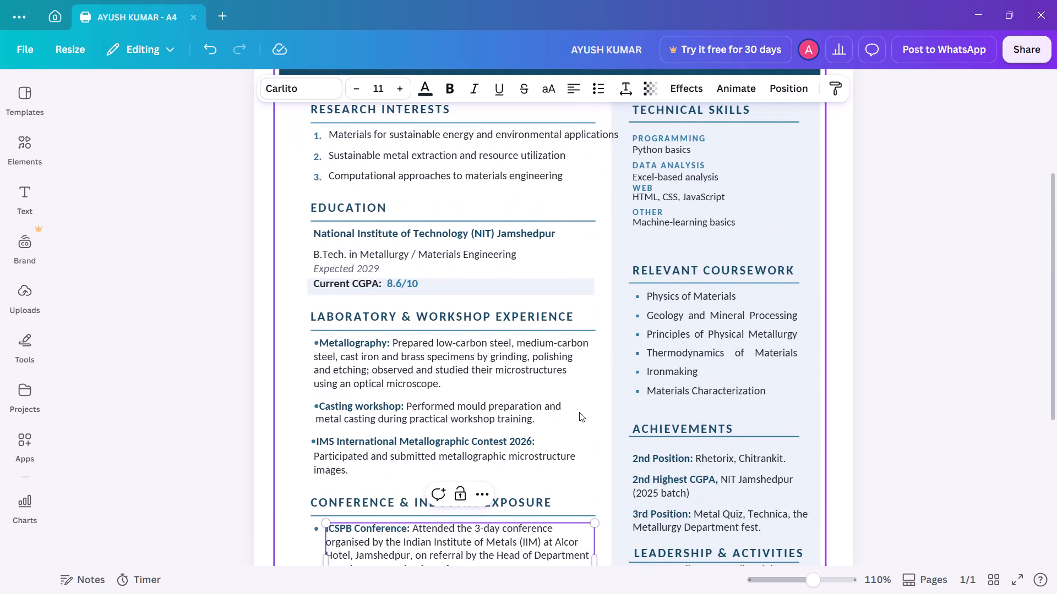
{"action": "scroll", "coordinate": [579, 412], "scroll_direction": "down", "scroll_amount": 1}
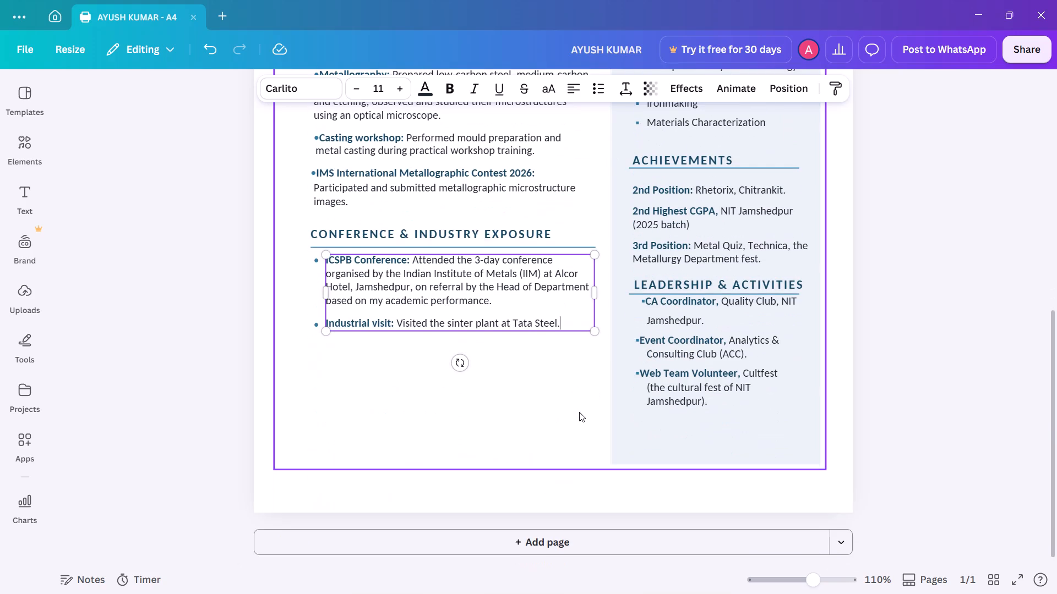
{"action": "scroll", "coordinate": [579, 412], "scroll_direction": "up", "scroll_amount": 1}
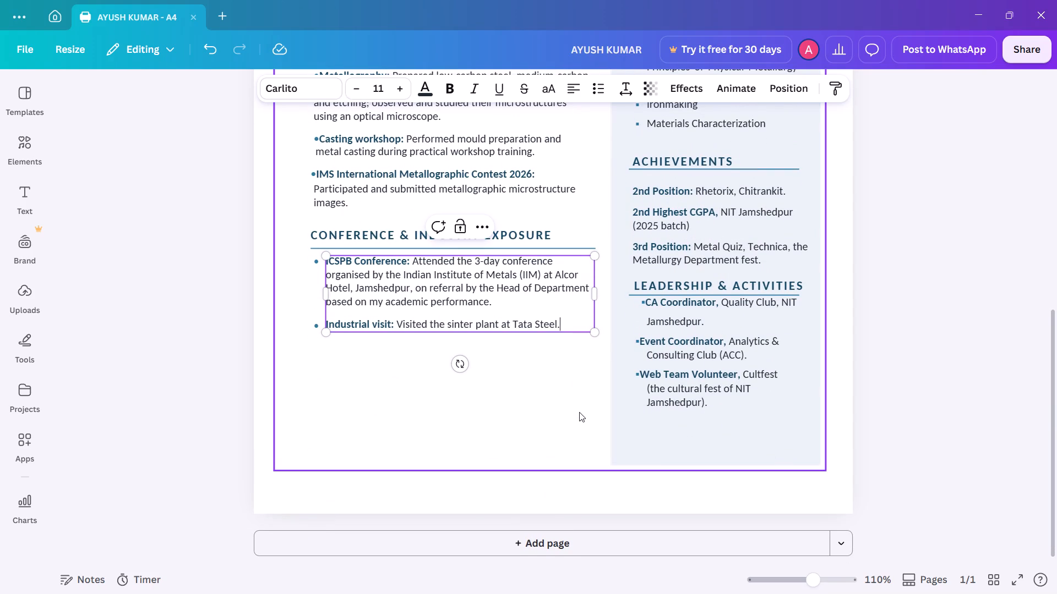
{"action": "scroll", "coordinate": [579, 412], "scroll_direction": "up", "scroll_amount": 3}
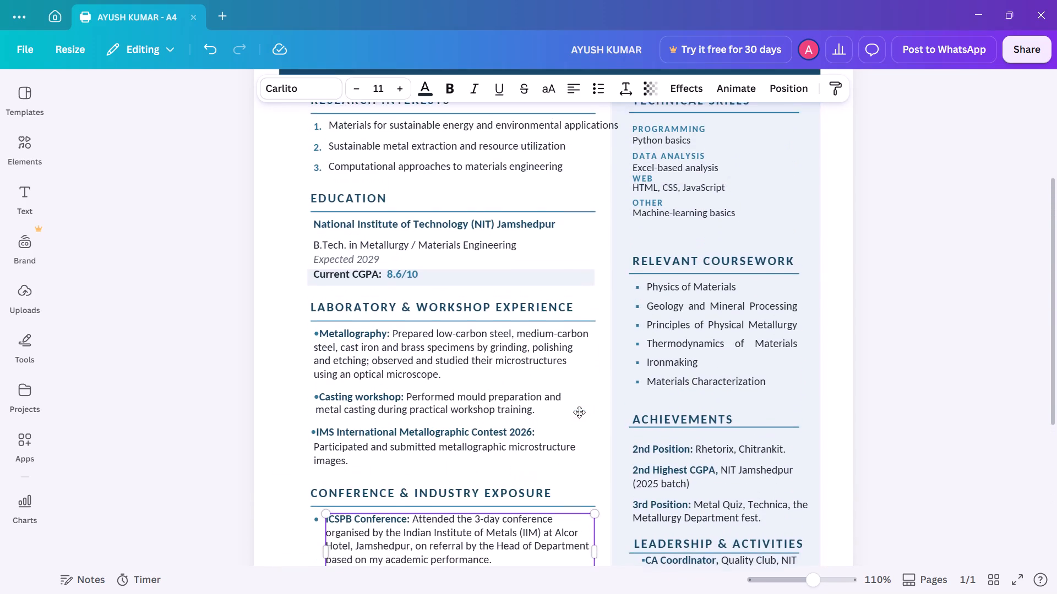
{"action": "scroll", "coordinate": [579, 412], "scroll_direction": "up", "scroll_amount": 1}
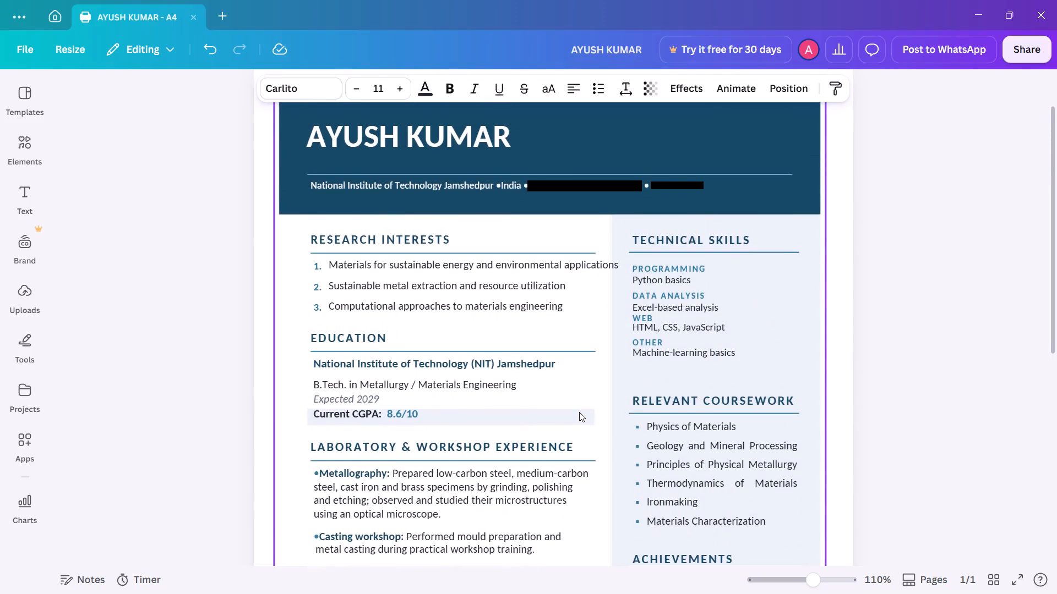
{"action": "scroll", "coordinate": [579, 412], "scroll_direction": "up", "scroll_amount": 1}
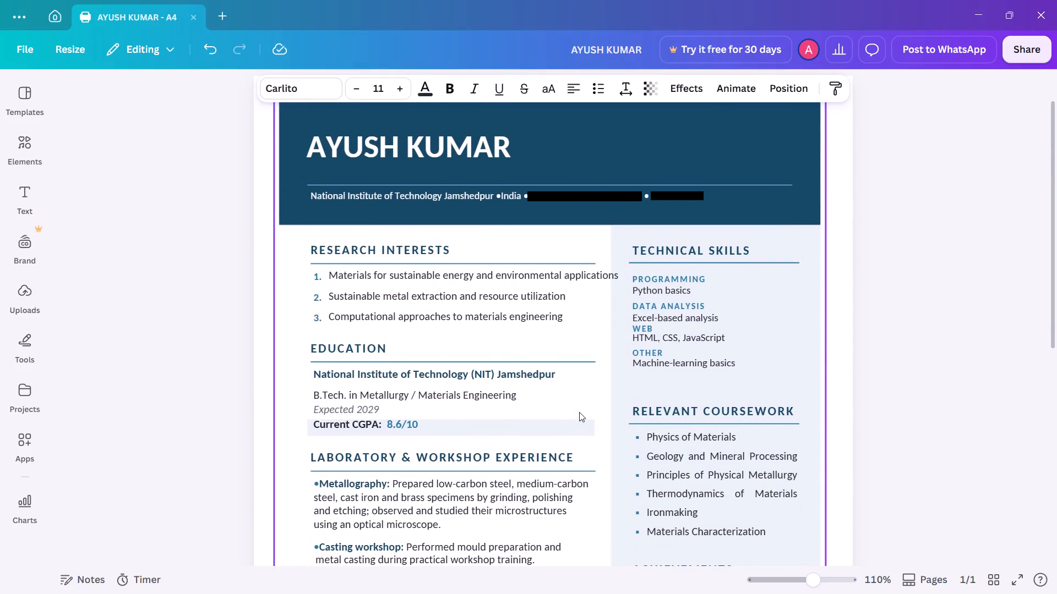
{"action": "scroll", "coordinate": [579, 412], "scroll_direction": "up", "scroll_amount": 1}
{"action": "left_click", "coordinate": [415, 180]}
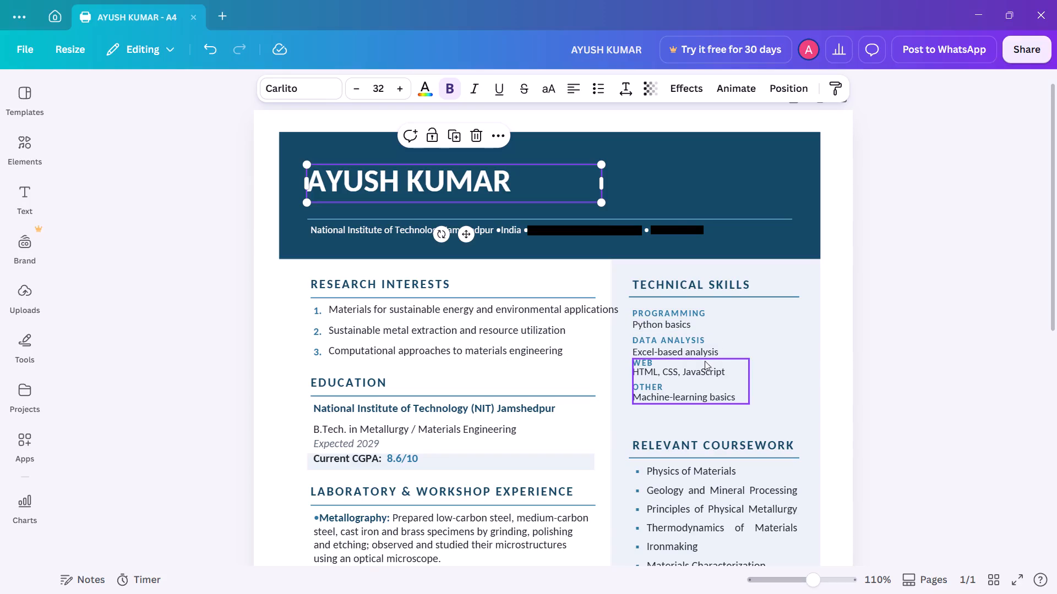
Minimize the résumé design window.
{"action": "left_click", "coordinate": [977, 8]}
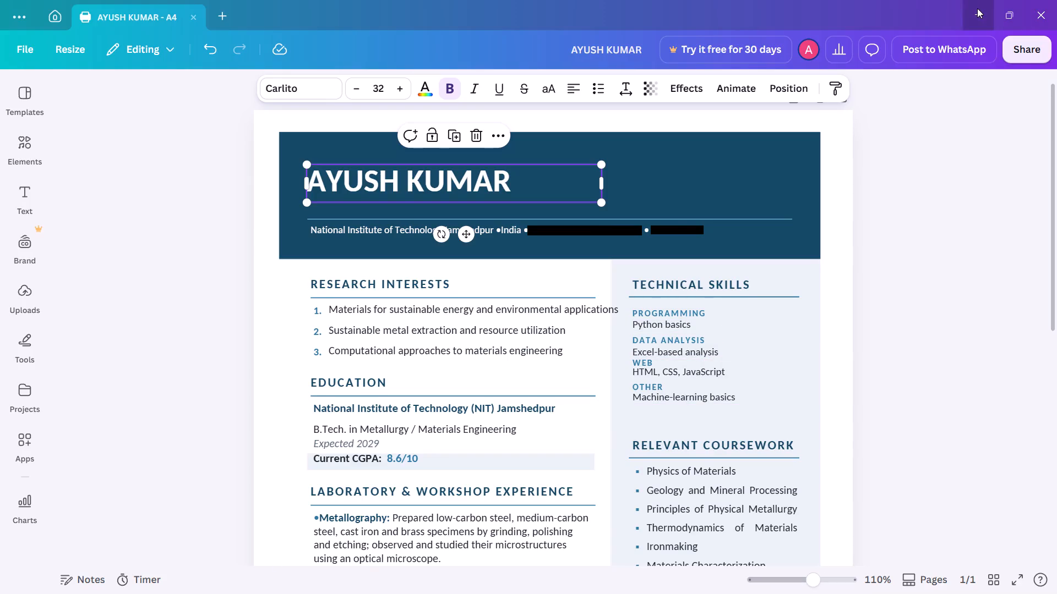
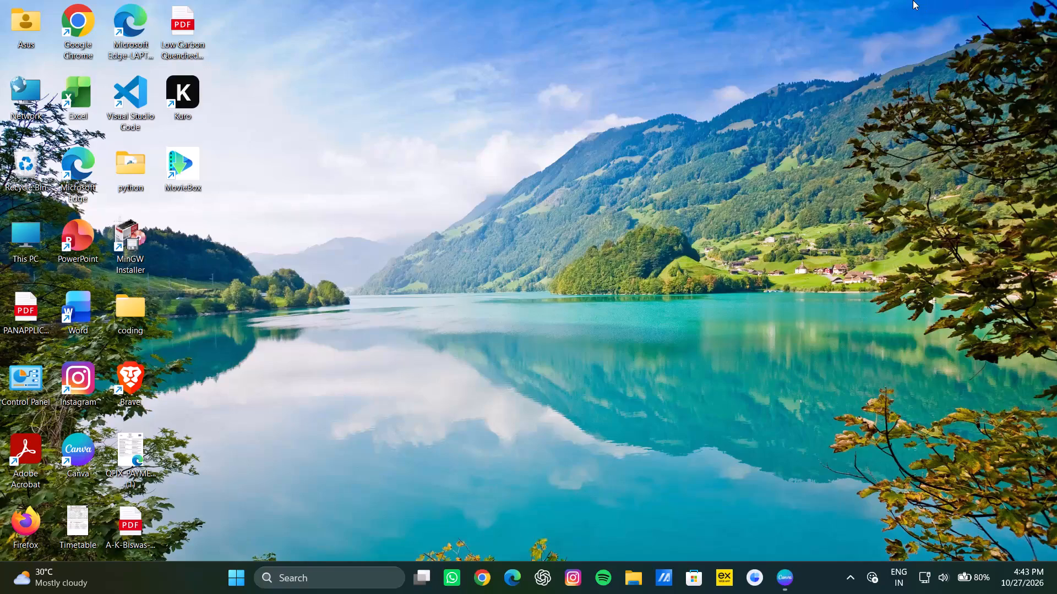
Switch back to the résumé design in Canva.
{"action": "left_click", "coordinate": [781, 593]}
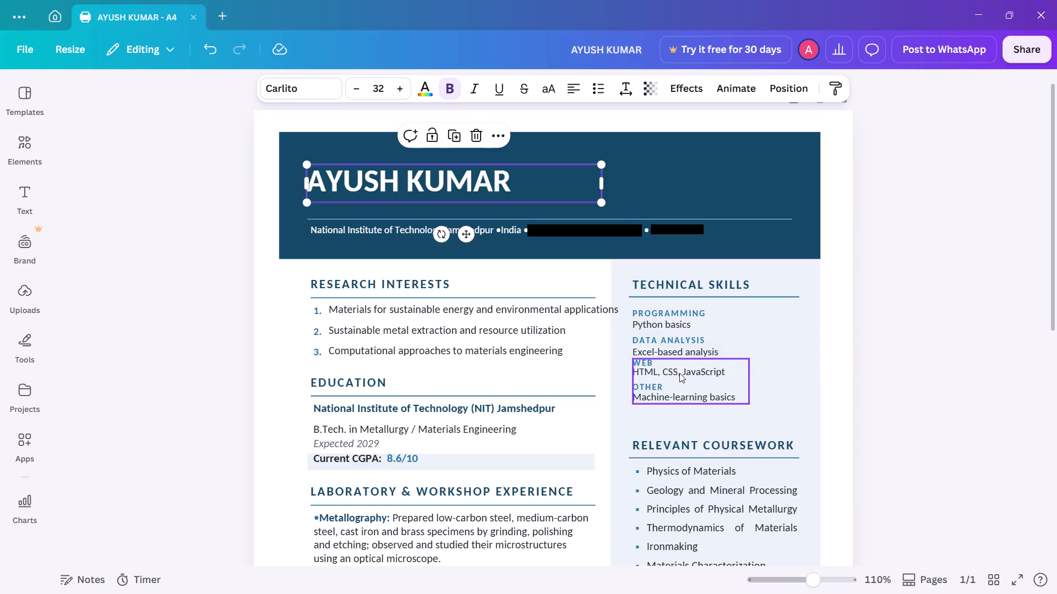
Delete the WEB subheading and its "HTML, CSS, JavaScript" line from the Technical Skills section.
{"action": "left_click", "coordinate": [726, 368]}
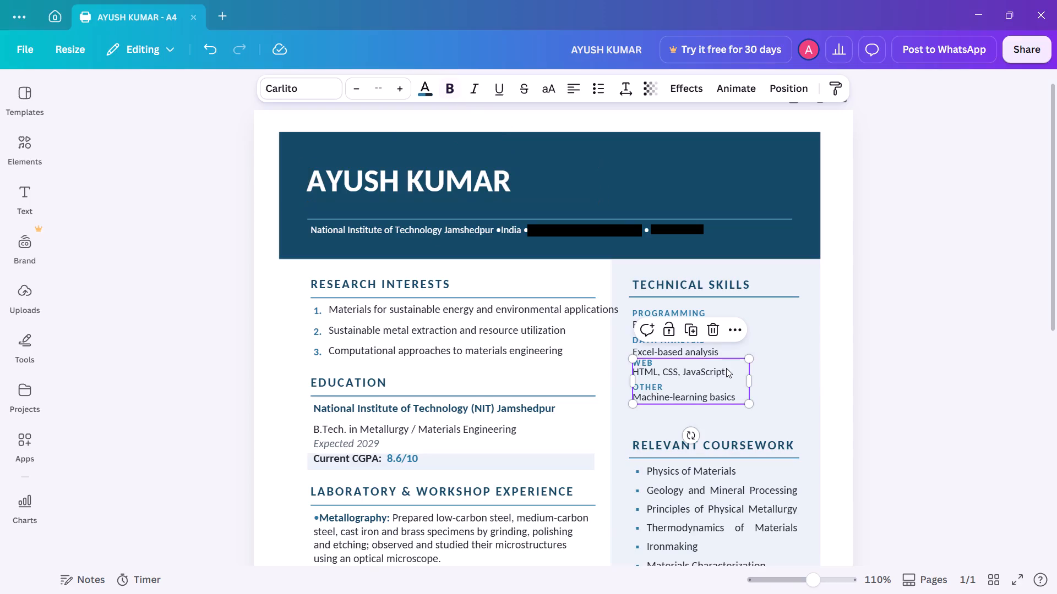
{"action": "double_click", "coordinate": [726, 368]}
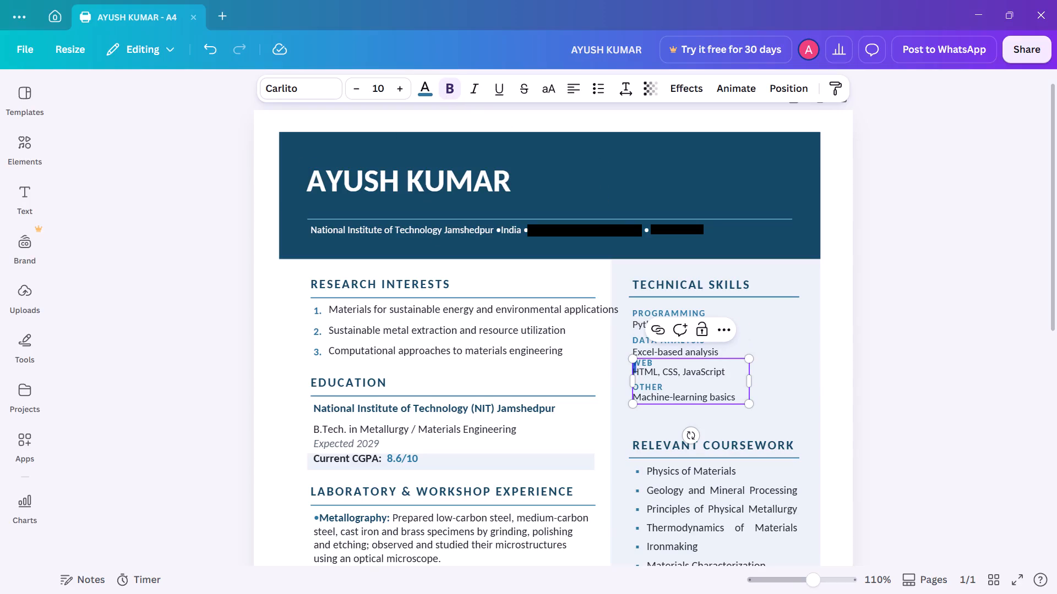
{"action": "double_click", "coordinate": [726, 375]}
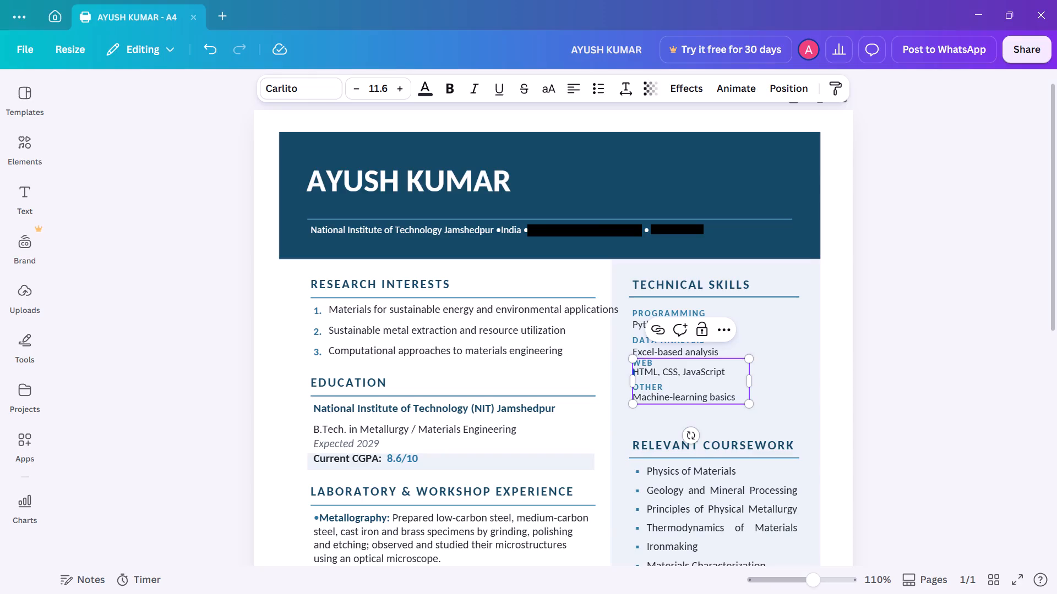
{"action": "triple_click", "coordinate": [727, 375]}
{"action": "left_click_drag", "start_coordinate": [724, 370], "coordinate": [642, 370]}
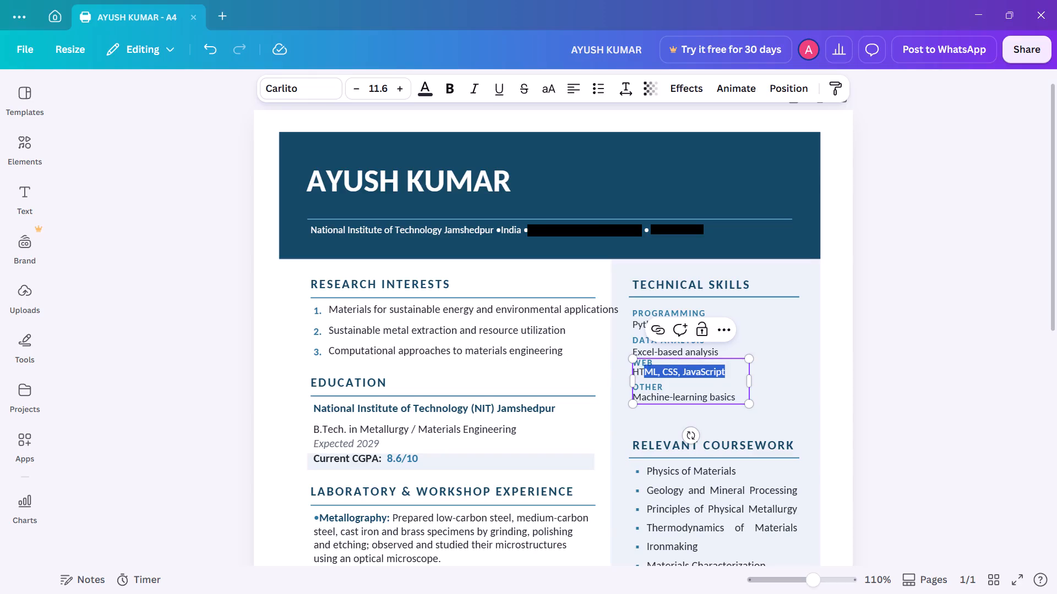
{"action": "left_click_drag", "start_coordinate": [642, 370], "coordinate": [635, 370]}
{"action": "left_click_drag", "start_coordinate": [635, 370], "coordinate": [635, 370]}
{"action": "key", "text": "BackSpace"}
{"action": "key", "text": "BackSpace"}
{"action": "key", "text": "BackSpace"}
{"action": "key", "text": "BackSpace"}
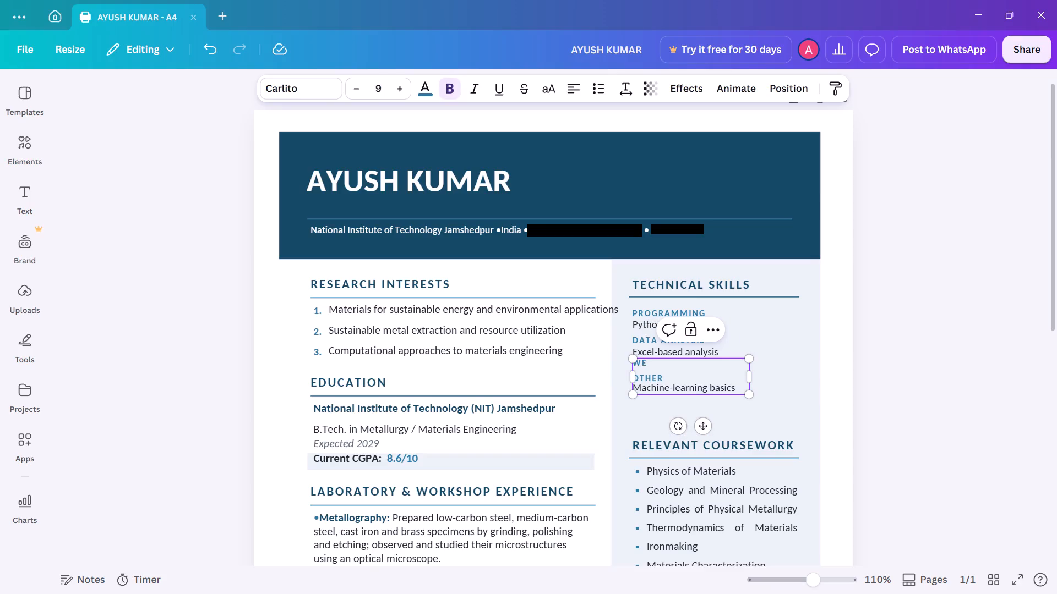
{"action": "key", "text": "BackSpace"}
{"action": "key", "text": "BackSpace"}
{"action": "key", "text": "BackSpace"}
{"action": "key", "text": "BackSpace"}
Remove the empty lines above the OTHER subheading so it sits directly below the Data Analysis entry.
{"action": "left_click", "coordinate": [664, 372]}
{"action": "key", "text": "BackSpace"}
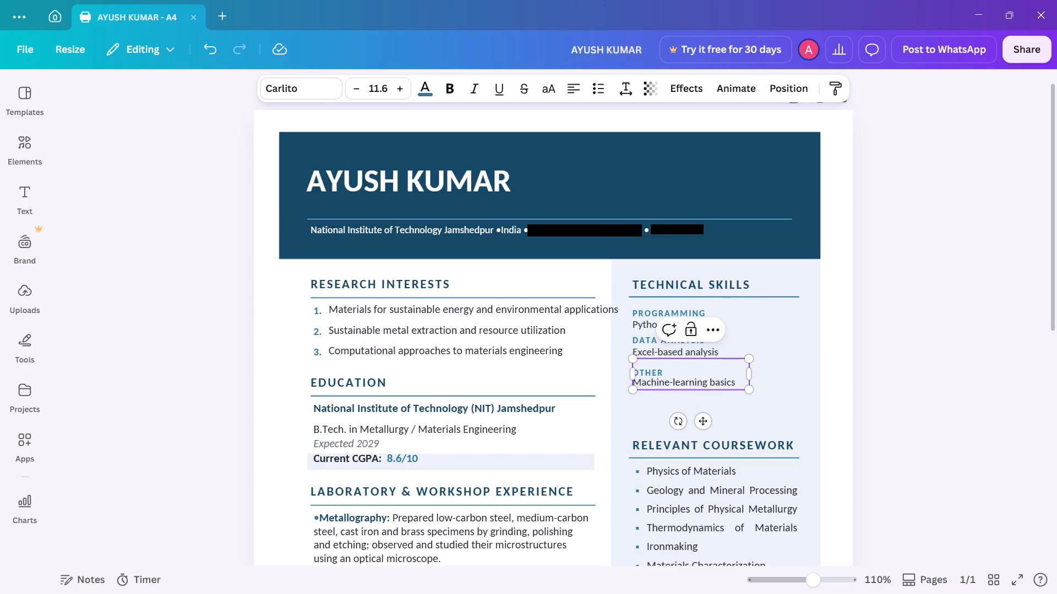
{"action": "key", "text": "BackSpace"}
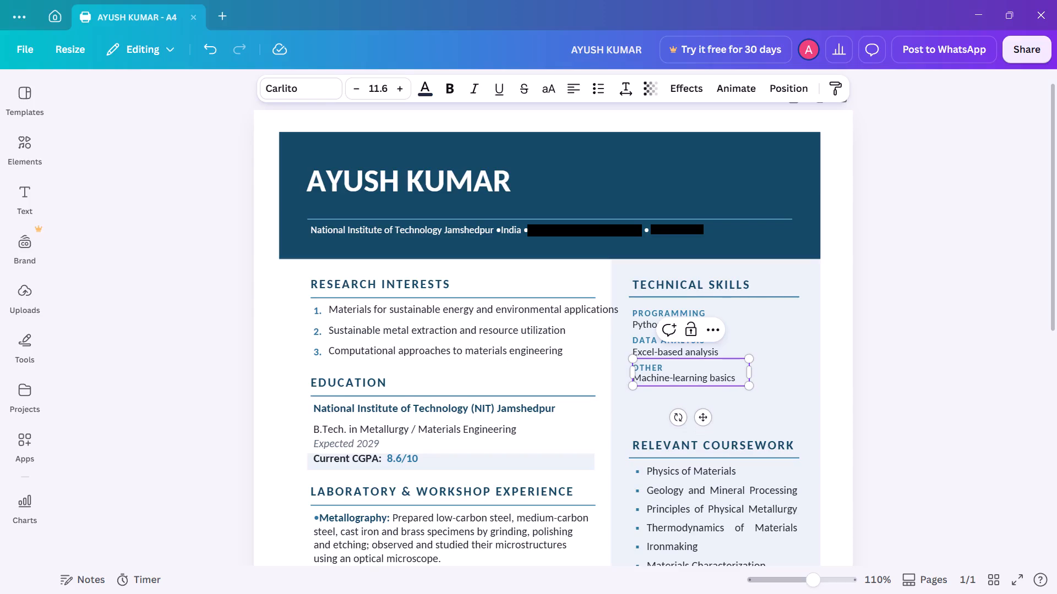
Place the text cursor after "Machine-learning basics" under OTHER in Technical Skills.
{"action": "left_click", "coordinate": [736, 376]}
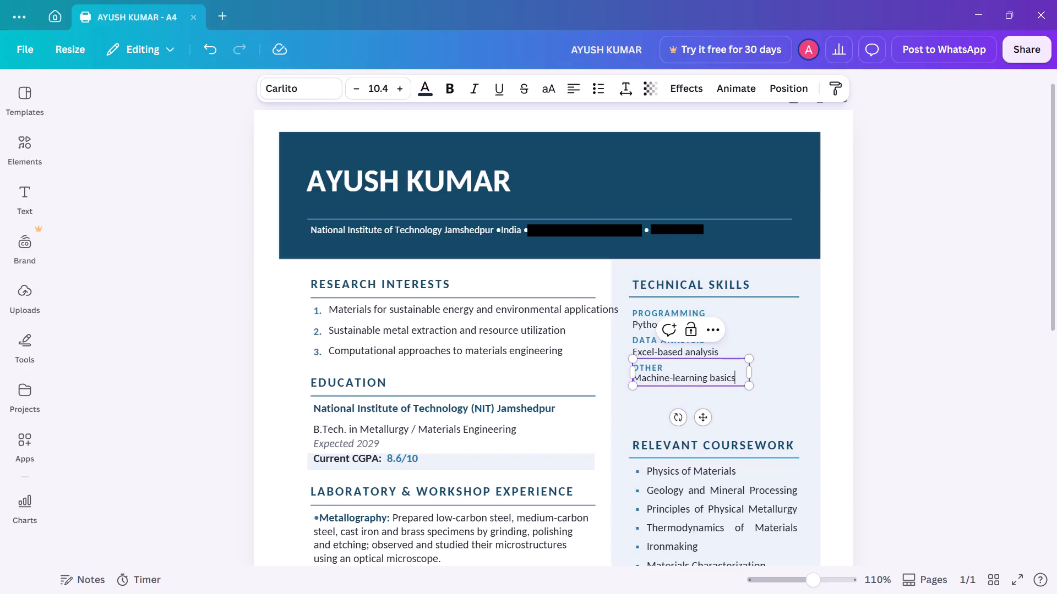
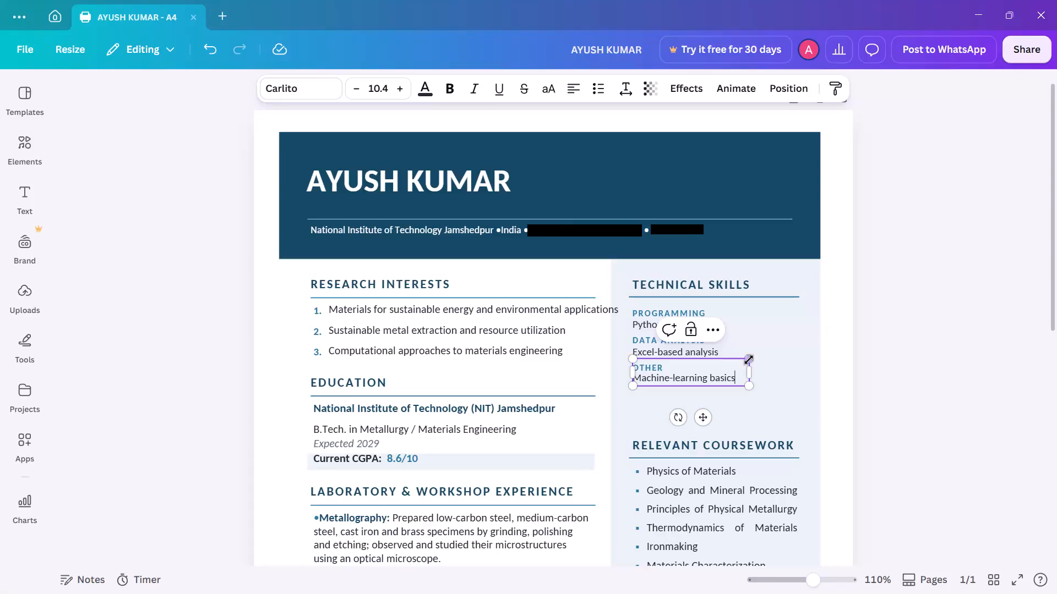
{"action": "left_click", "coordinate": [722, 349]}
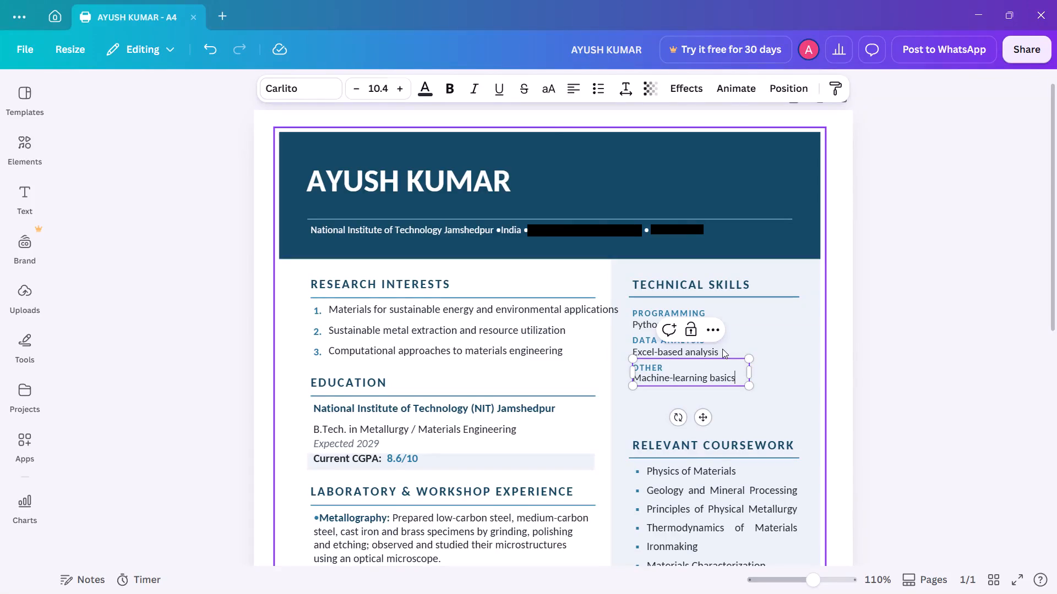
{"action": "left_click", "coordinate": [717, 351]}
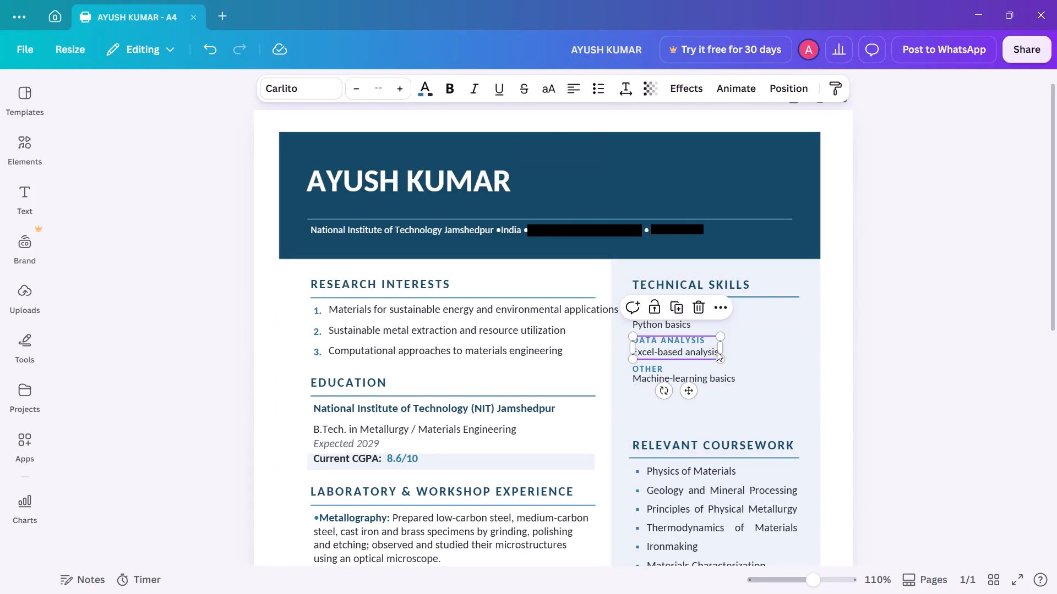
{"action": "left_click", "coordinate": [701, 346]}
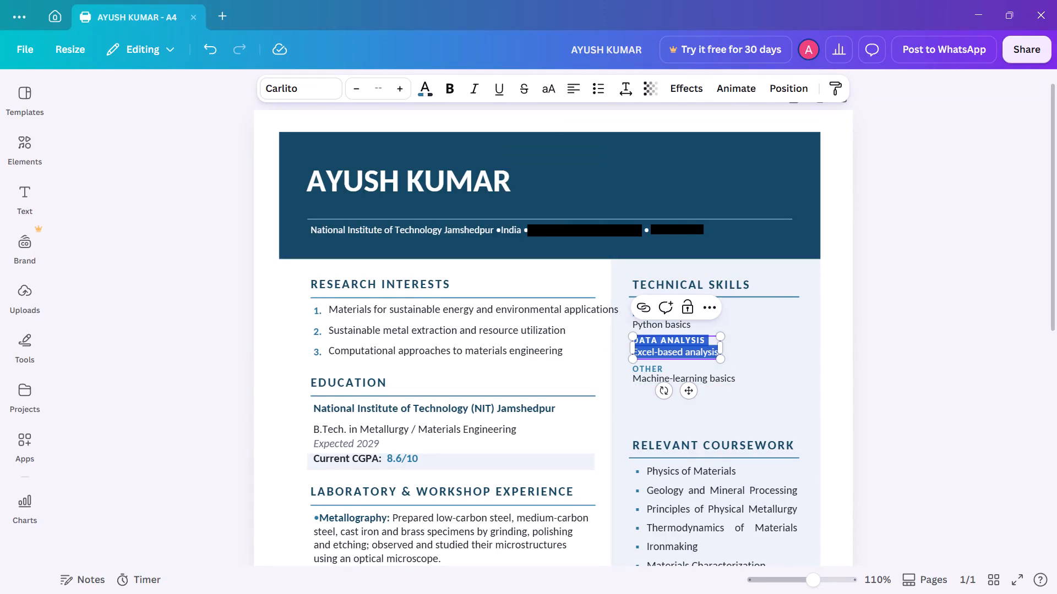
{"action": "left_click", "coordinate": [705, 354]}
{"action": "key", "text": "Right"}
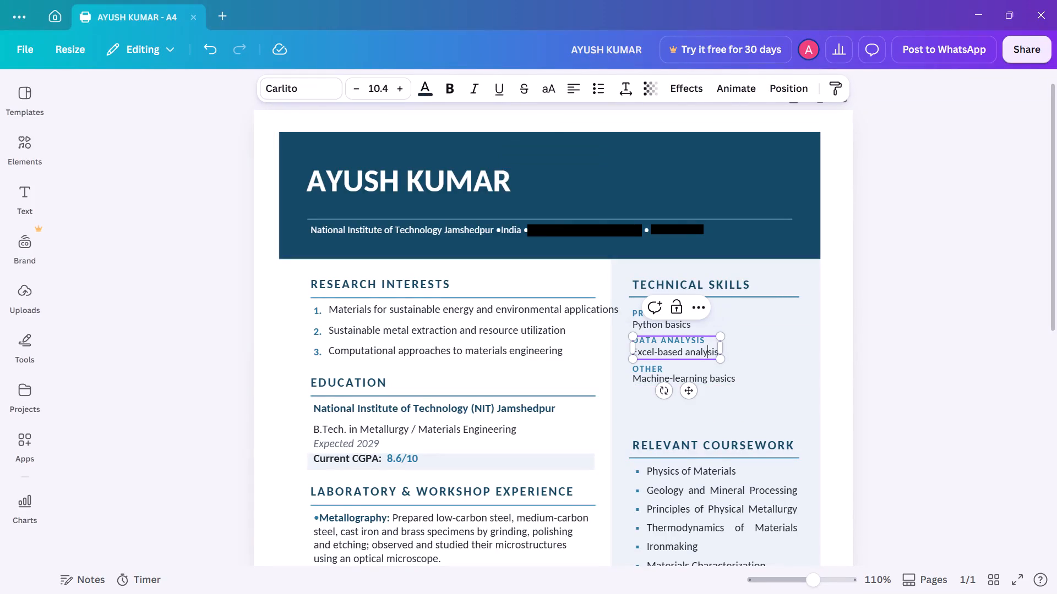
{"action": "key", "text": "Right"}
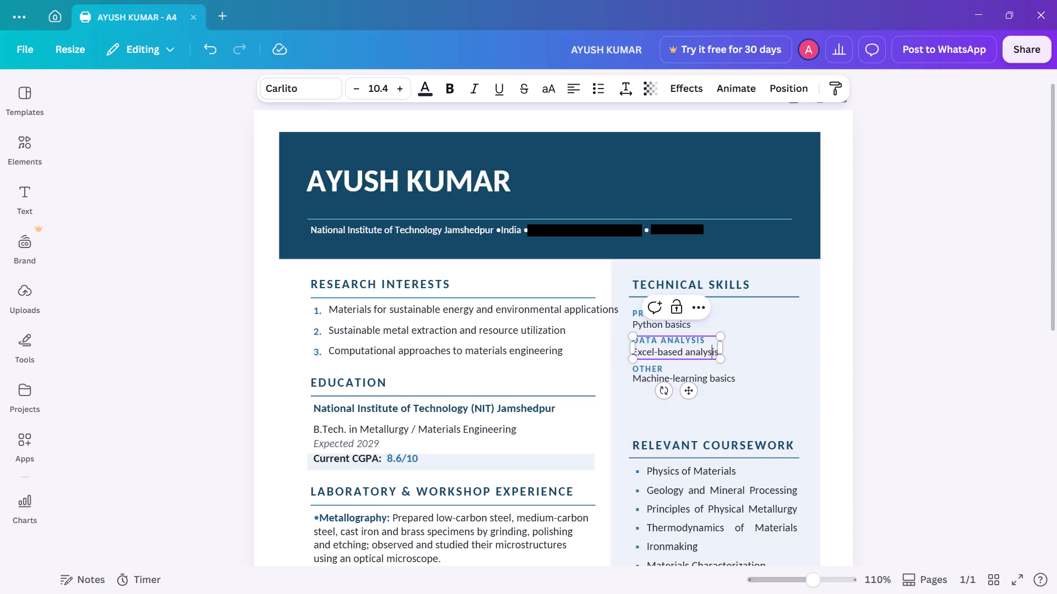
Delete the "Machine-learning basics" line under the OTHER subheading in the Technical Skills section.
{"action": "left_click", "coordinate": [722, 381]}
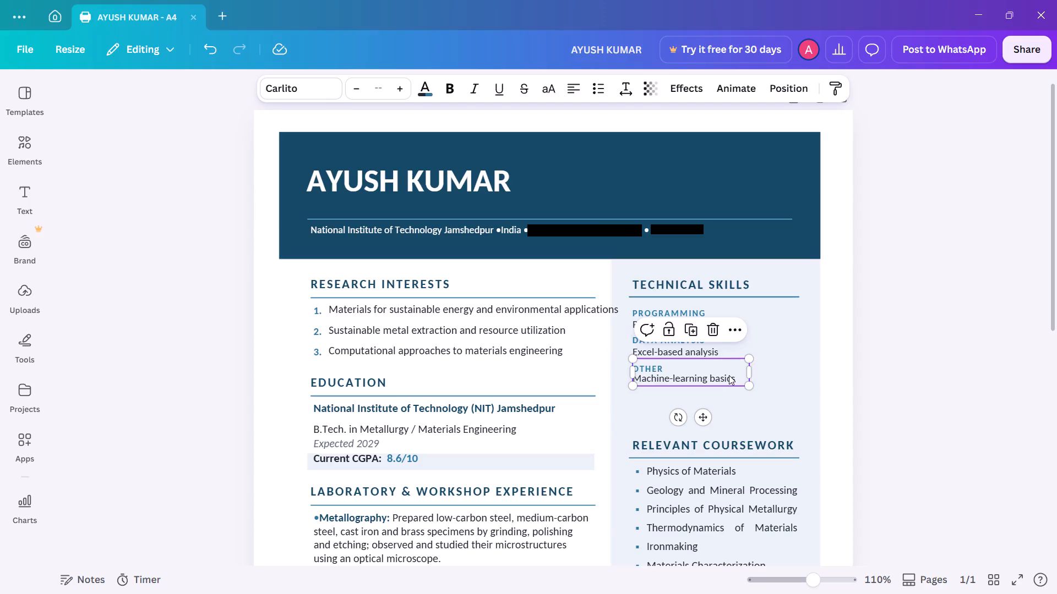
{"action": "double_click", "coordinate": [733, 376]}
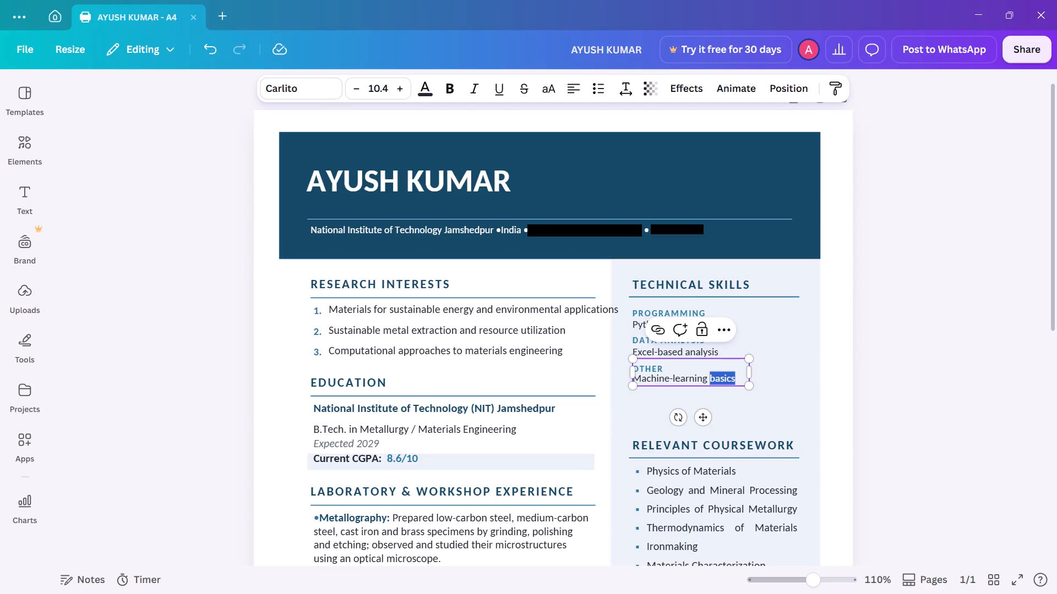
{"action": "double_click", "coordinate": [733, 376]}
{"action": "triple_click", "coordinate": [733, 376]}
{"action": "left_click", "coordinate": [733, 376]}
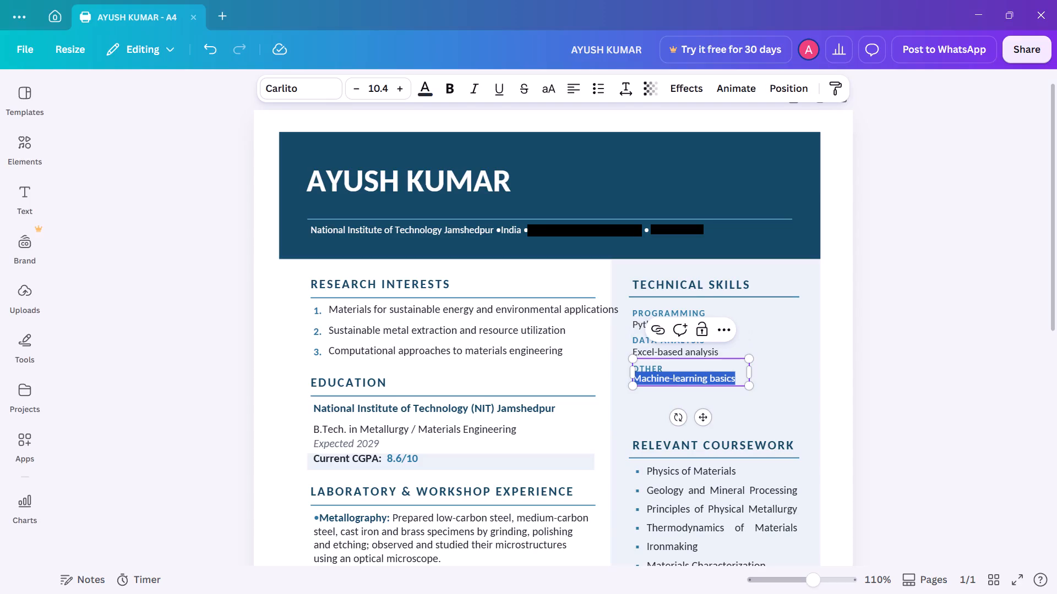
{"action": "key", "text": "BackSpace"}
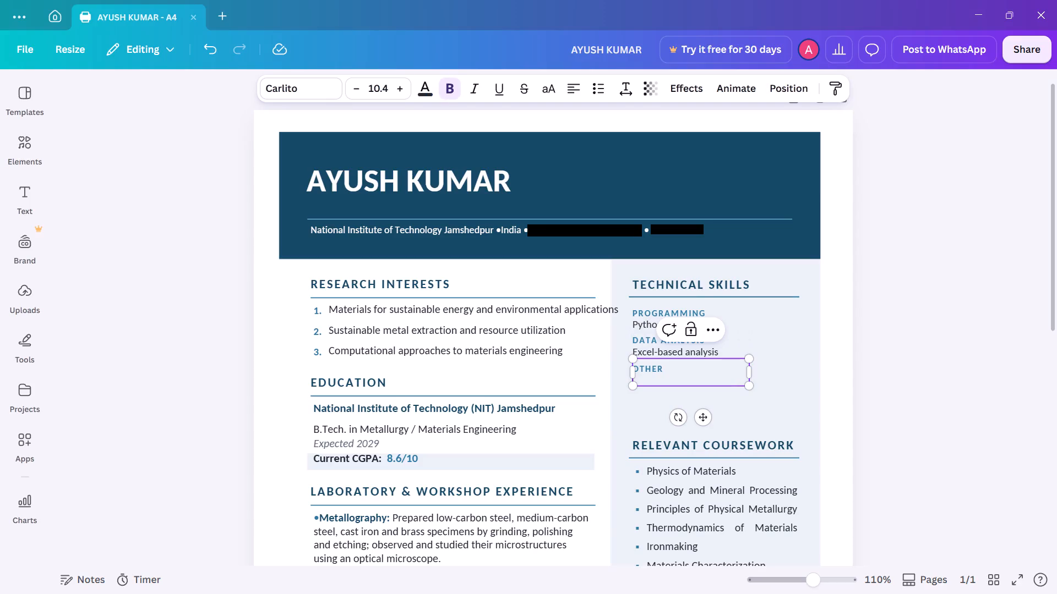
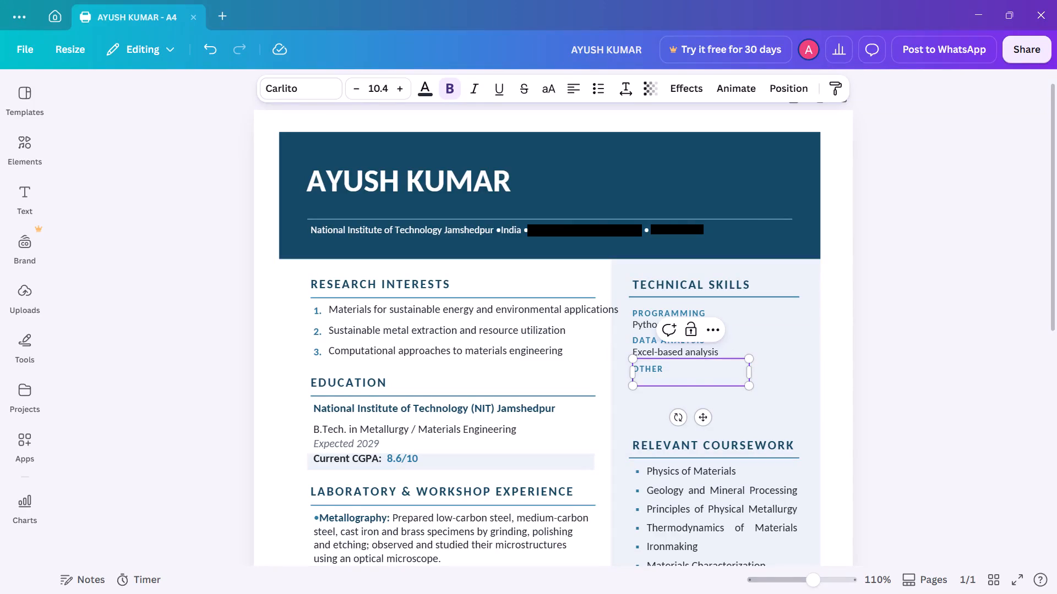
Undo the recent deletions in the Technical Skills section, back to the "Machine-learning basics" line and the WEB entry "HTML, CSS, JavaScript", and deselect the text box.
{"action": "key", "text": "ctrl+z"}
{"action": "key", "text": "ctrl+z"}
{"action": "key", "text": "ctrl+z"}
{"action": "key", "text": "ctrl+z"}
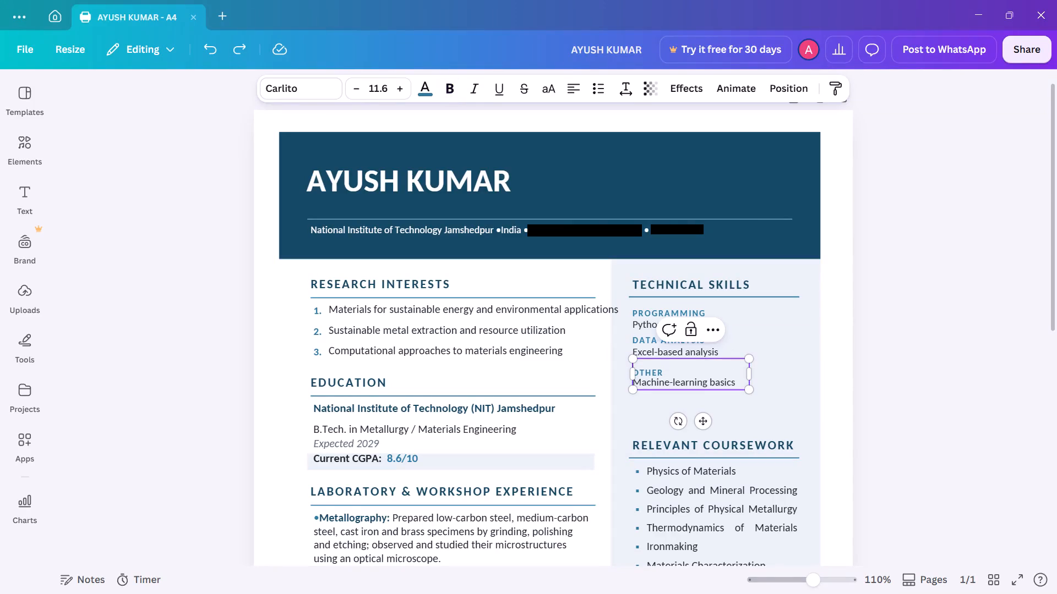
{"action": "key", "text": "ctrl+z"}
{"action": "key", "text": "ctrl+z"}
{"action": "key", "text": "ctrl+z"}
{"action": "key", "text": "ctrl+z"}
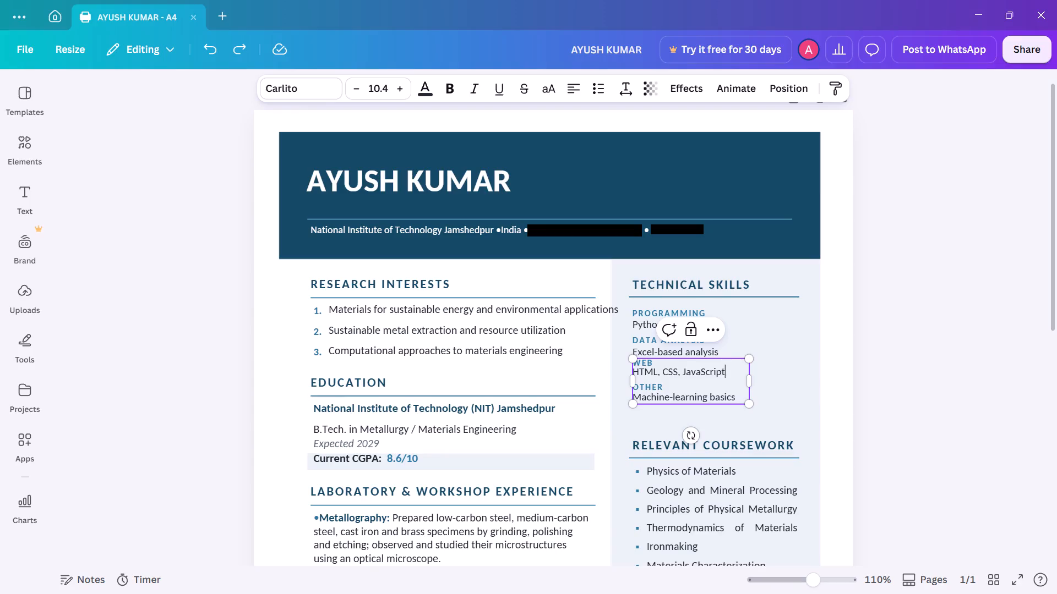
{"action": "left_click", "coordinate": [797, 358]}
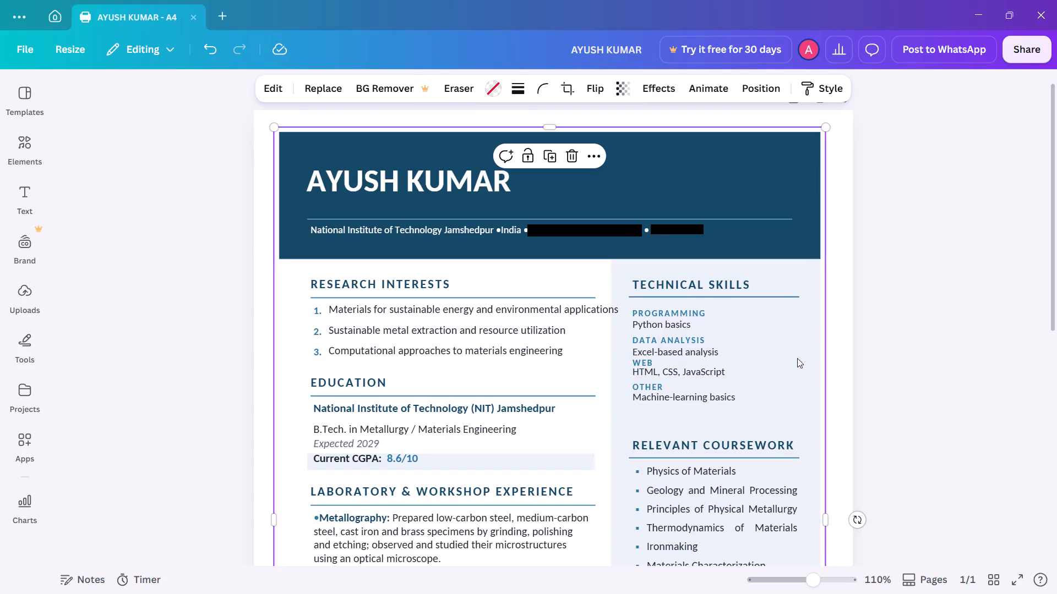
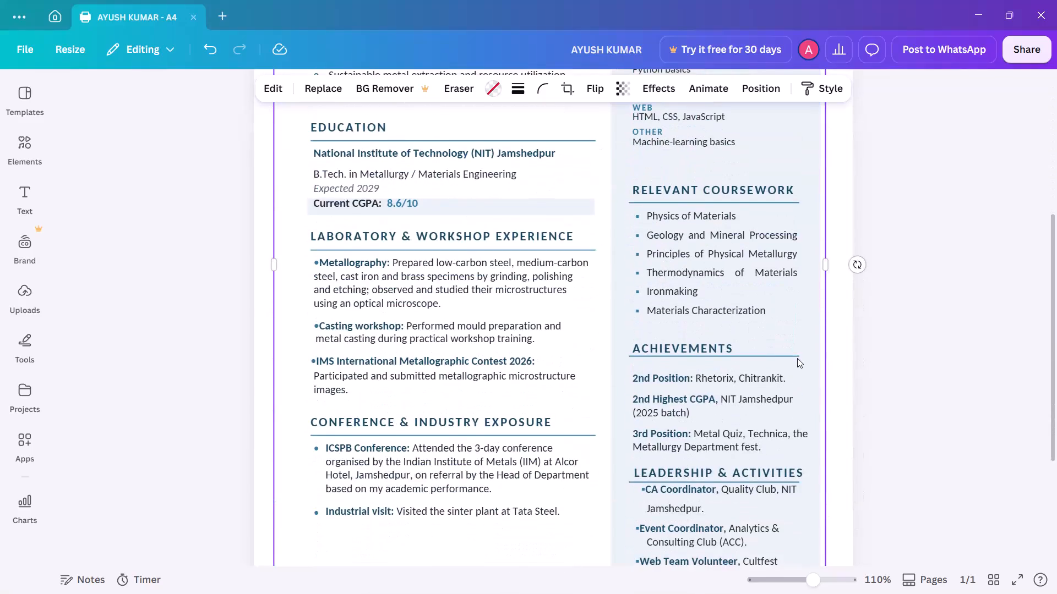
Replace the WEB subheading in the Technical Skills section with METALLOGRAPHY.
{"action": "scroll", "coordinate": [797, 358], "scroll_direction": "right", "scroll_amount": 1}
{"action": "scroll", "coordinate": [797, 358], "scroll_direction": "up", "scroll_amount": 1}
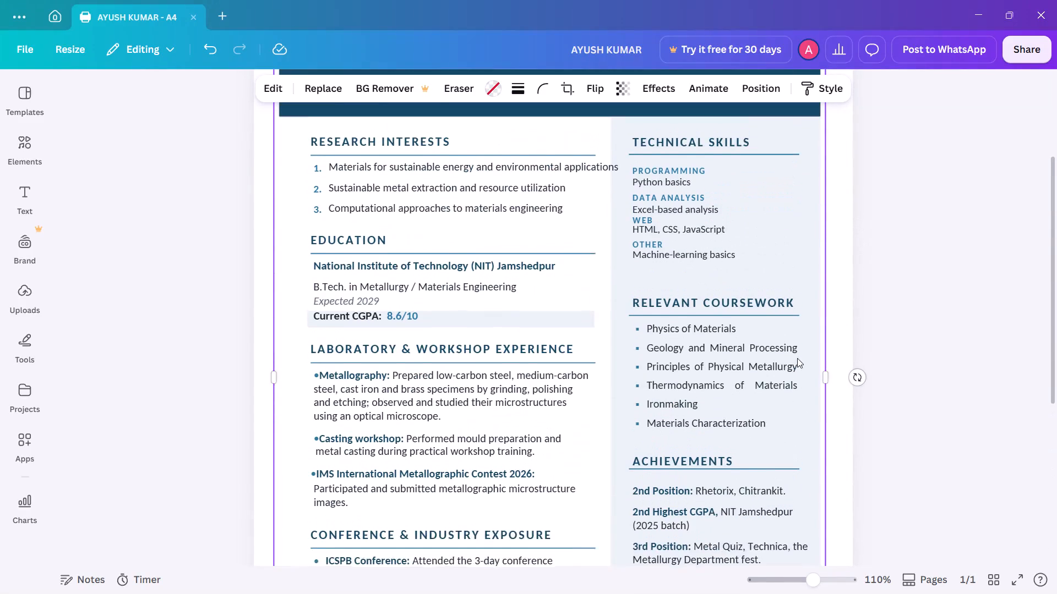
{"action": "scroll", "coordinate": [797, 358], "scroll_direction": "up", "scroll_amount": 1}
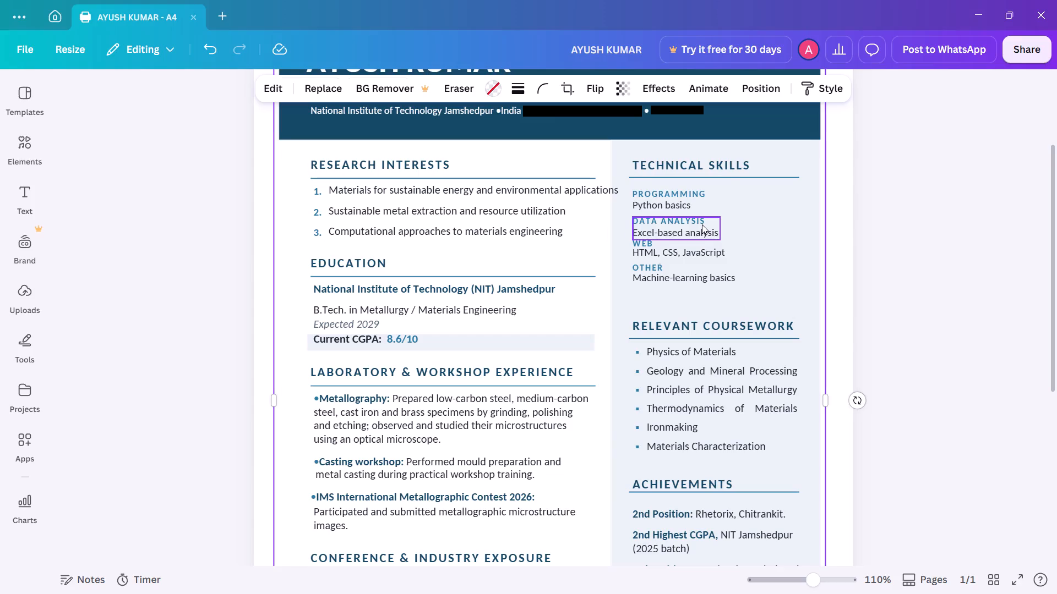
{"action": "left_click", "coordinate": [702, 224]}
{"action": "left_click", "coordinate": [697, 230]}
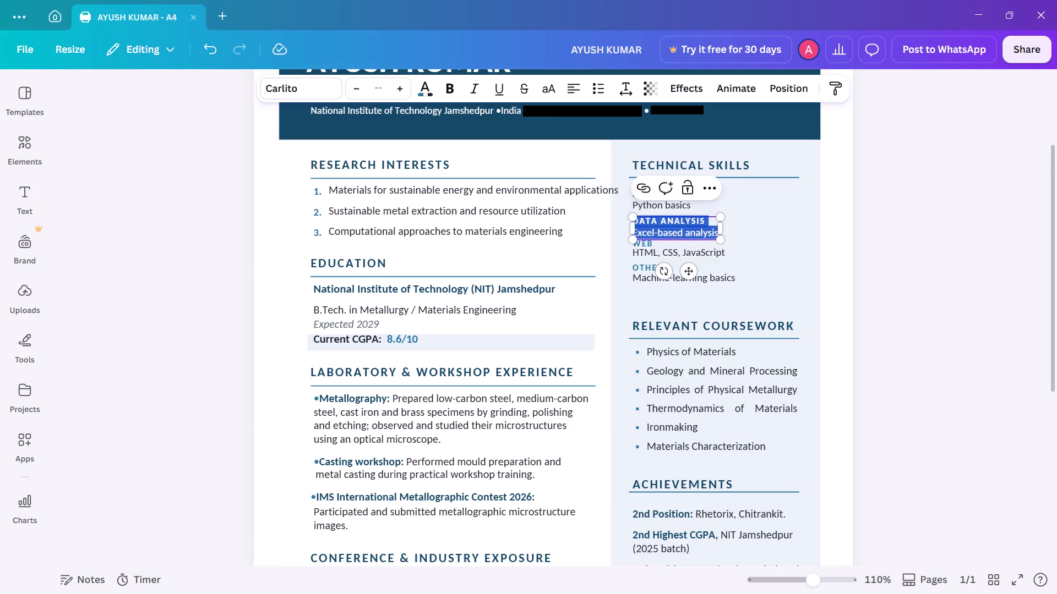
{"action": "left_click", "coordinate": [697, 230]}
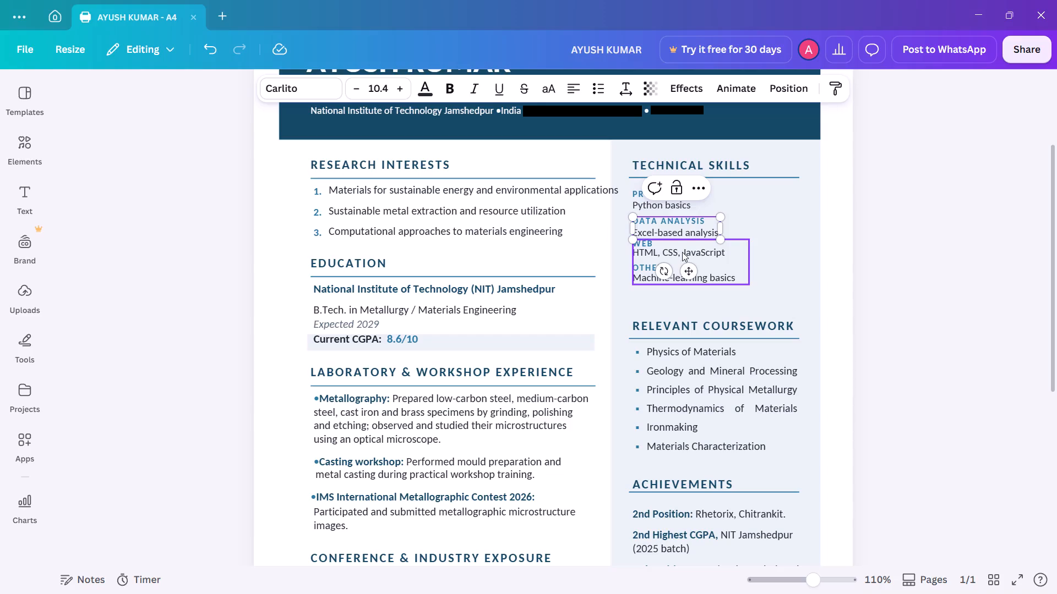
{"action": "left_click", "coordinate": [675, 247]}
{"action": "left_click", "coordinate": [675, 247]}
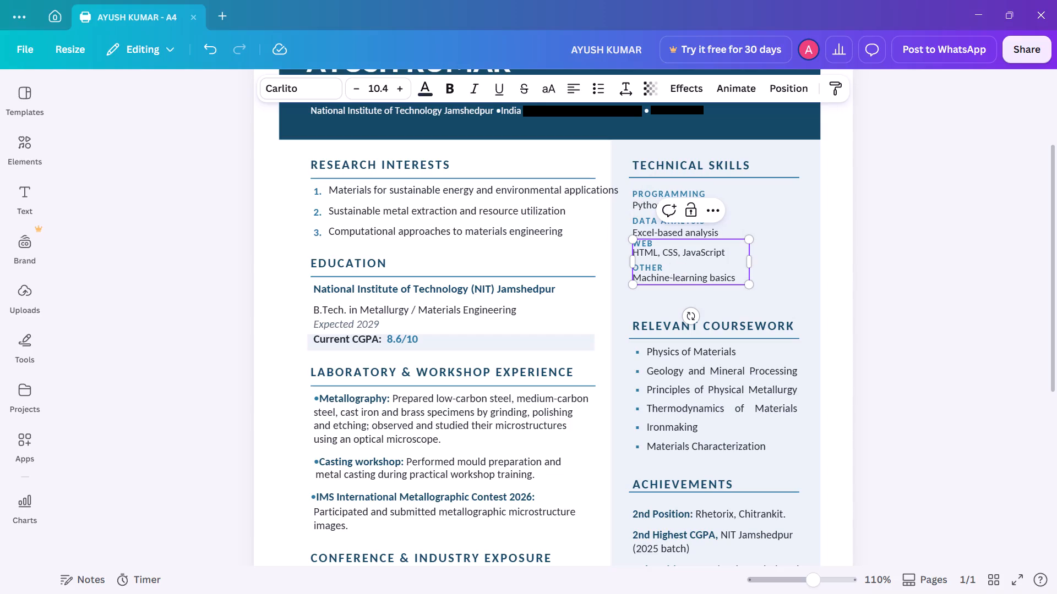
{"action": "left_click", "coordinate": [655, 244]}
{"action": "key", "text": "BackSpace"}
{"action": "key", "text": "BackSpace"}
{"action": "key", "text": "BackSpace"}
{"action": "key", "text": "m"}
{"action": "type", "text": "ETA"}
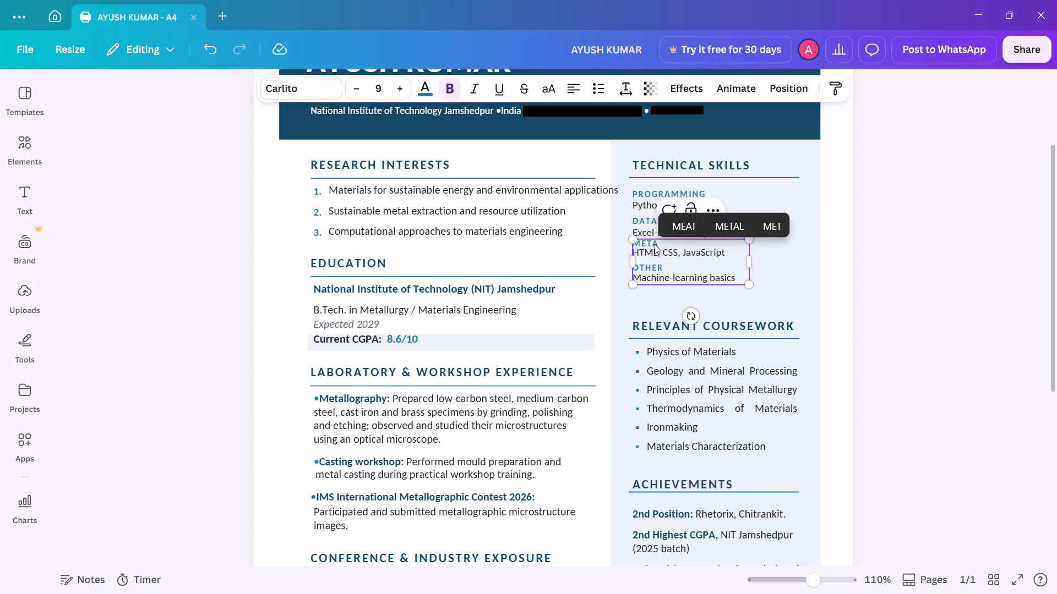
{"action": "type", "text": "LLOGRAPHY"}
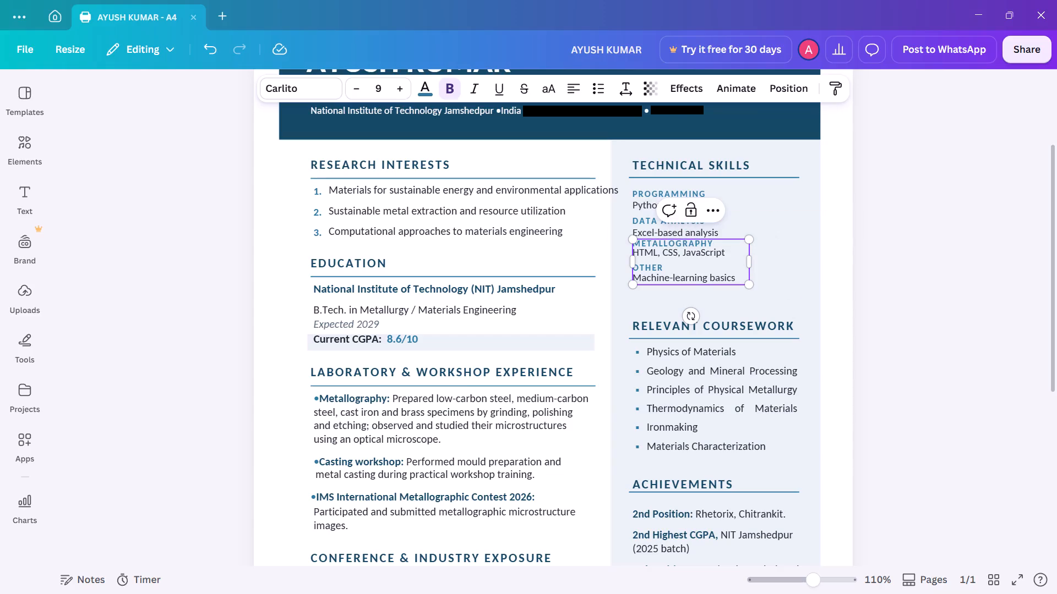
Delete the "HTML, CSS, JavaScript" line under METALLOGRAPHY and turn off bold for the replacement text.
{"action": "left_click", "coordinate": [728, 253]}
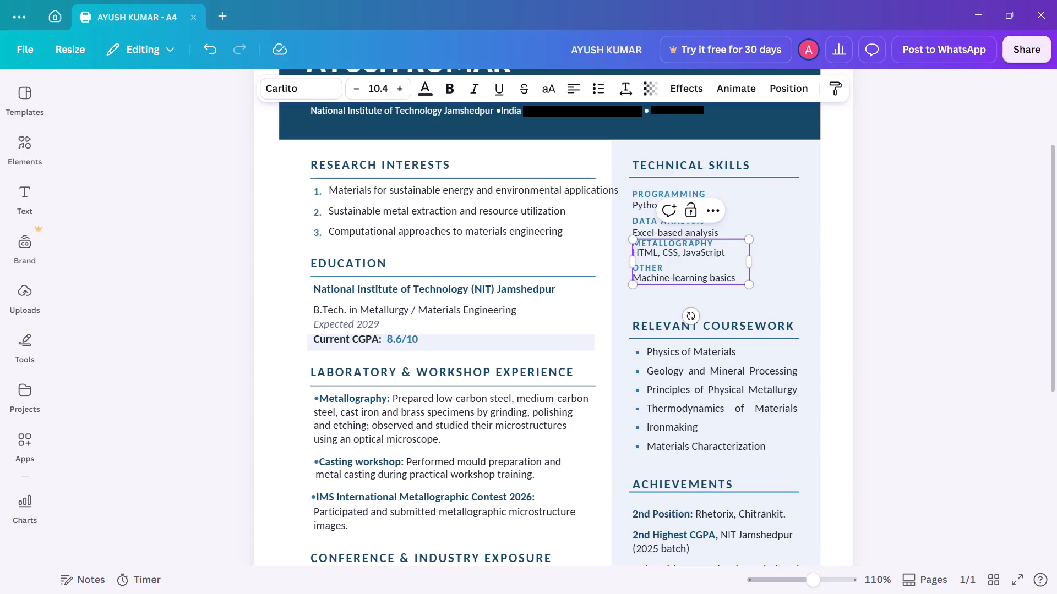
{"action": "double_click", "coordinate": [728, 253]}
{"action": "triple_click", "coordinate": [728, 253]}
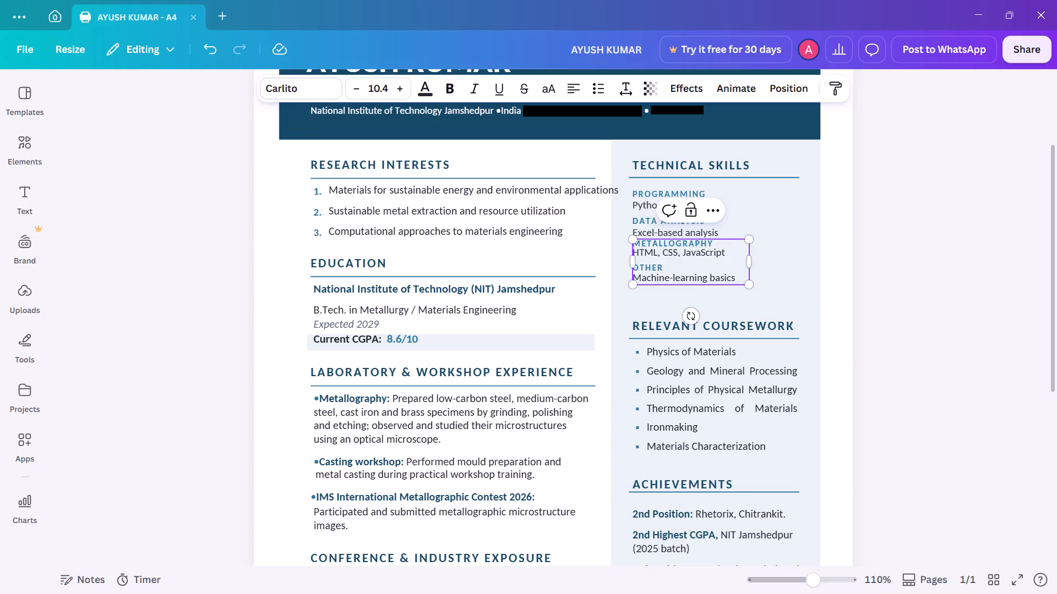
{"action": "key", "text": "BackSpace"}
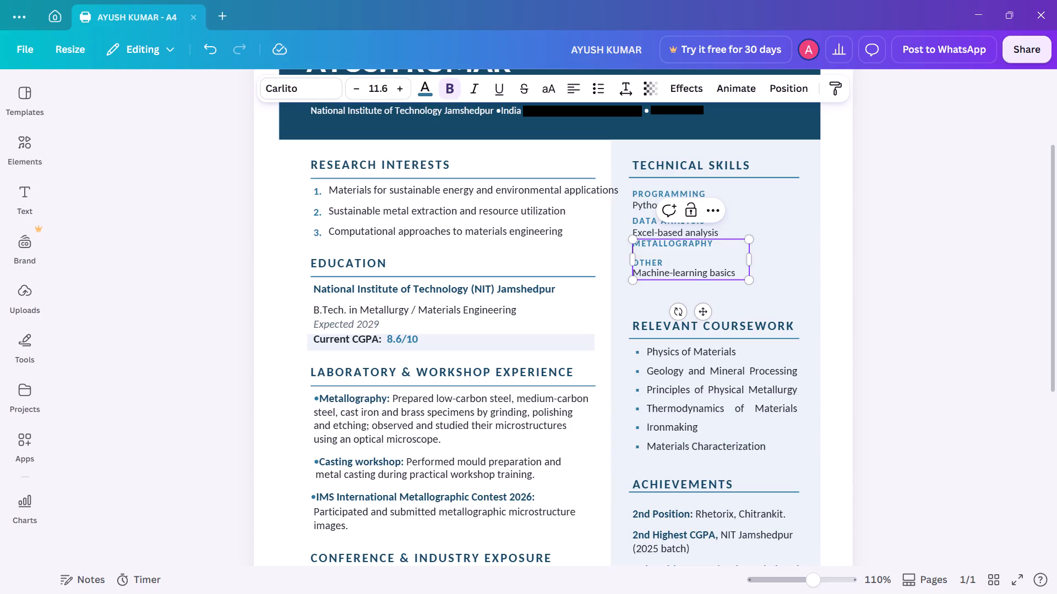
{"action": "key", "text": "o"}
{"action": "left_click", "coordinate": [450, 86]}
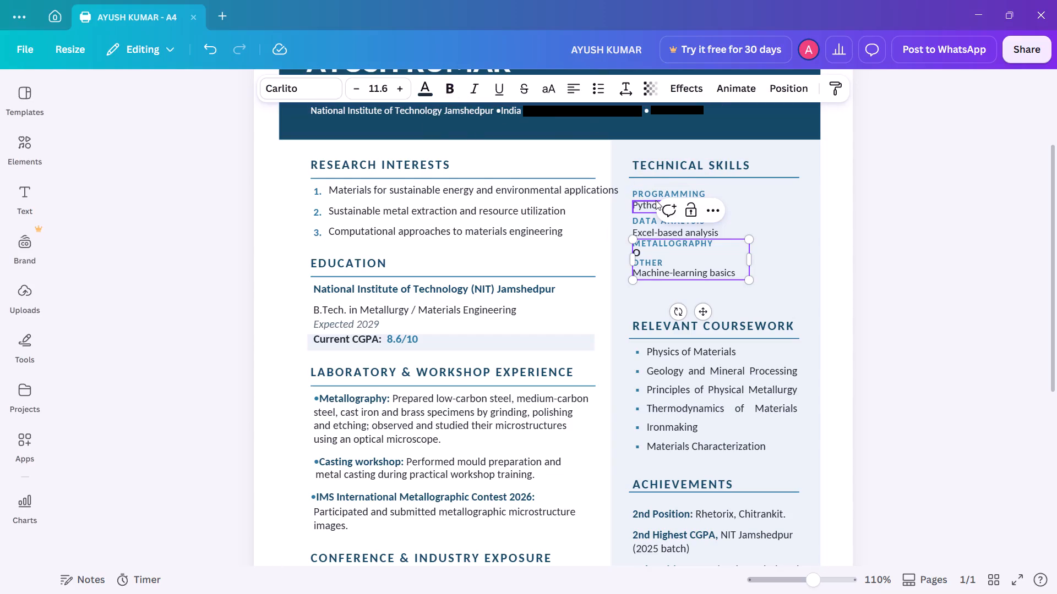
{"action": "key", "text": "BackSpace"}
{"action": "key", "text": "o"}
{"action": "key", "text": "BackSpace"}
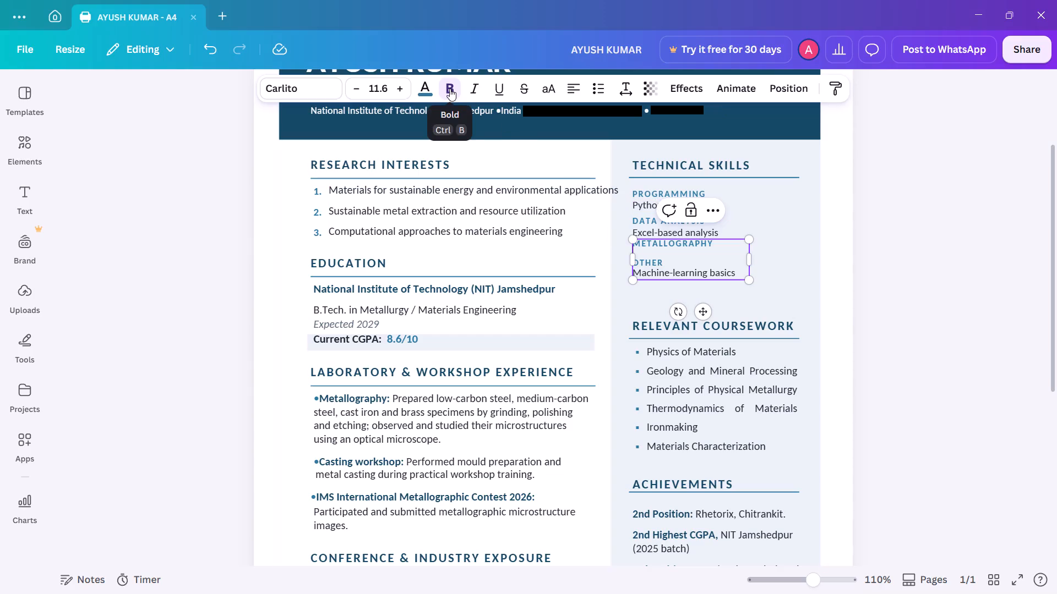
{"action": "left_click", "coordinate": [450, 89]}
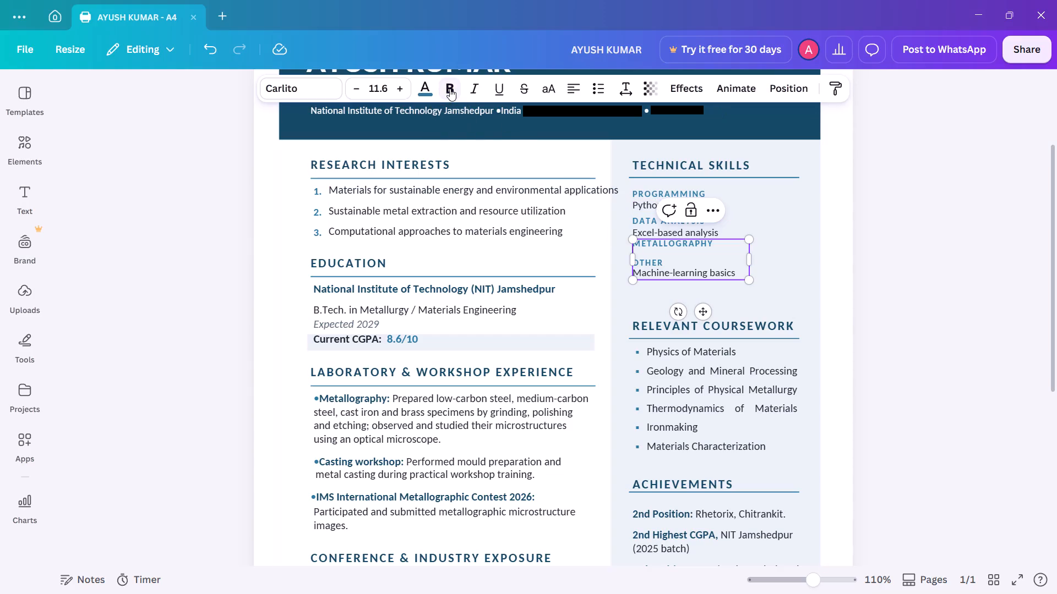
Enter "Optical microscopy and microstructure observation" under METALLOGRAPHY at font size 10.6.
{"action": "key", "text": "o"}
{"action": "key", "text": "p"}
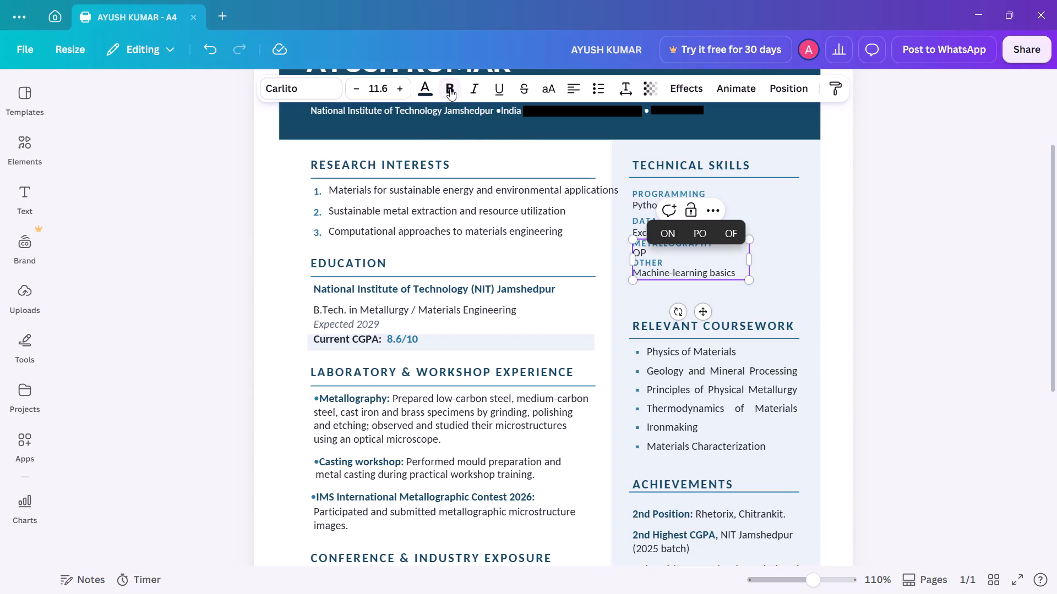
{"action": "key", "text": "BackSpace"}
{"action": "key", "text": "p"}
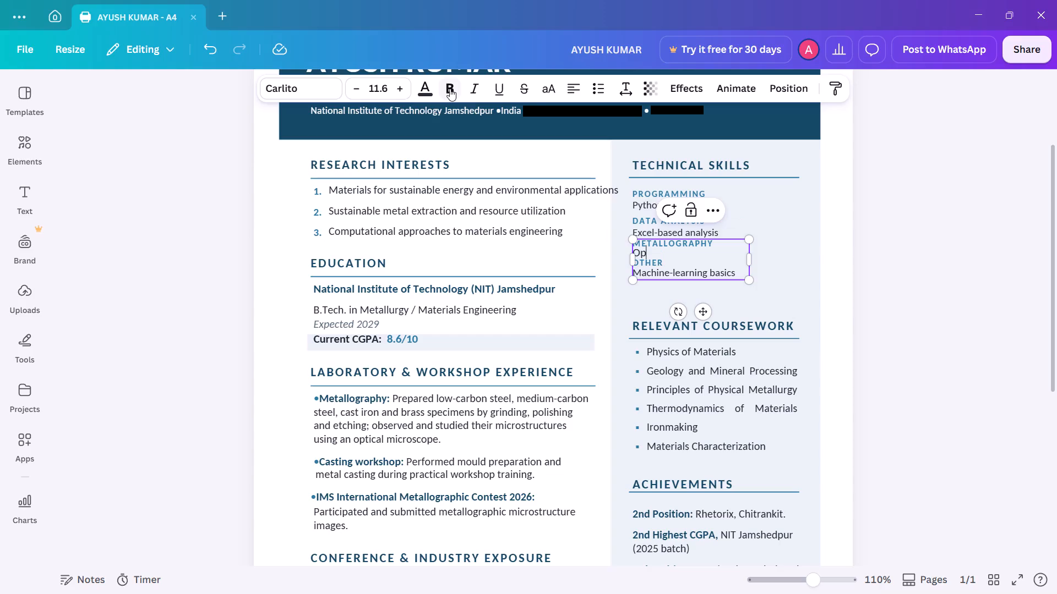
{"action": "key", "text": "t"}
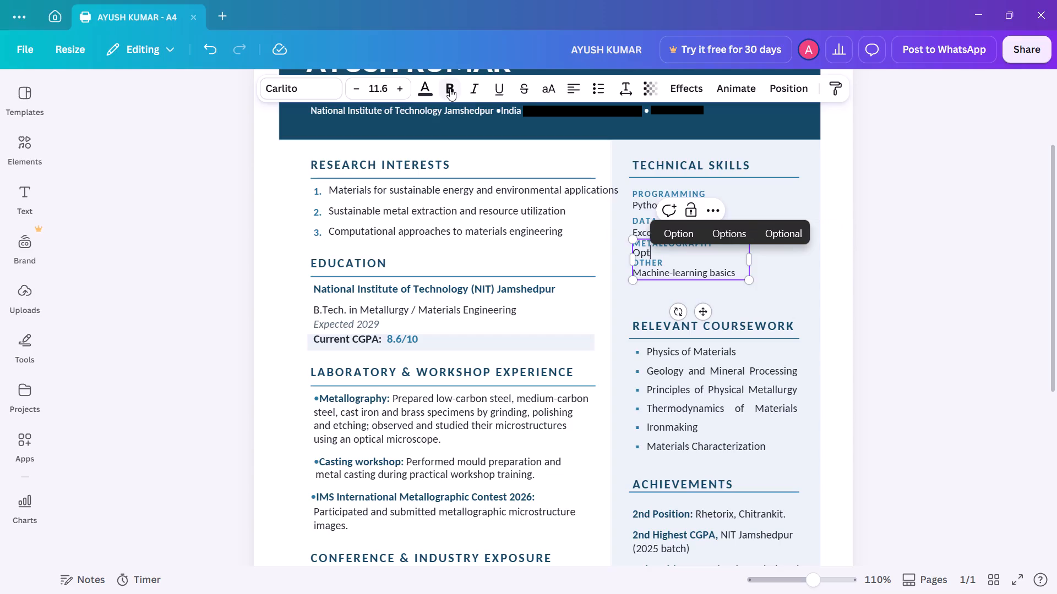
{"action": "left_click", "coordinate": [355, 91]}
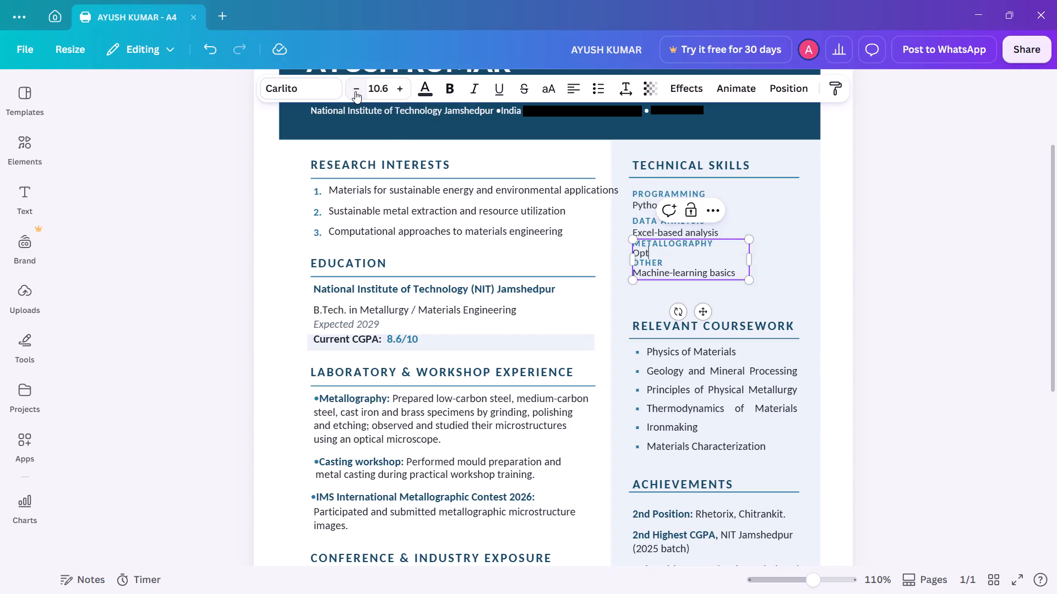
{"action": "type", "text": "ical"}
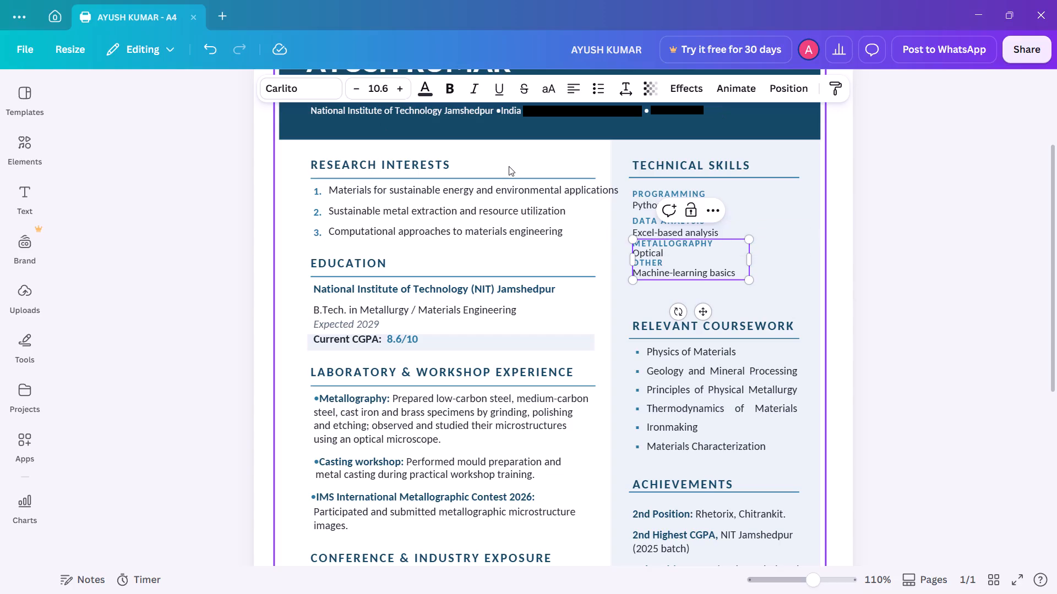
{"action": "key", "text": "space"}
{"action": "type", "text": "microscopy and"}
{"action": "key", "text": "space"}
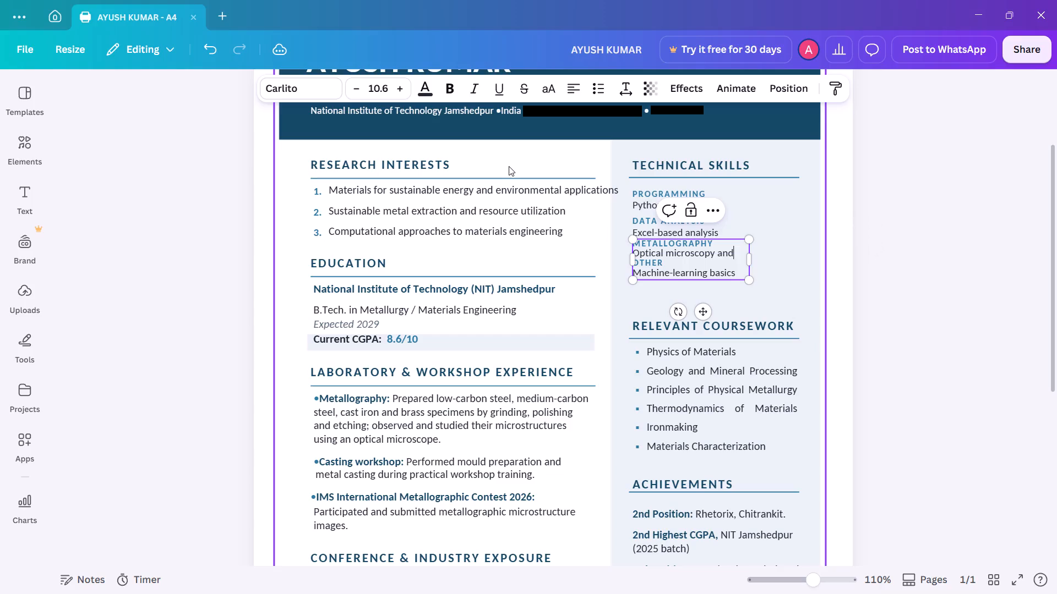
{"action": "type", "text": "microstructure observation"}
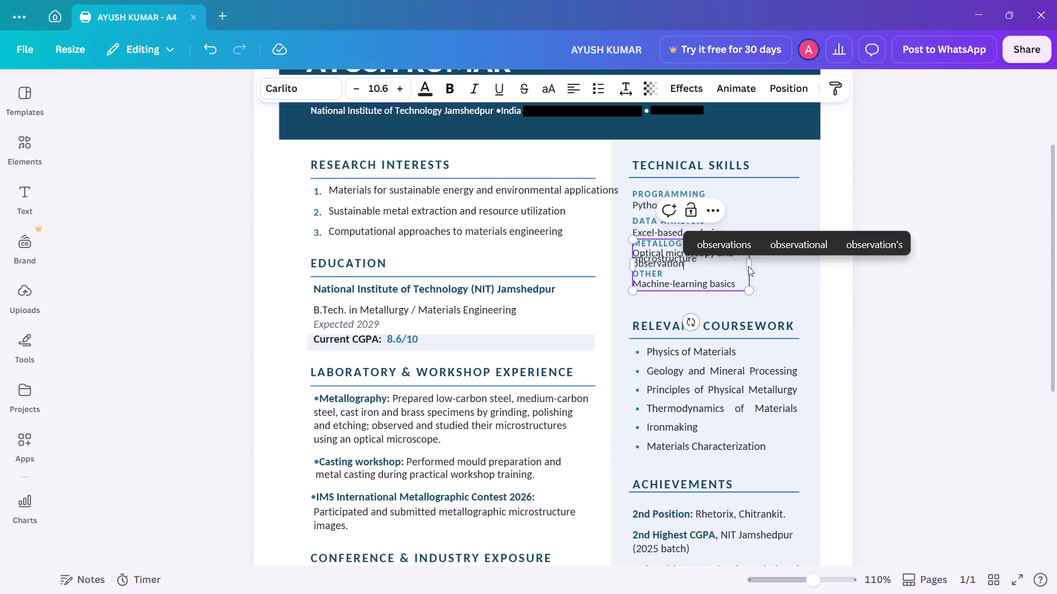
{"action": "left_click", "coordinate": [775, 293]}
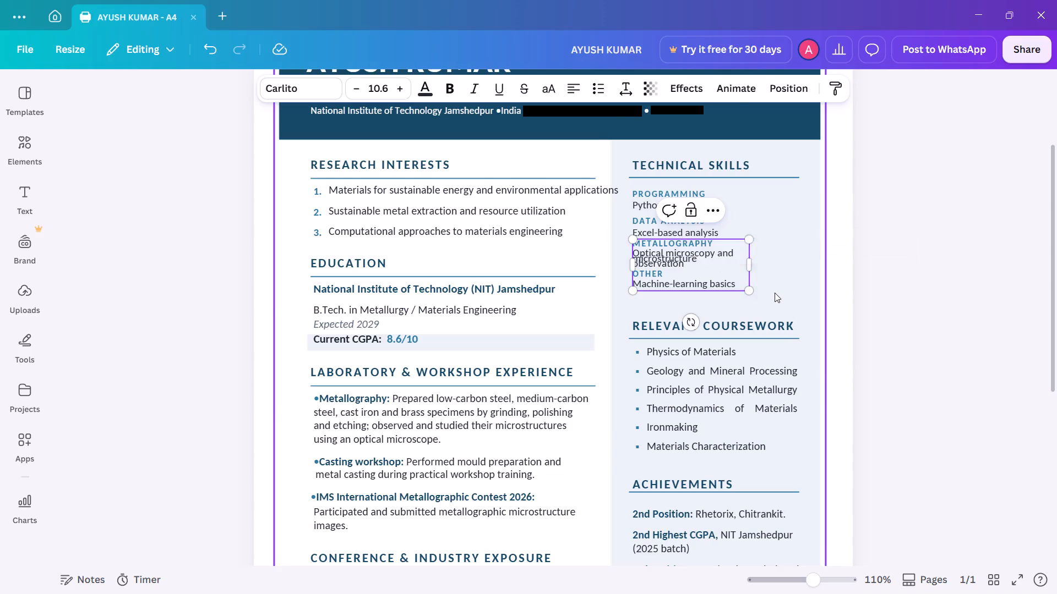
Widen the METALLOGRAPHY and OTHER text box to about 4.6, then scale it down slightly to about 4.4 wide by 1.6 high.
{"action": "left_click", "coordinate": [721, 263]}
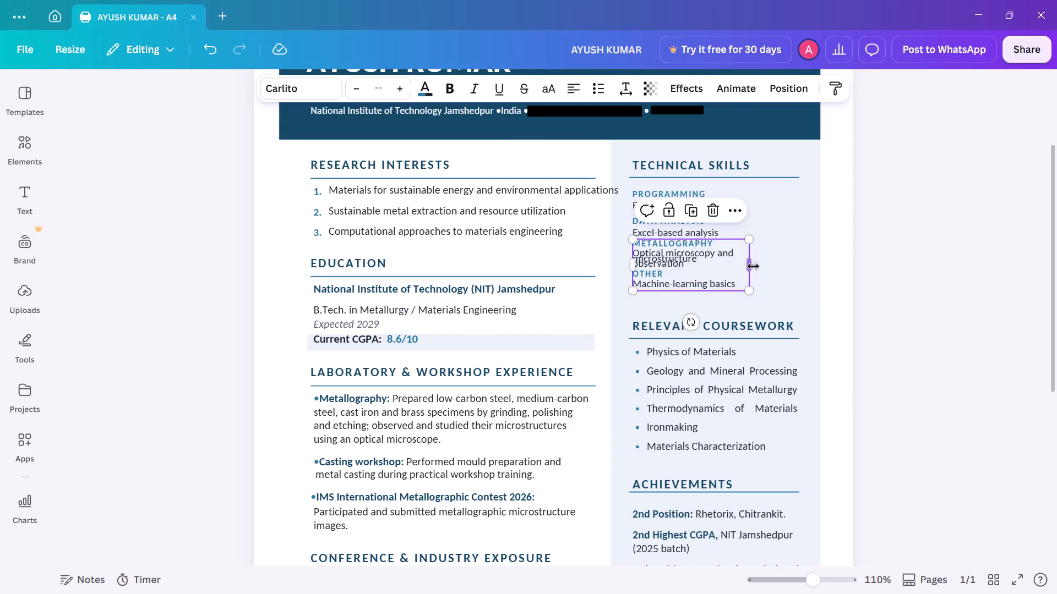
{"action": "left_click_drag", "start_coordinate": [751, 264], "coordinate": [765, 268]}
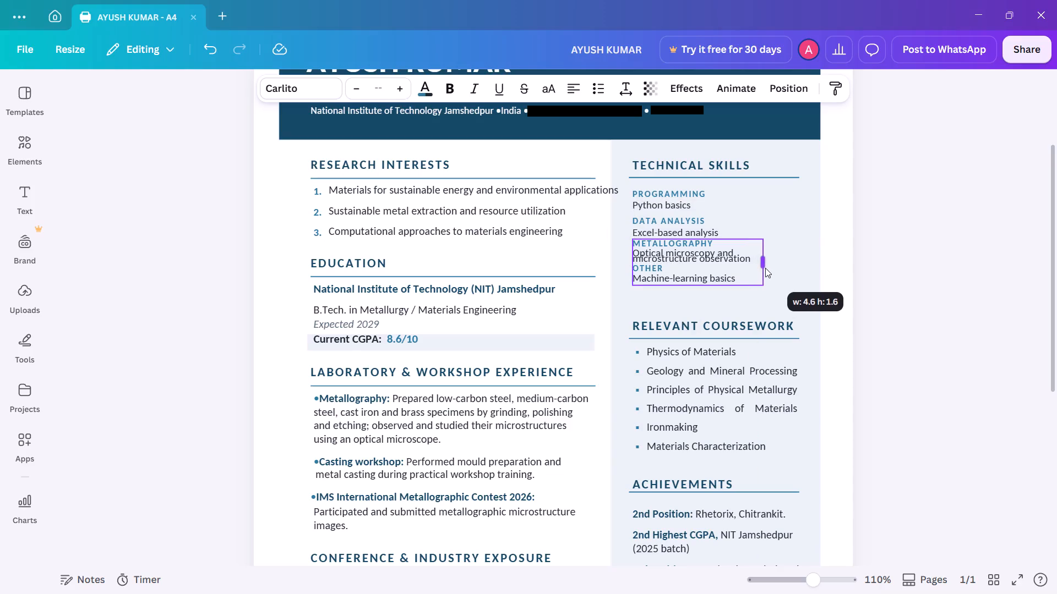
{"action": "left_click_drag", "start_coordinate": [765, 268], "coordinate": [765, 268]}
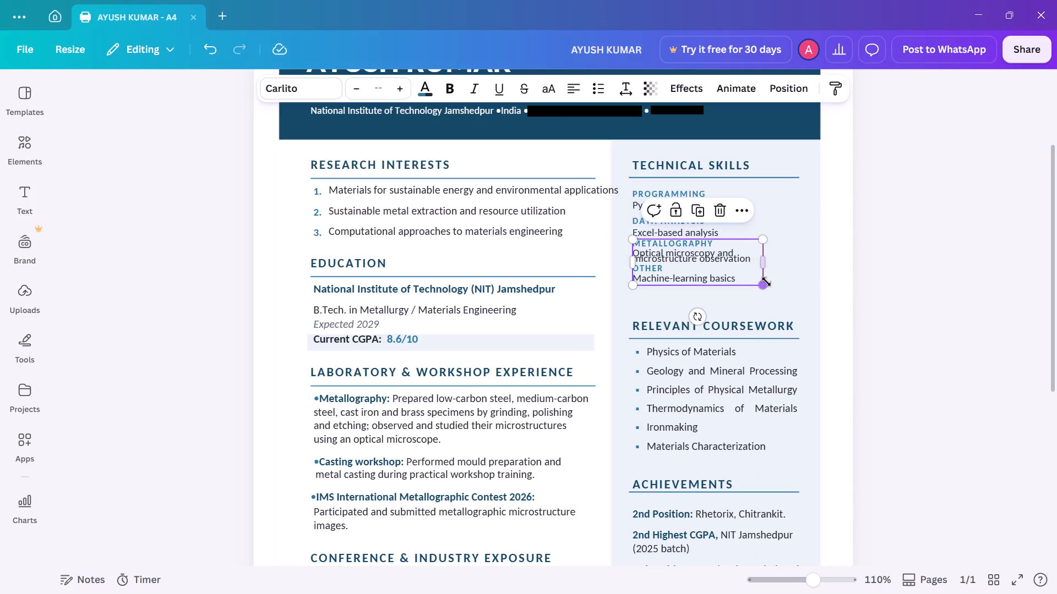
{"action": "left_click_drag", "start_coordinate": [765, 283], "coordinate": [761, 285]}
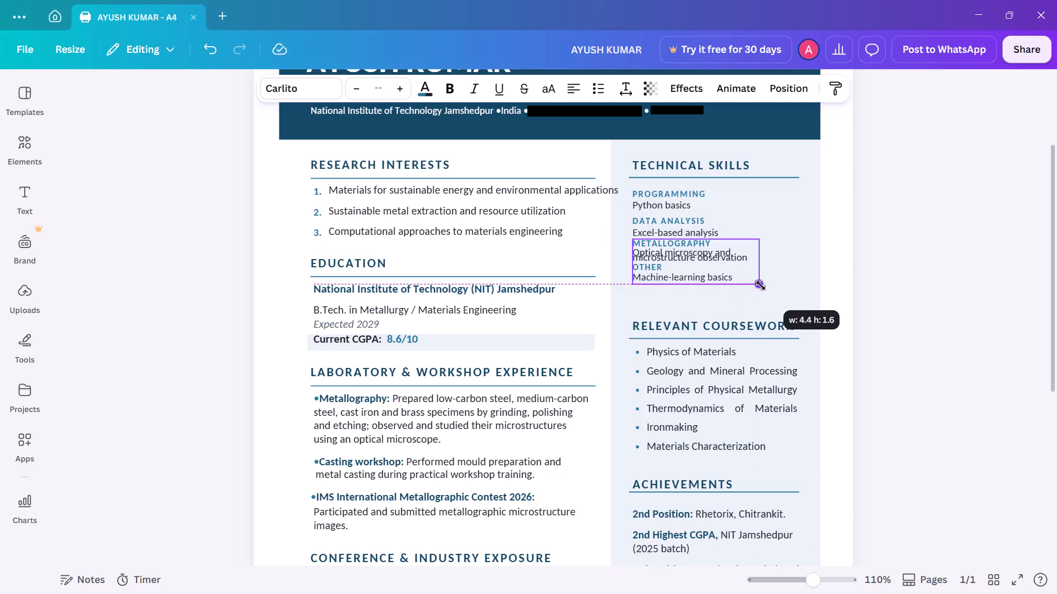
{"action": "left_click_drag", "start_coordinate": [761, 285], "coordinate": [759, 284]}
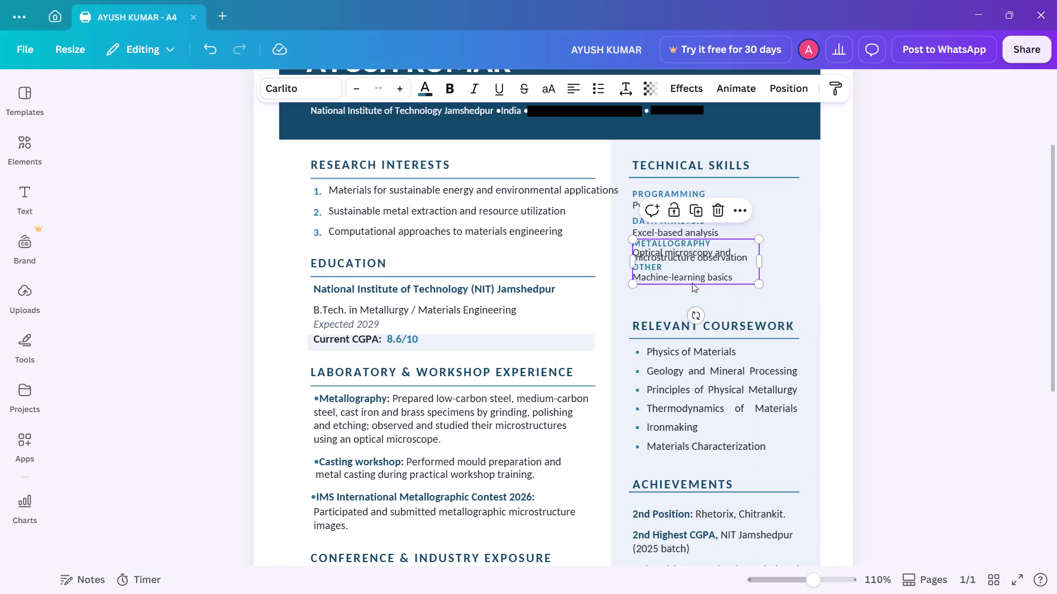
Insert a line break after "Optical microscopy and" in the METALLOGRAPHY entry.
{"action": "left_click", "coordinate": [692, 282]}
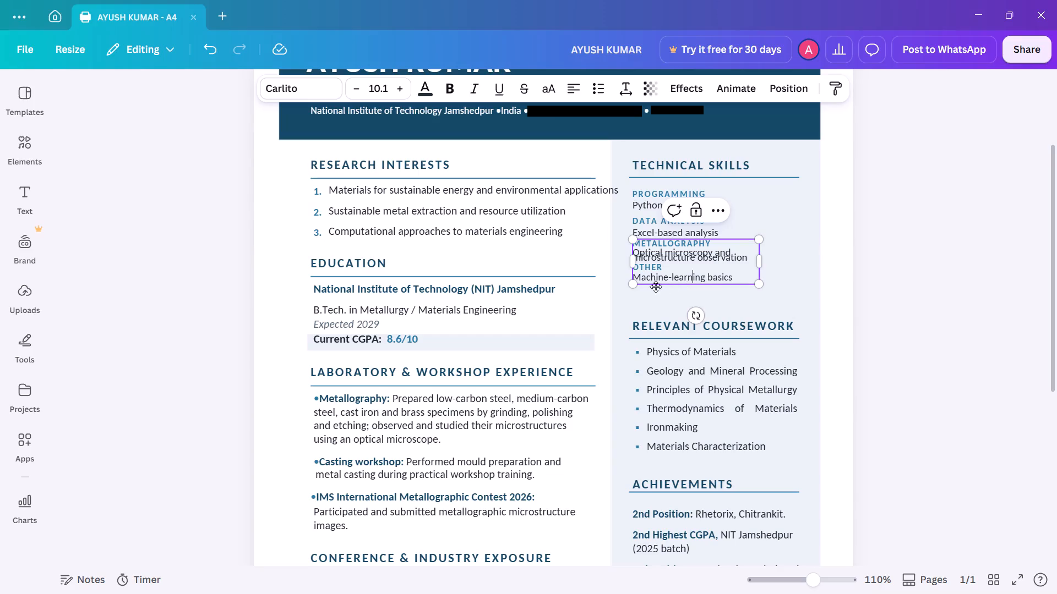
{"action": "left_click", "coordinate": [634, 285]}
{"action": "left_click", "coordinate": [733, 251]}
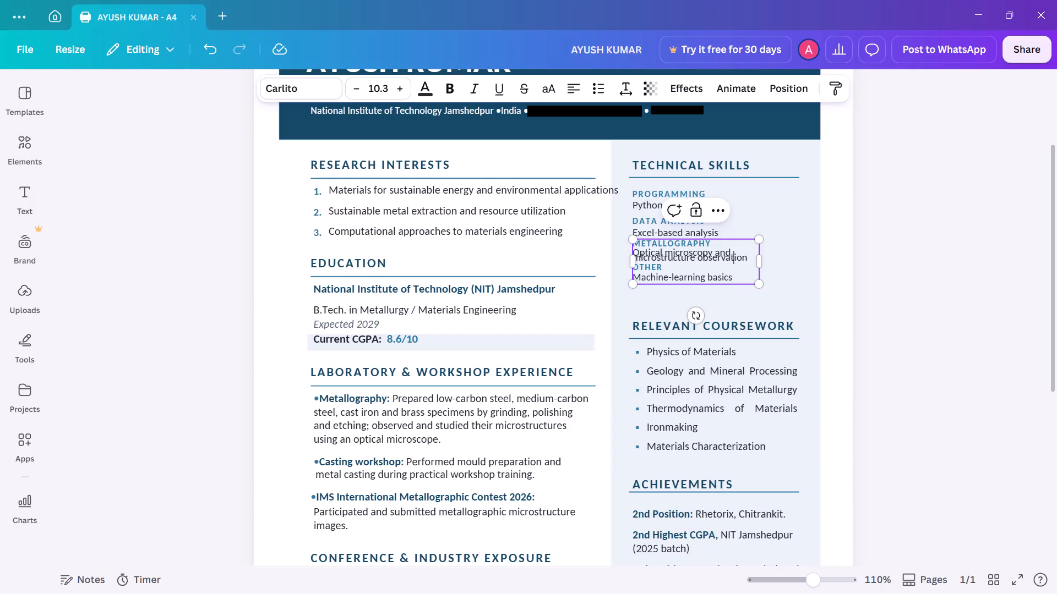
{"action": "left_click", "coordinate": [733, 251]}
{"action": "key", "text": "Up"}
{"action": "key", "text": "Return"}
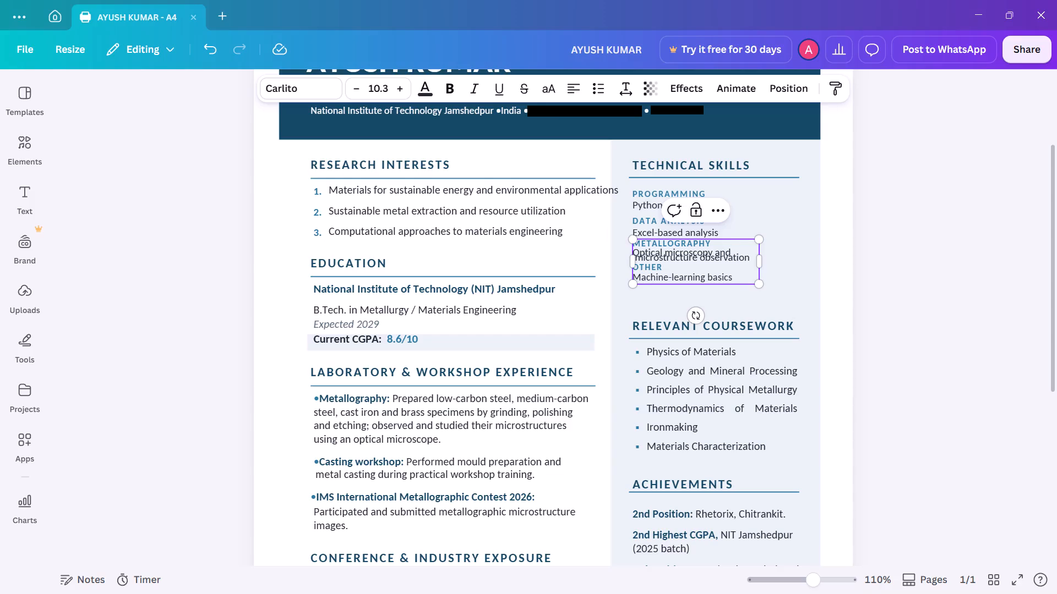
Put "microstructure observation" on its own line under "Optical microscopy and" and remove the leading space before it.
{"action": "key", "text": "Return"}
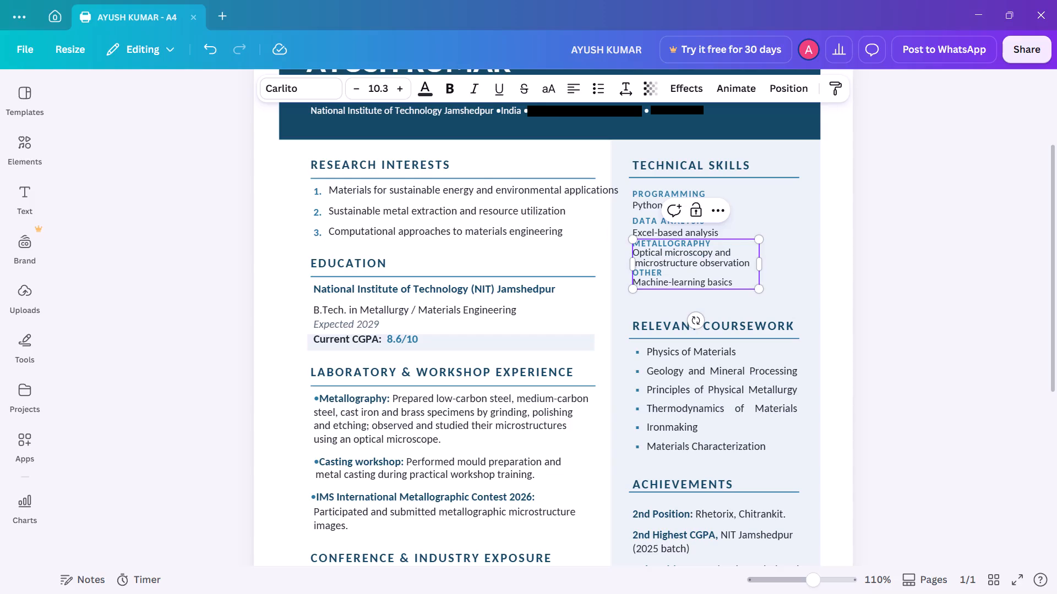
{"action": "left_click", "coordinate": [797, 255]}
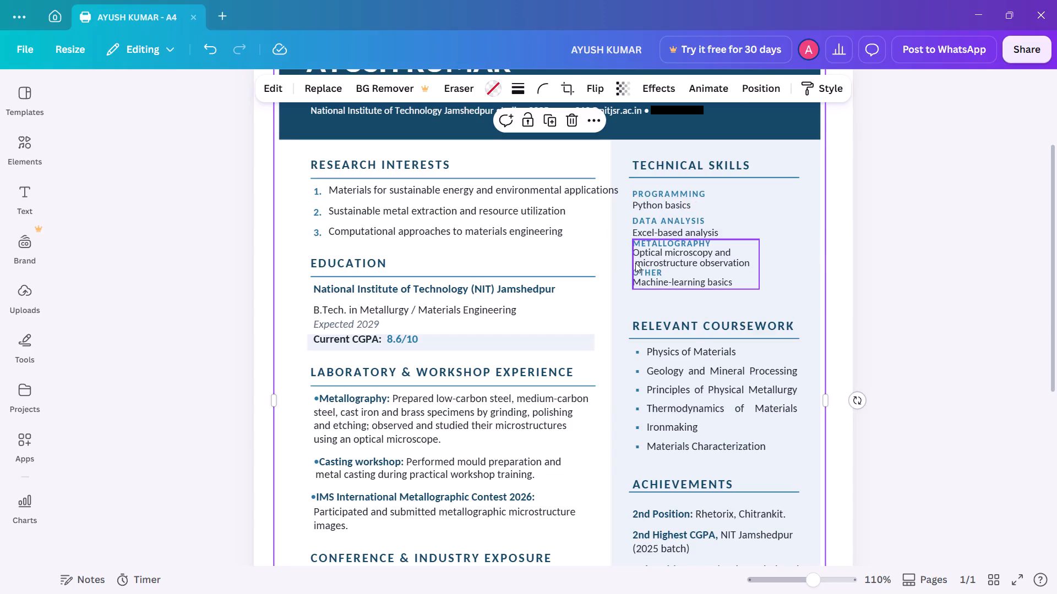
{"action": "left_click", "coordinate": [636, 263]}
{"action": "left_click", "coordinate": [652, 261]}
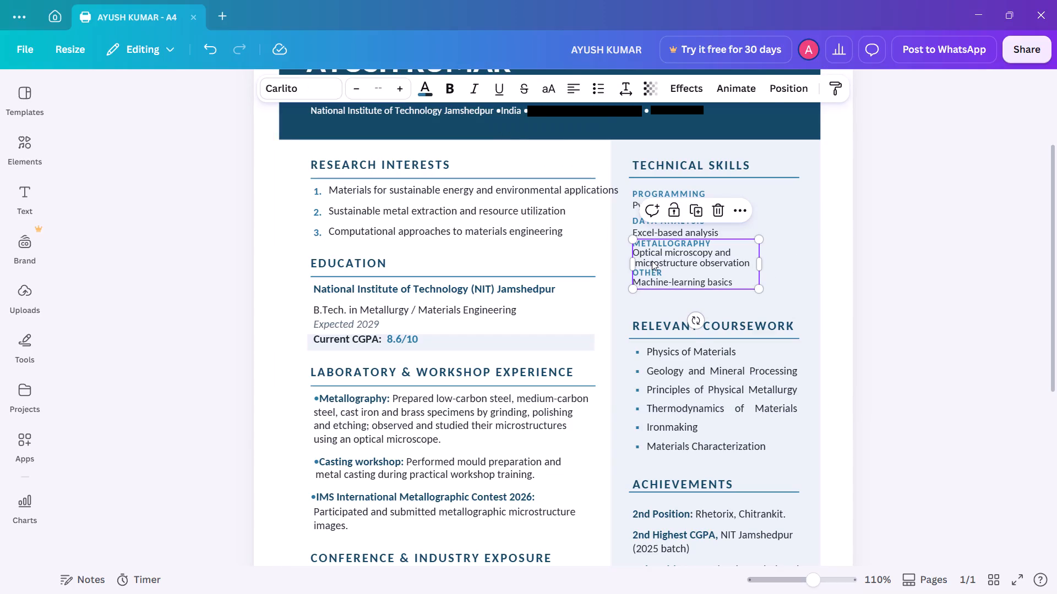
{"action": "key", "text": "Left"}
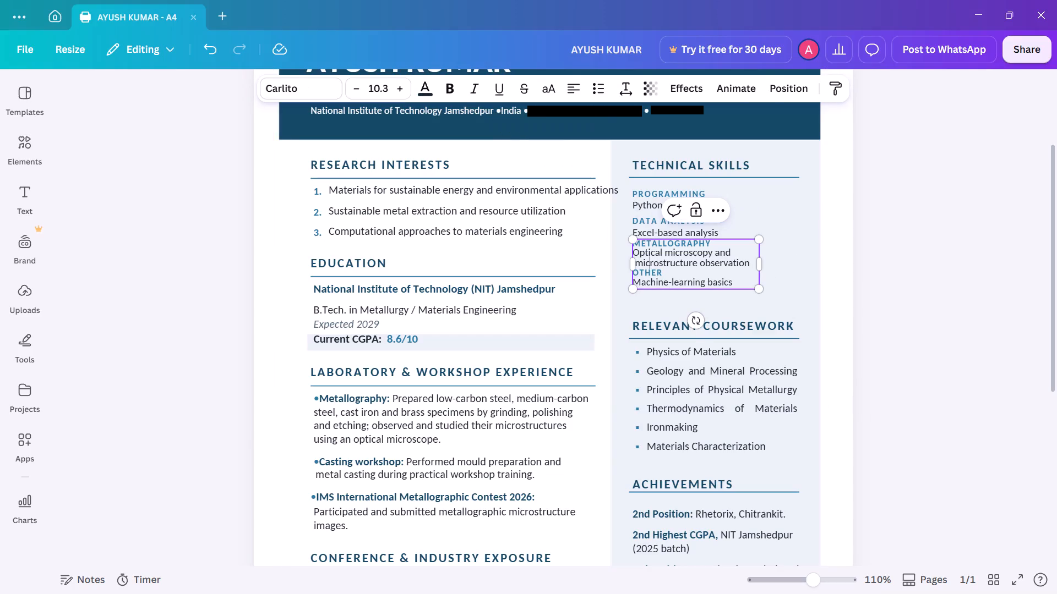
{"action": "key", "text": "Left"}
{"action": "key", "text": "Left"}
{"action": "key", "text": "Left"}
{"action": "key", "text": "BackSpace"}
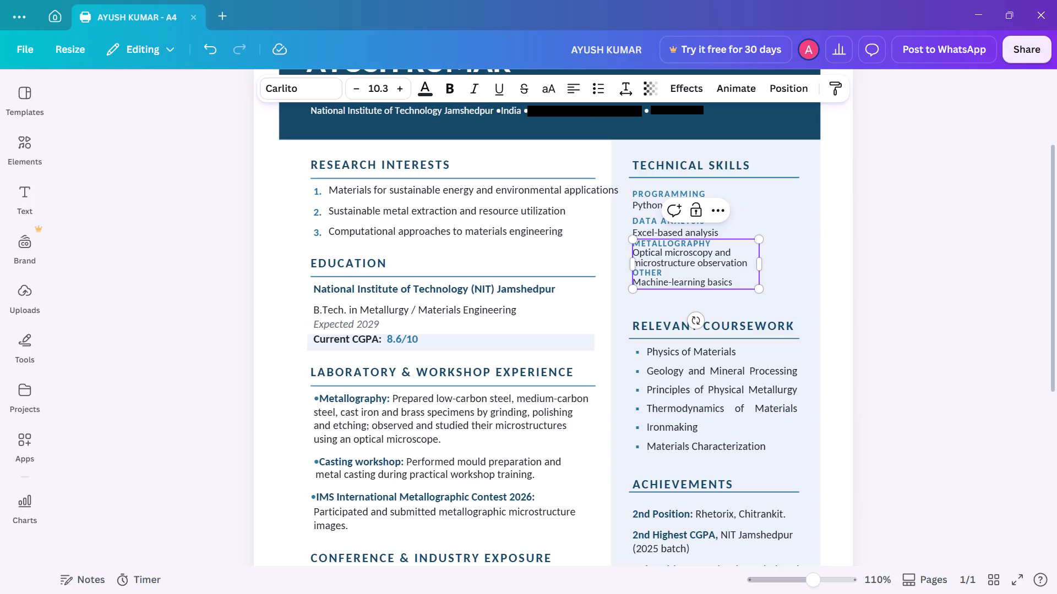
{"action": "left_click", "coordinate": [798, 271]}
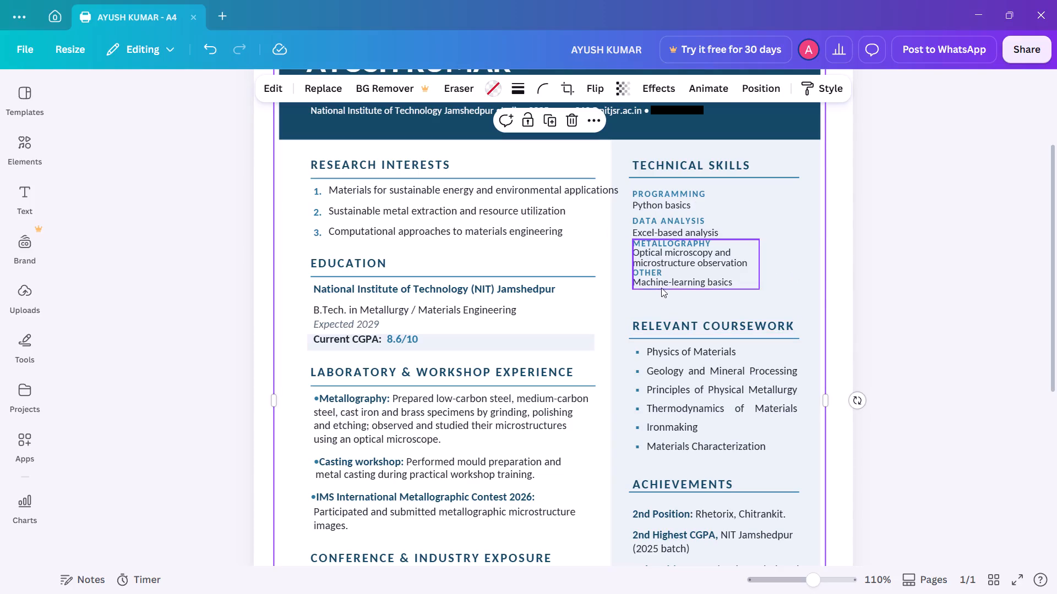
Insert a line break after "microstructure observation" to add space above the OTHER heading.
{"action": "left_click", "coordinate": [747, 259]}
{"action": "left_click", "coordinate": [747, 259]}
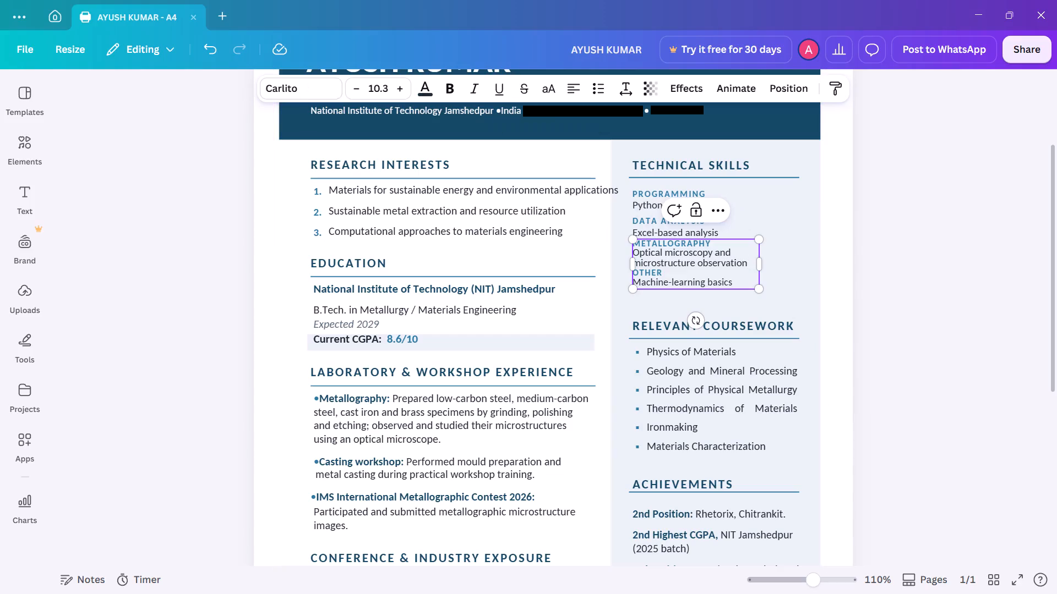
{"action": "key", "text": "Return"}
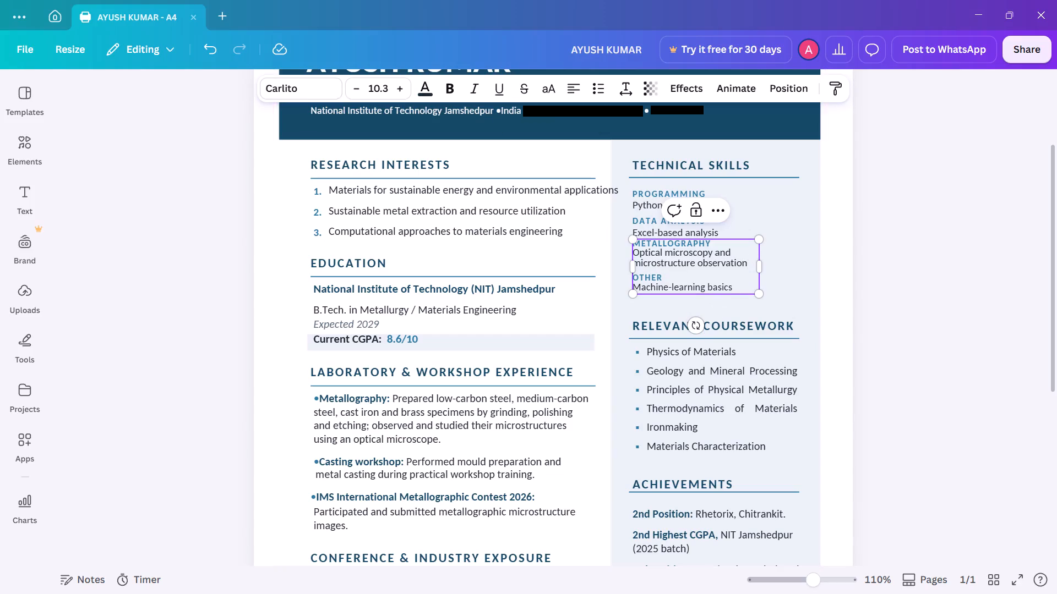
Delete the "Machine-learning basics" text under the OTHER heading.
{"action": "left_click", "coordinate": [737, 288]}
{"action": "key", "text": "BackSpace"}
{"action": "key", "text": "BackSpace"}
{"action": "key", "text": "BackSpace"}
{"action": "key", "text": "BackSpace"}
{"action": "key", "text": "BackSpace"}
{"action": "key", "text": "BackSpace"}
{"action": "key", "text": "BackSpace"}
{"action": "key", "text": "BackSpace"}
{"action": "key", "text": "BackSpace"}
{"action": "key", "text": "BackSpace"}
{"action": "key", "text": "BackSpace"}
{"action": "key", "text": "BackSpace"}
{"action": "key", "text": "BackSpace"}
{"action": "key", "text": "BackSpace"}
{"action": "key", "text": "BackSpace"}
{"action": "key", "text": "BackSpace"}
{"action": "key", "text": "BackSpace"}
{"action": "key", "text": "BackSpace"}
{"action": "key", "text": "BackSpace"}
{"action": "key", "text": "BackSpace"}
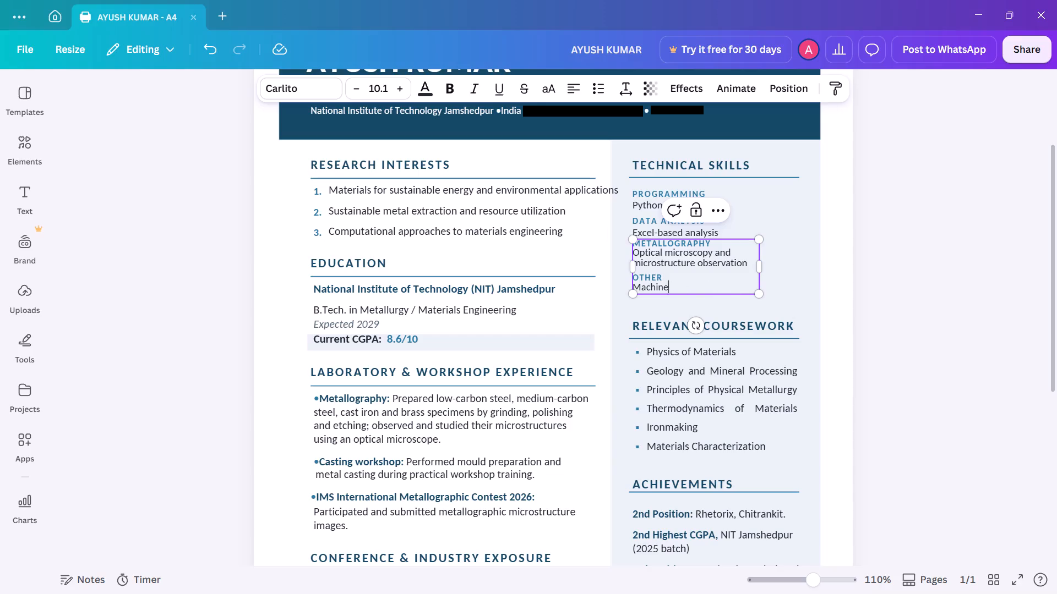
{"action": "key", "text": "BackSpace"}
{"action": "key", "text": "BackSpace"}
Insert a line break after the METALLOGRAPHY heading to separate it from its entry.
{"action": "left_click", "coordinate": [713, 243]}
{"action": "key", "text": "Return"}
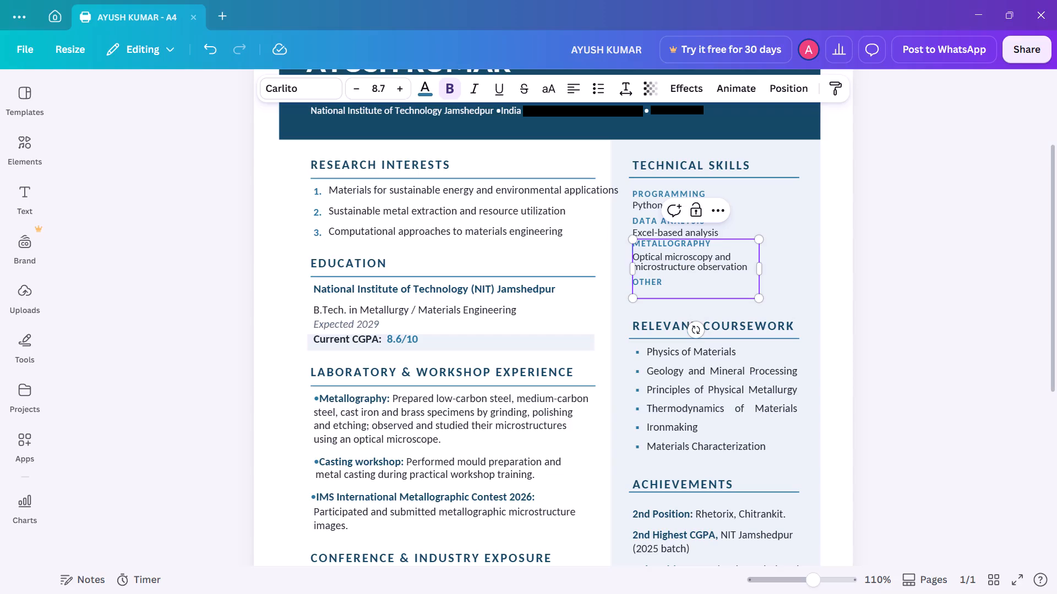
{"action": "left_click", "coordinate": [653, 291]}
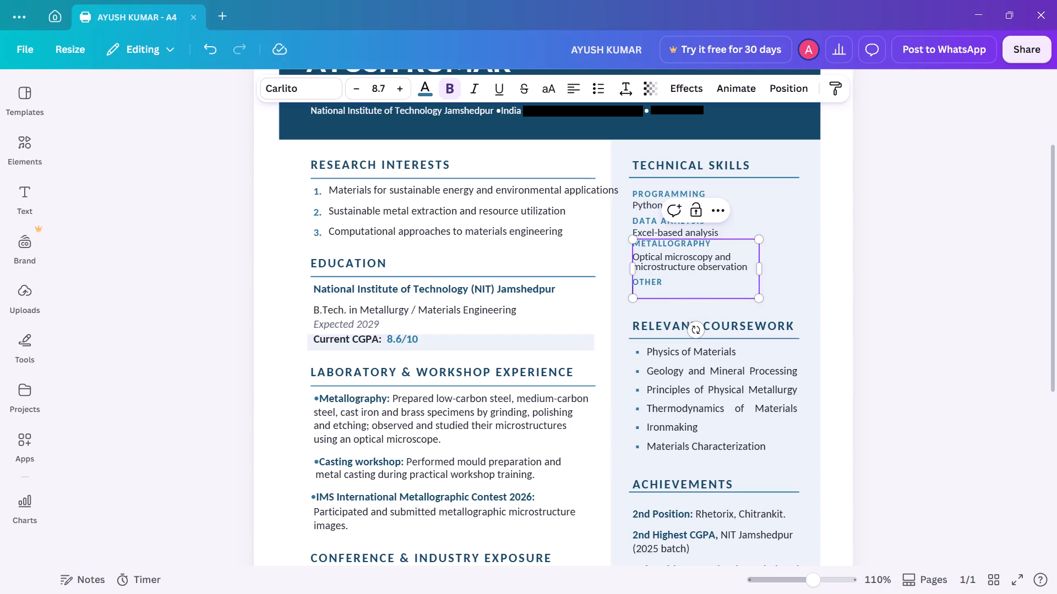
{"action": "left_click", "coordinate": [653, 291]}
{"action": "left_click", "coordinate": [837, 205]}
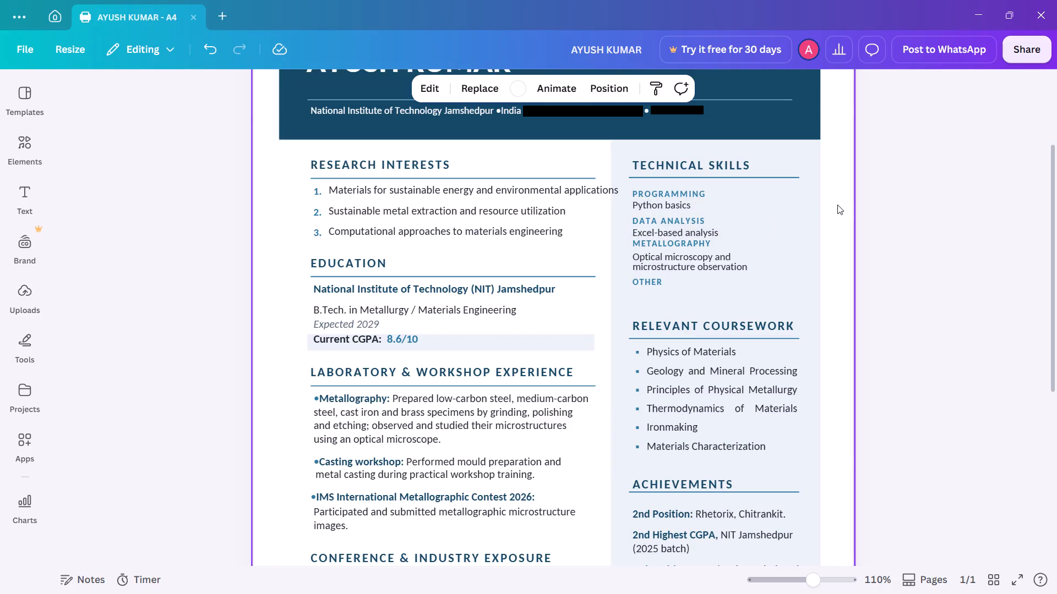
Move the METALLOGRAPHY and OTHER text box down slightly, away from the "Excel-based analysis" line.
{"action": "left_click", "coordinate": [717, 230]}
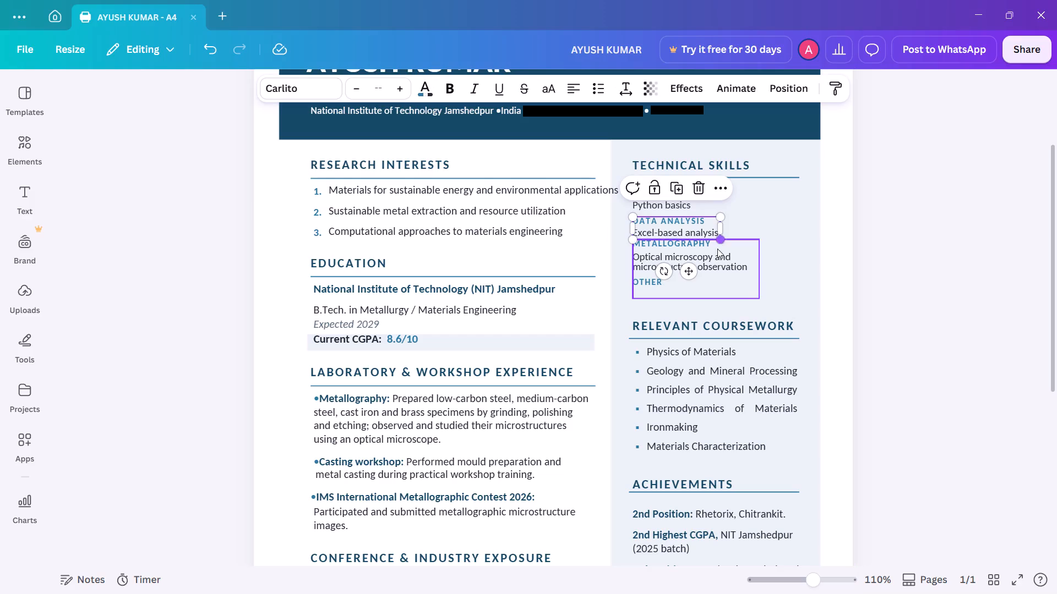
{"action": "left_click", "coordinate": [696, 254]}
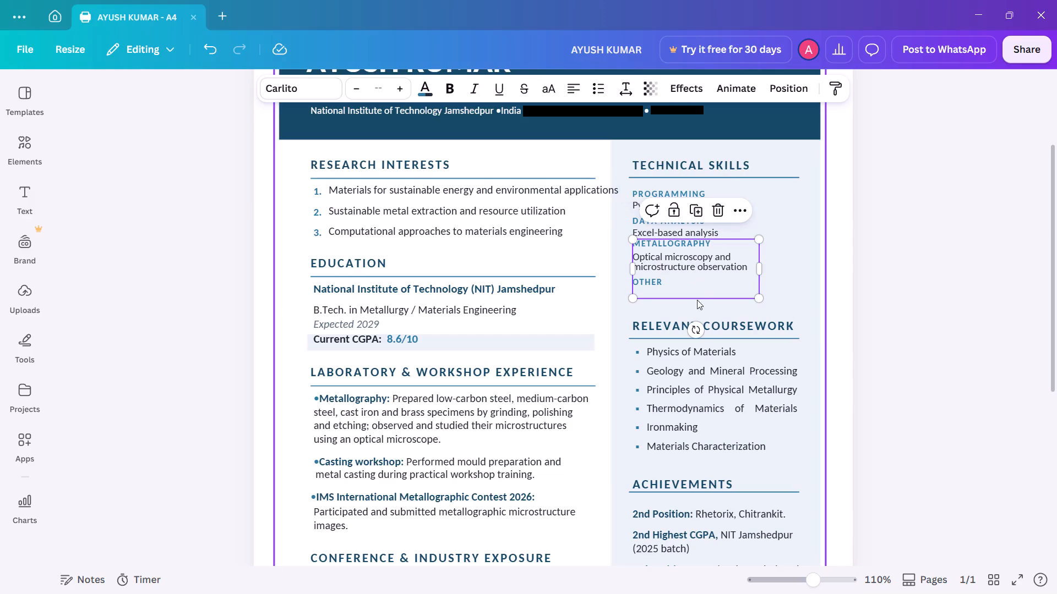
{"action": "left_click", "coordinate": [690, 262]}
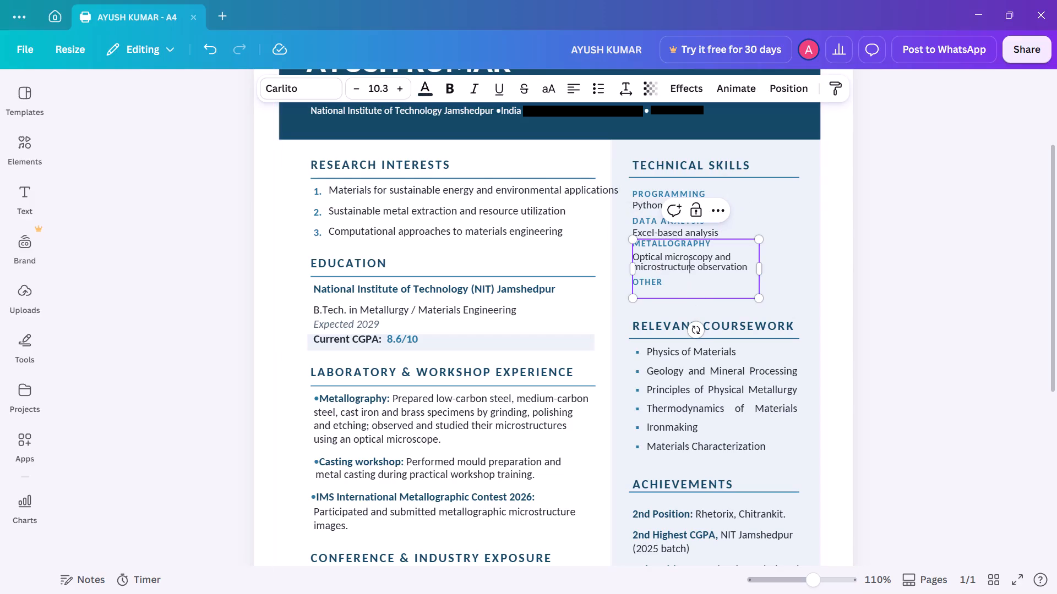
{"action": "left_click", "coordinate": [685, 300]}
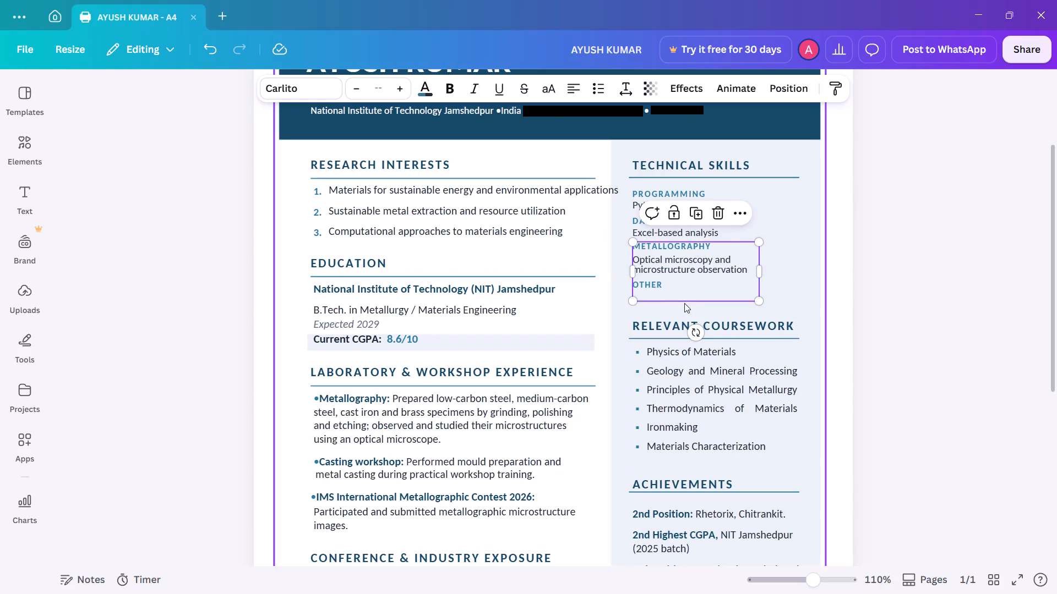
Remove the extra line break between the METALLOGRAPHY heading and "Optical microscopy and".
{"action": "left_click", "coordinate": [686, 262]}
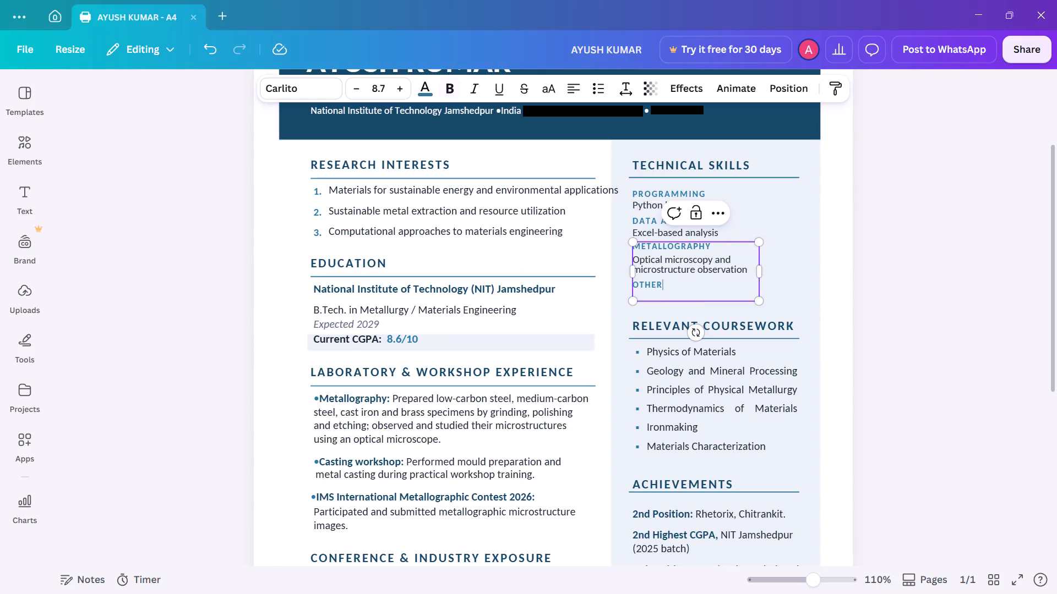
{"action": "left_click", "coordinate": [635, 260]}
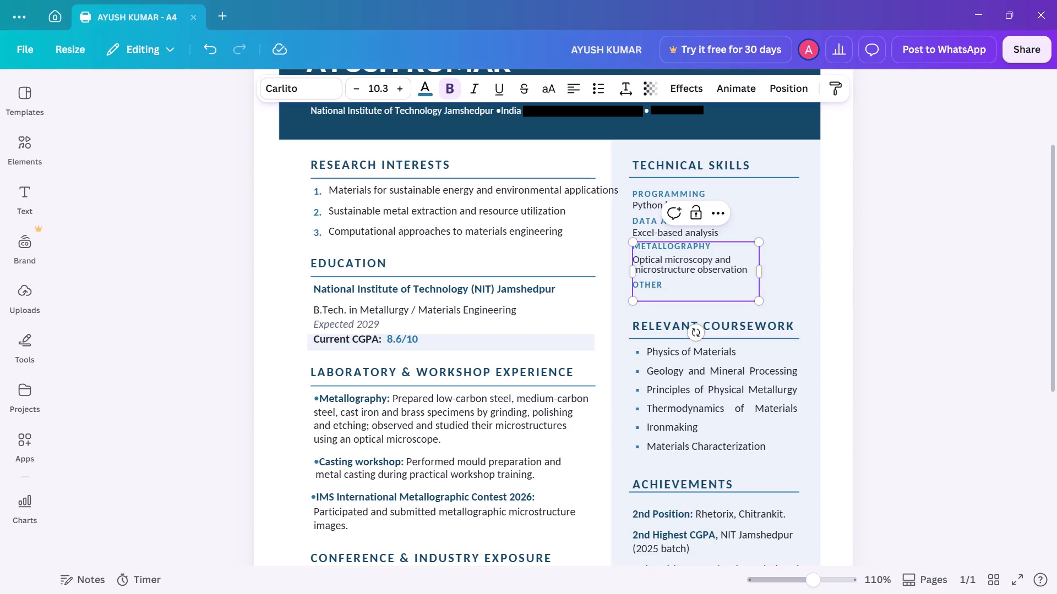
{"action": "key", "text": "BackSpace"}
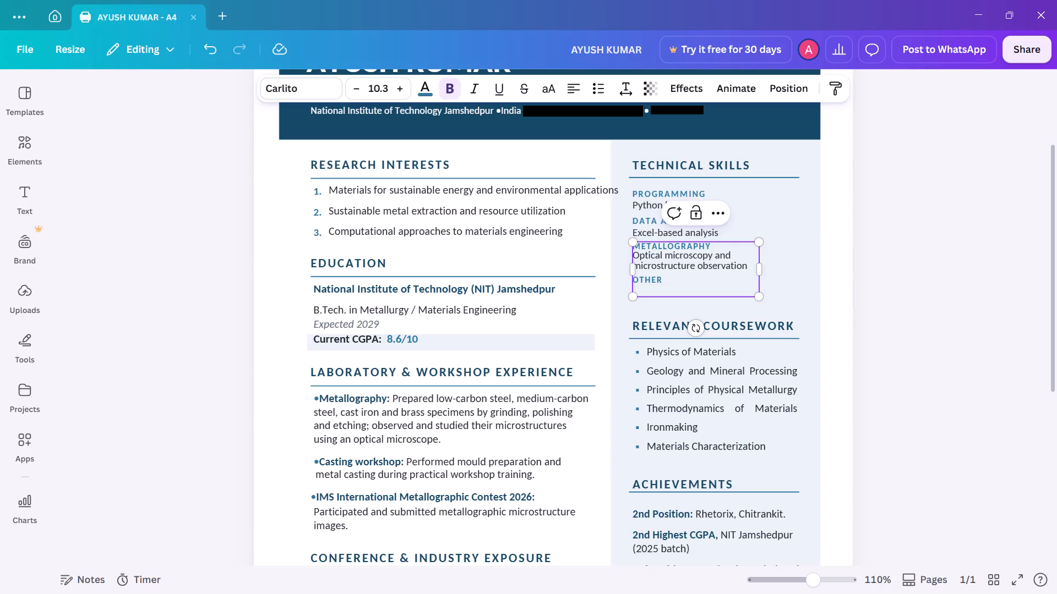
Compare the font size of "Excel-based analysis" with that of the METALLOGRAPHY entry.
{"action": "left_click", "coordinate": [647, 232]}
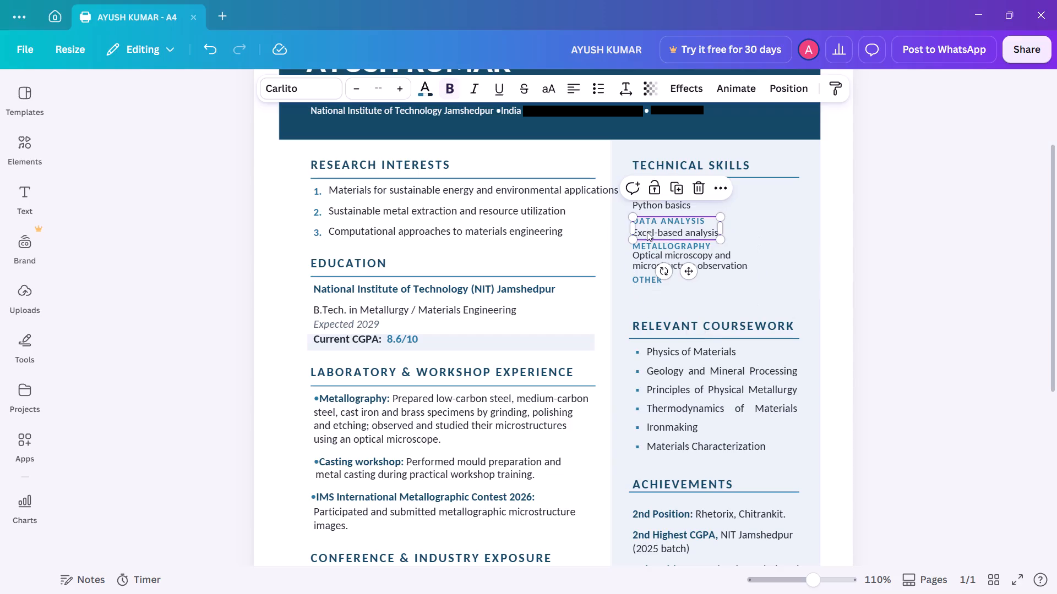
{"action": "double_click", "coordinate": [647, 232]}
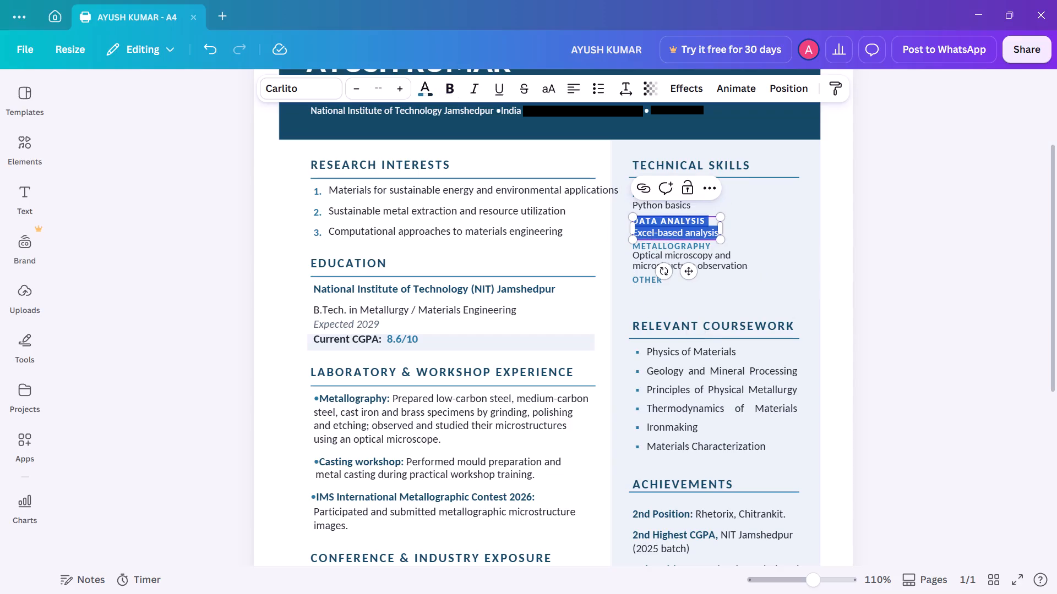
{"action": "left_click", "coordinate": [654, 231]}
{"action": "double_click", "coordinate": [654, 231]}
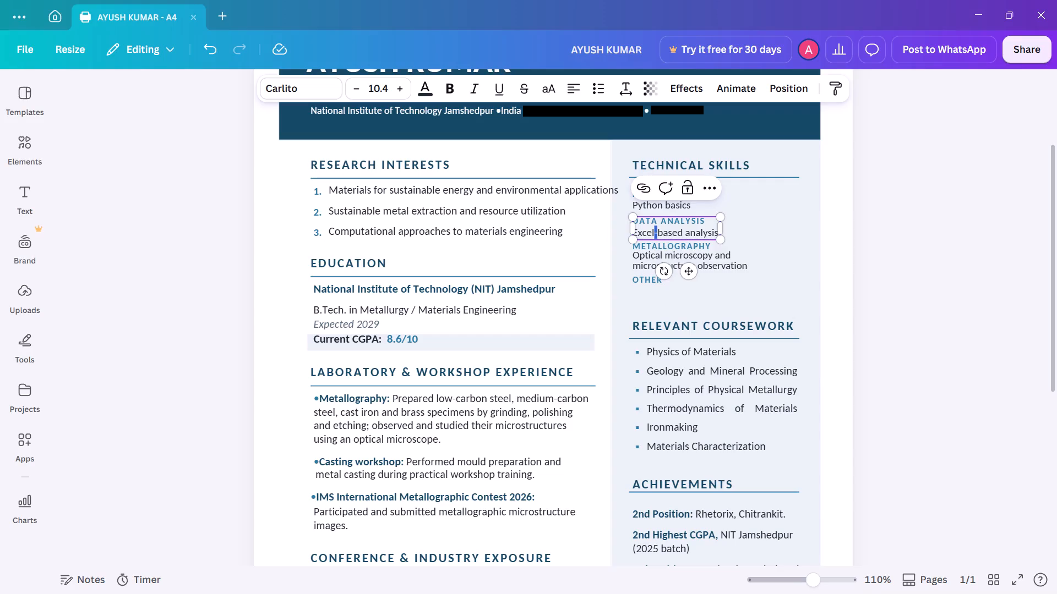
{"action": "double_click", "coordinate": [664, 232]}
{"action": "left_click", "coordinate": [639, 261]}
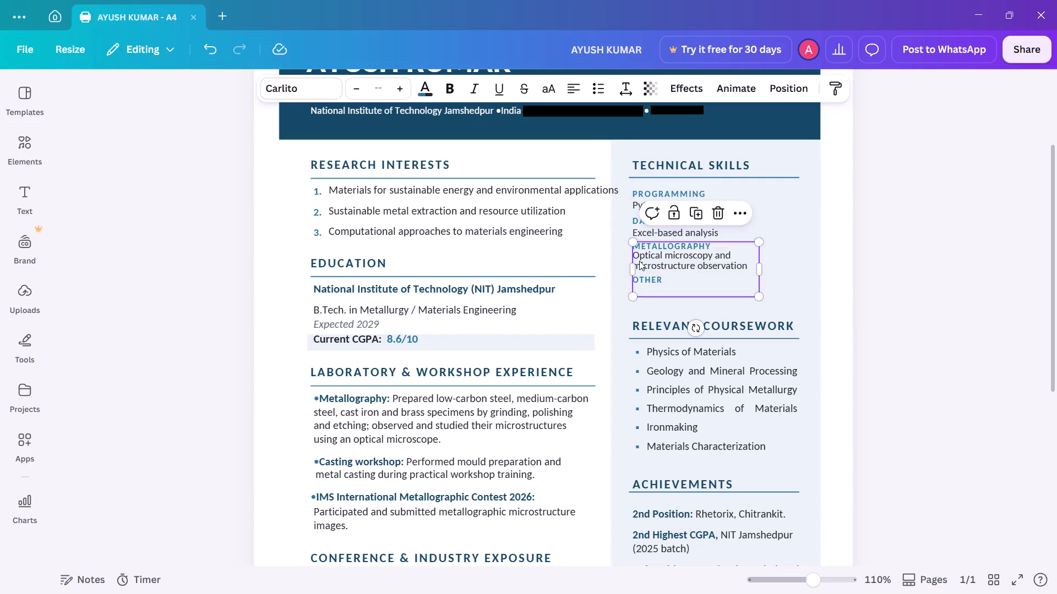
{"action": "double_click", "coordinate": [639, 261]}
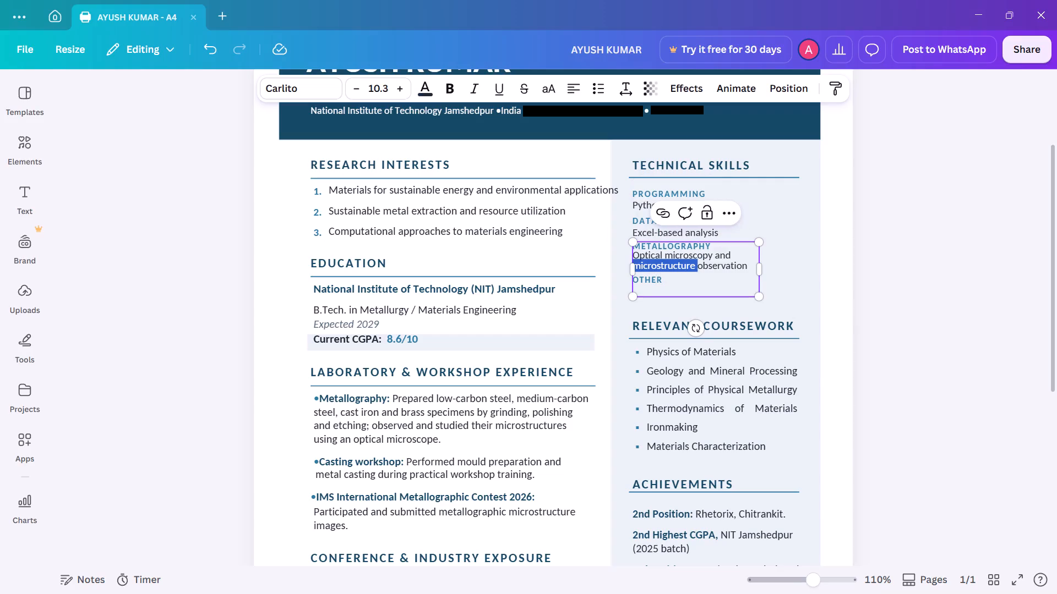
{"action": "triple_click", "coordinate": [645, 257]}
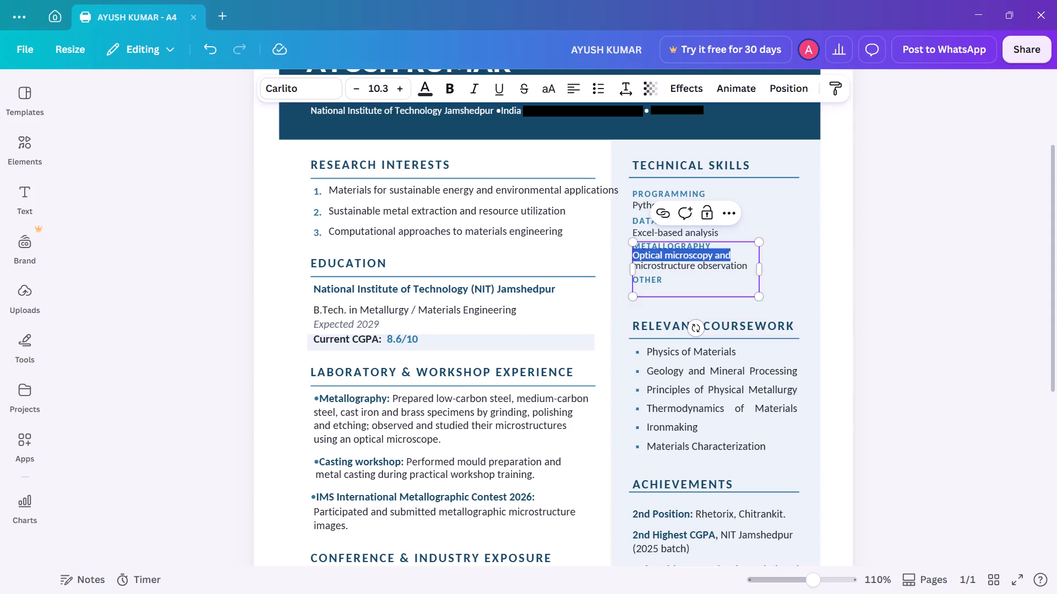
Insert a line break after the METALLOGRAPHY heading to add space above "Optical microscopy and".
{"action": "left_click", "coordinate": [720, 245]}
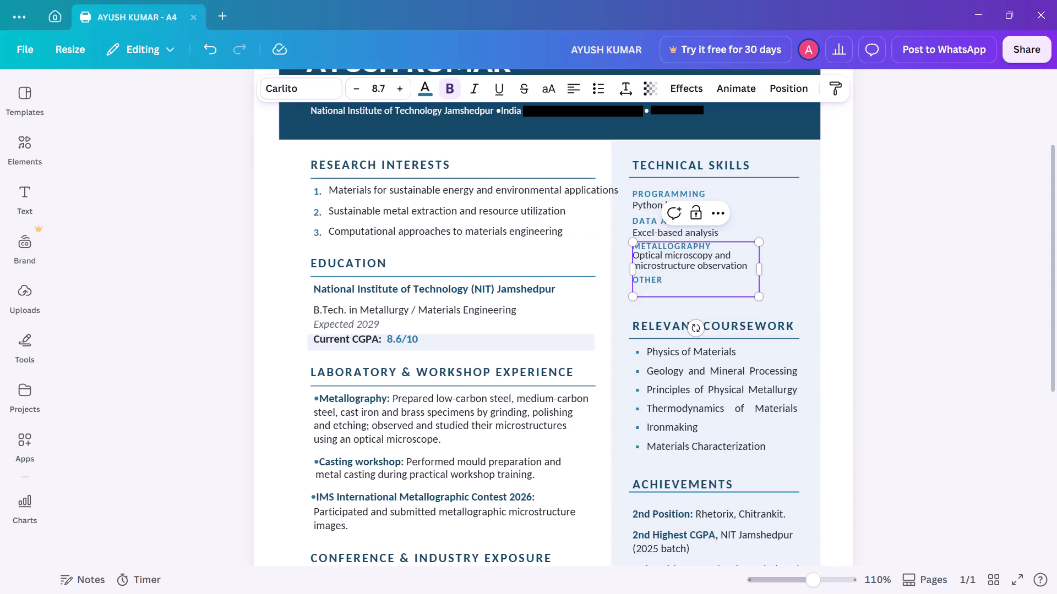
{"action": "key", "text": "Return"}
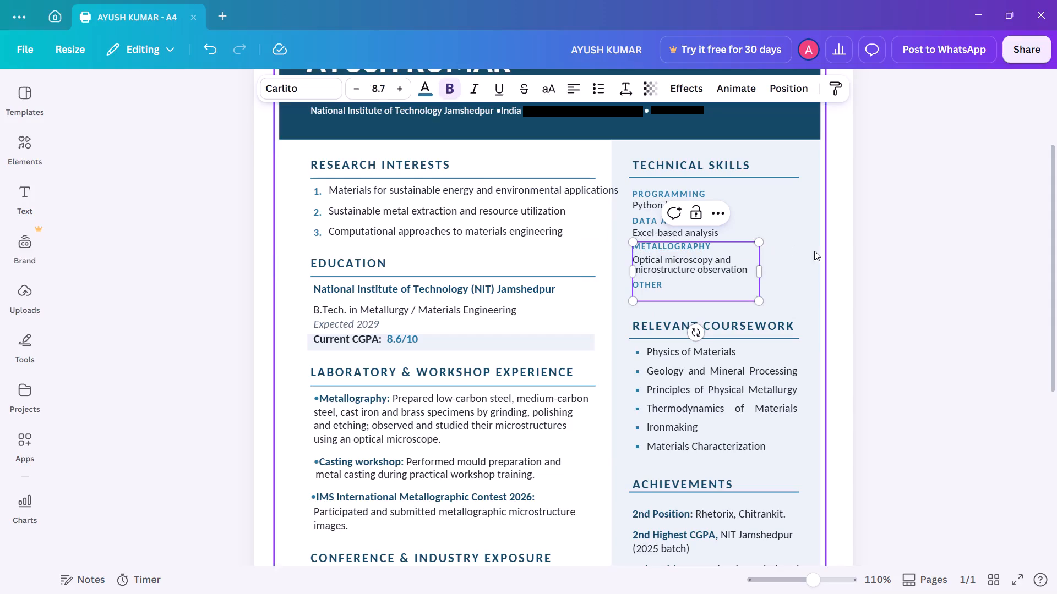
{"action": "left_click", "coordinate": [880, 267]}
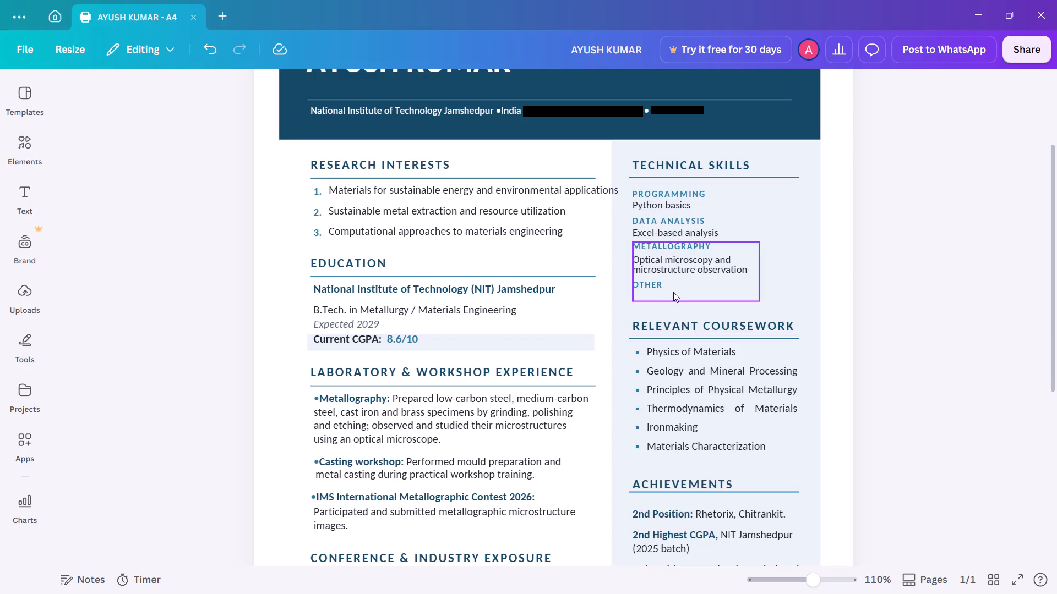
Select the METALLOGRAPHY and OTHER text box for editing the empty line under OTHER.
{"action": "left_click", "coordinate": [640, 293]}
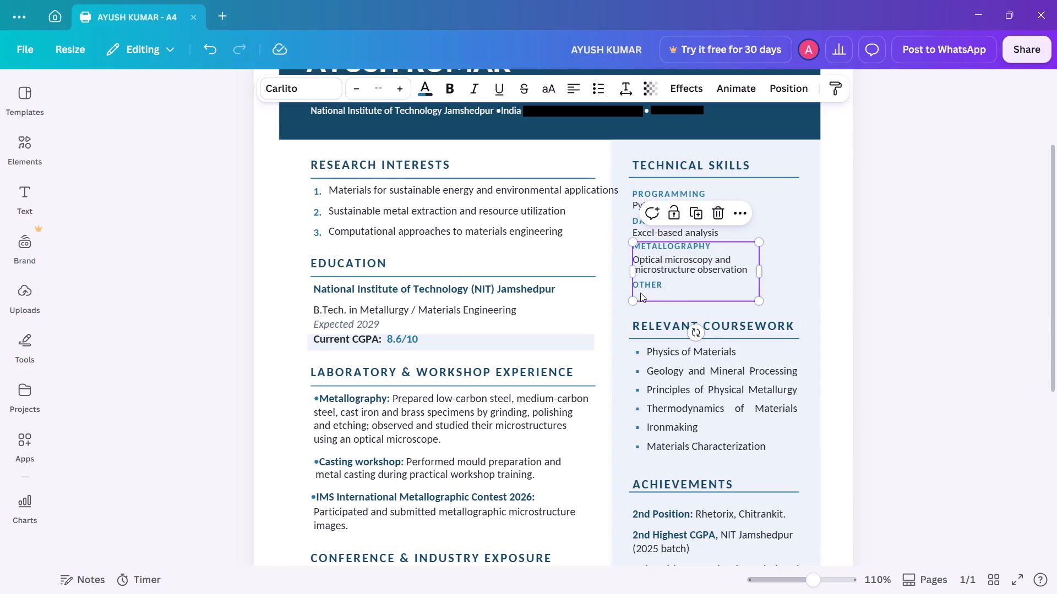
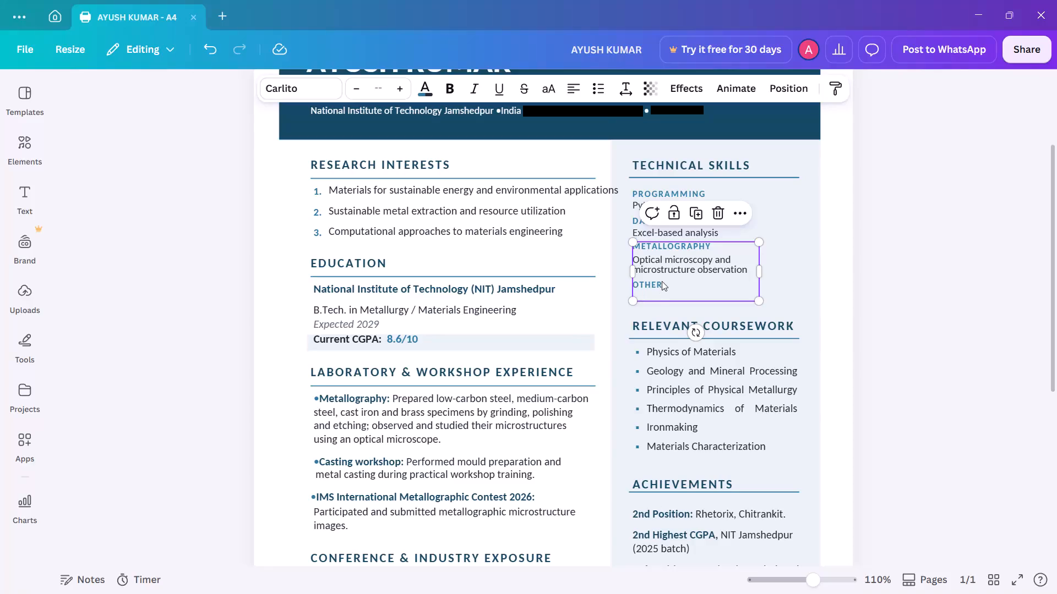
Delete the OTHER heading and the empty lines around it from the METALLOGRAPHY text box.
{"action": "left_click", "coordinate": [663, 282]}
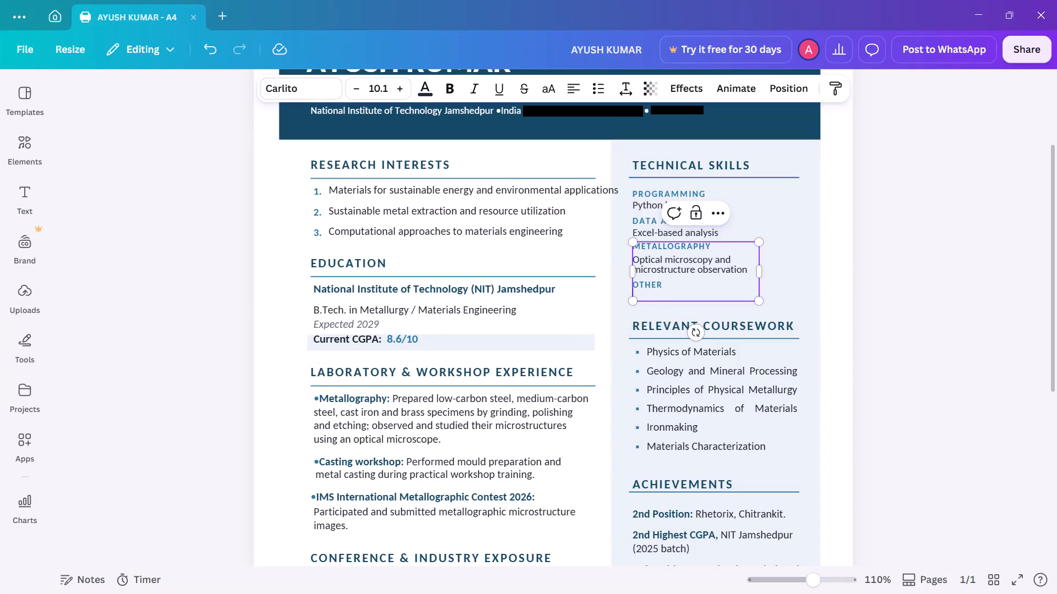
{"action": "left_click", "coordinate": [660, 283]}
{"action": "left_click", "coordinate": [693, 287]}
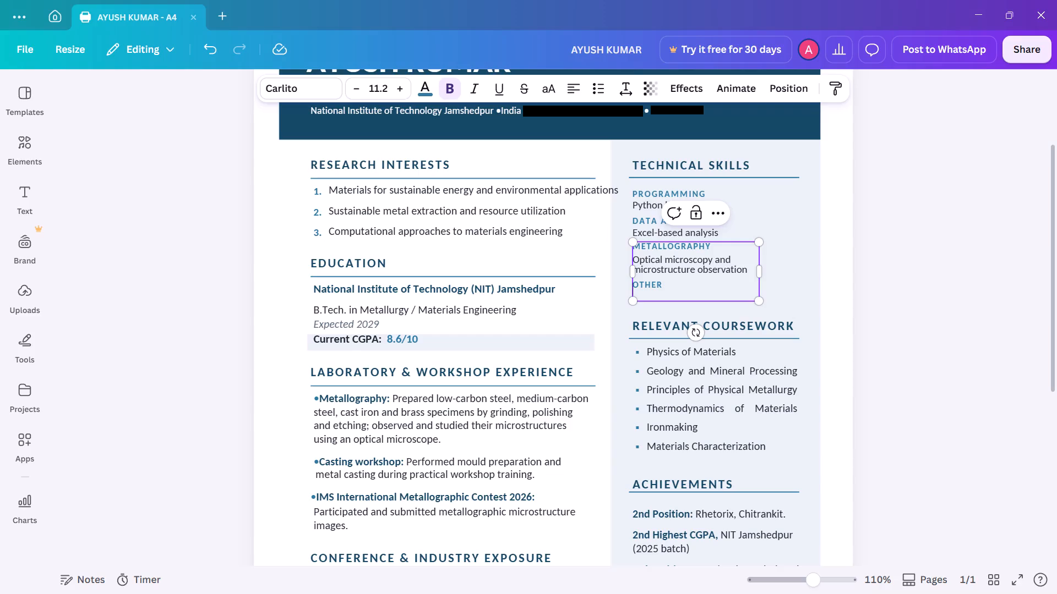
{"action": "left_click", "coordinate": [655, 293]}
{"action": "left_click", "coordinate": [641, 295]}
{"action": "key", "text": "BackSpace"}
{"action": "key", "text": "BackSpace"}
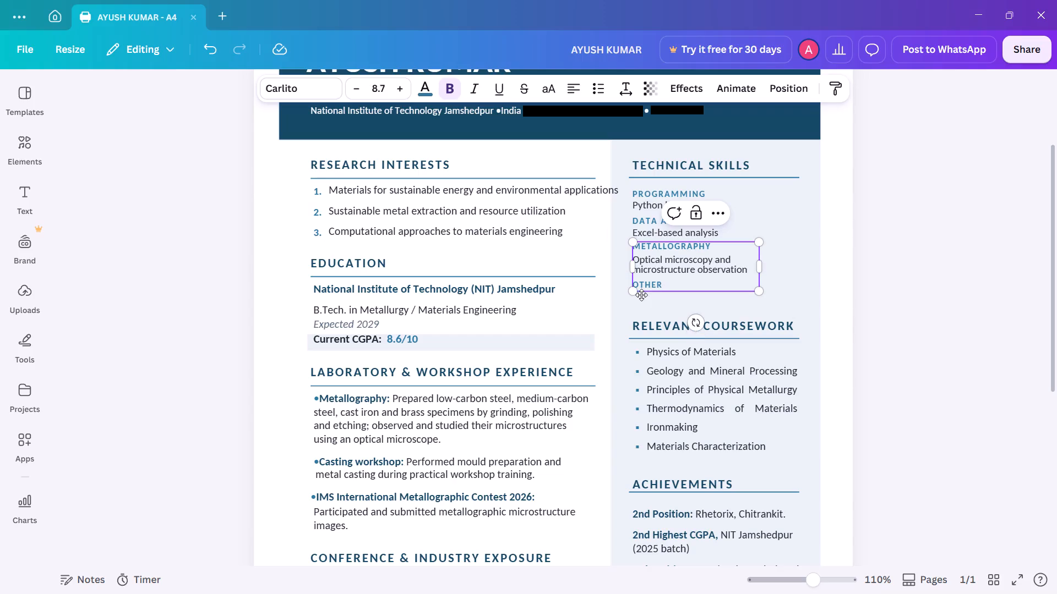
{"action": "key", "text": "BackSpace"}
{"action": "key", "text": "BackSpace"}
{"action": "key", "text": "BackSpace"}
{"action": "key", "text": "BackSpace"}
{"action": "key", "text": "BackSpace"}
{"action": "key", "text": "BackSpace"}
{"action": "key", "text": "BackSpace"}
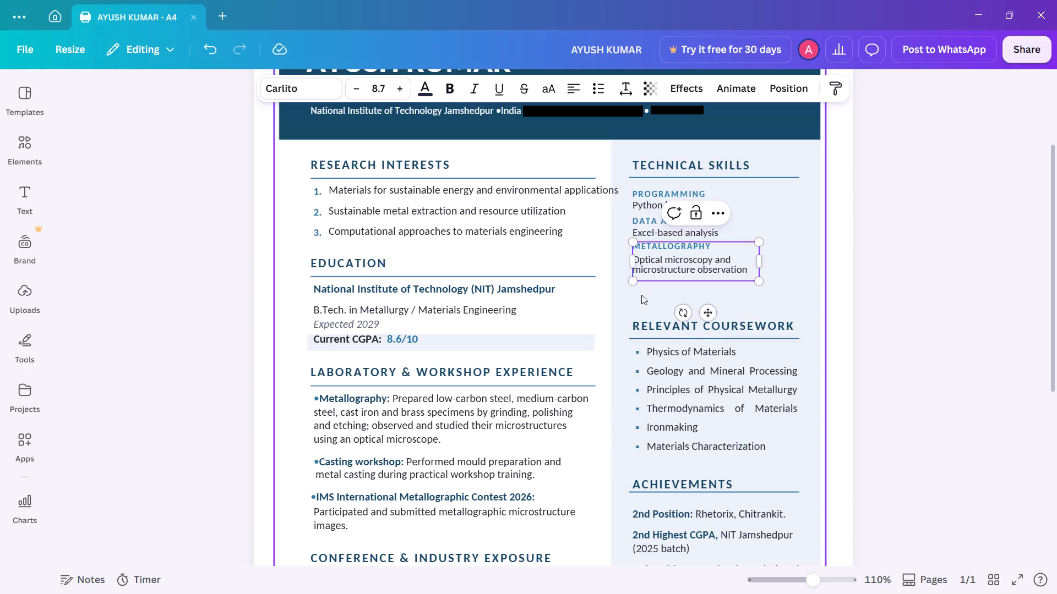
{"action": "key", "text": "BackSpace"}
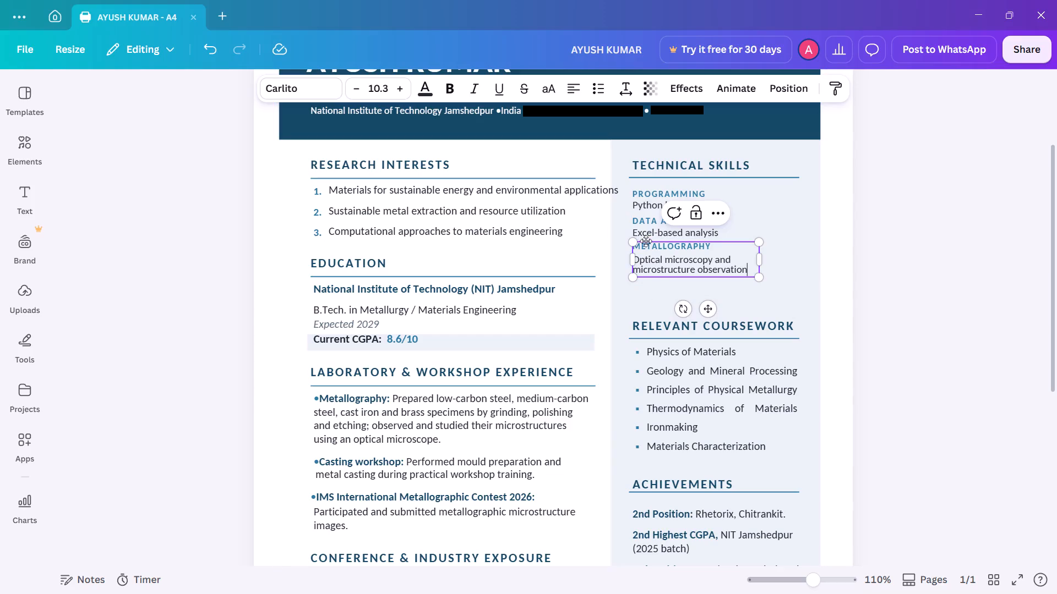
Move the METALLOGRAPHY text box down to just above RELEVANT COURSEWORK, leaving a gap below "Excel-based analysis".
{"action": "left_click", "coordinate": [646, 242]}
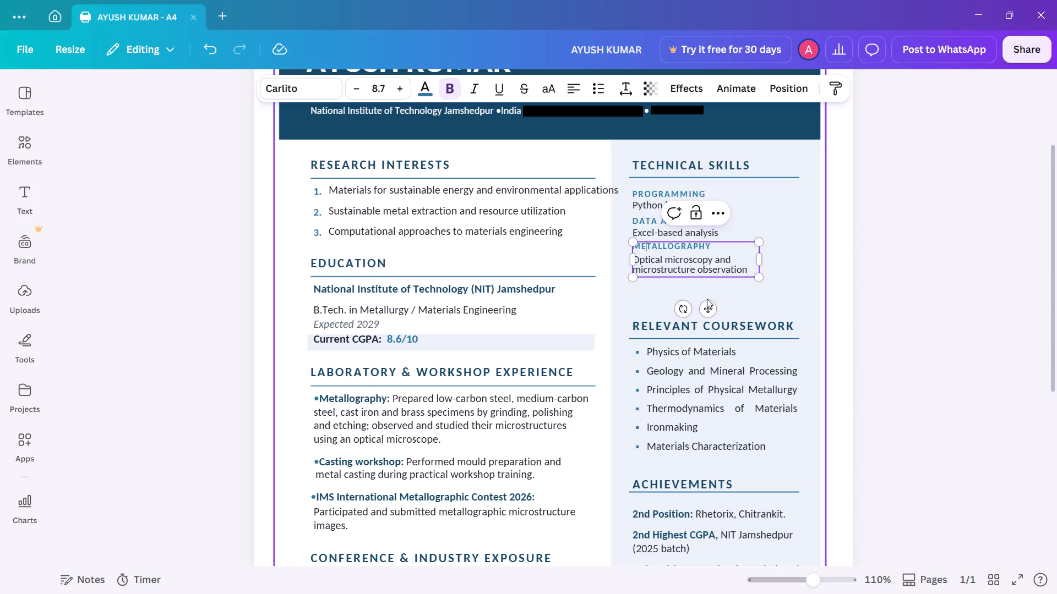
{"action": "left_click_drag", "start_coordinate": [707, 309], "coordinate": [706, 341]}
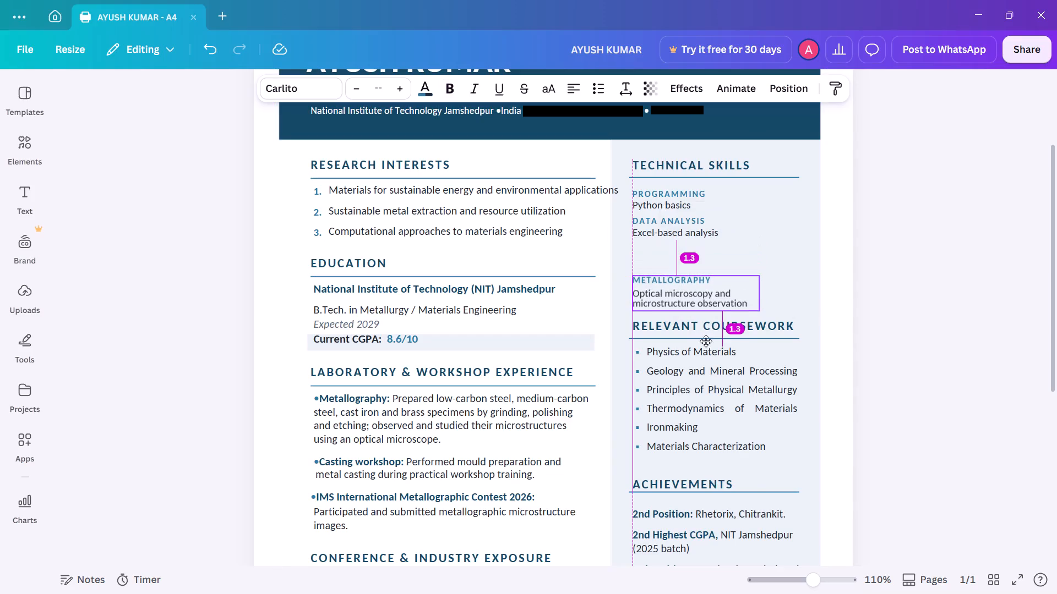
{"action": "left_click_drag", "start_coordinate": [706, 341], "coordinate": [707, 340]}
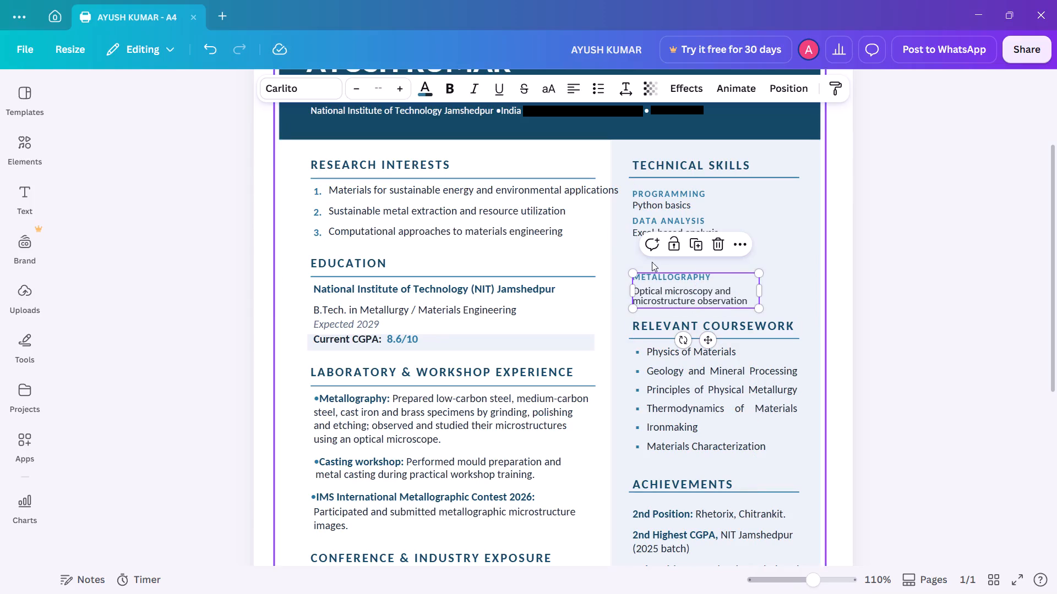
{"action": "left_click", "coordinate": [619, 242]}
{"action": "left_click", "coordinate": [655, 251]}
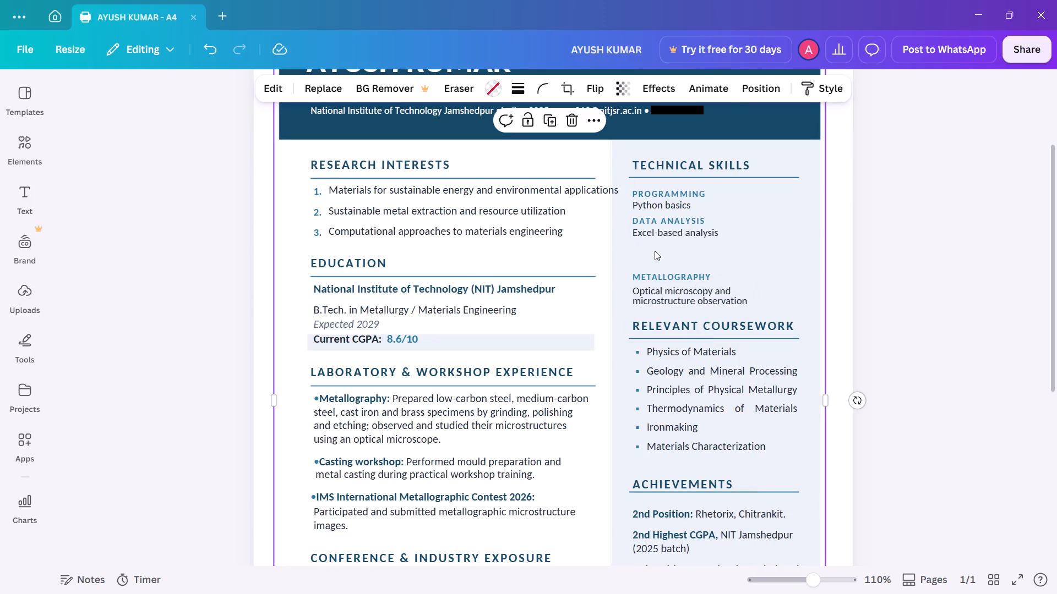
{"action": "left_click", "coordinate": [655, 251]}
{"action": "double_click", "coordinate": [655, 251]}
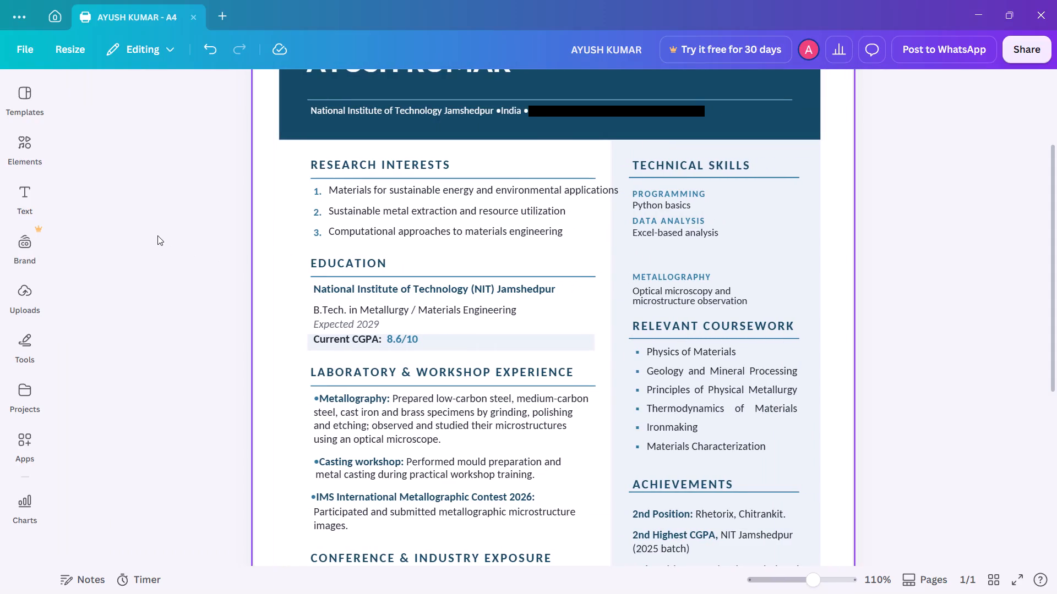
Add a text box directly below "Excel-based analysis", align it with the Technical Skills entries and widen it slightly.
{"action": "left_click", "coordinate": [14, 200]}
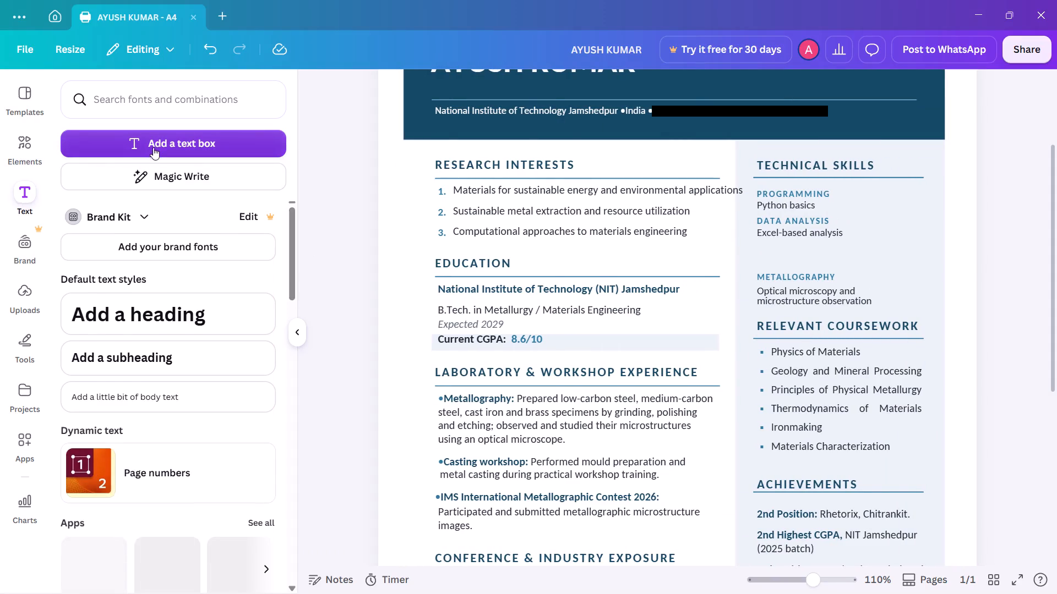
{"action": "left_click", "coordinate": [153, 146]}
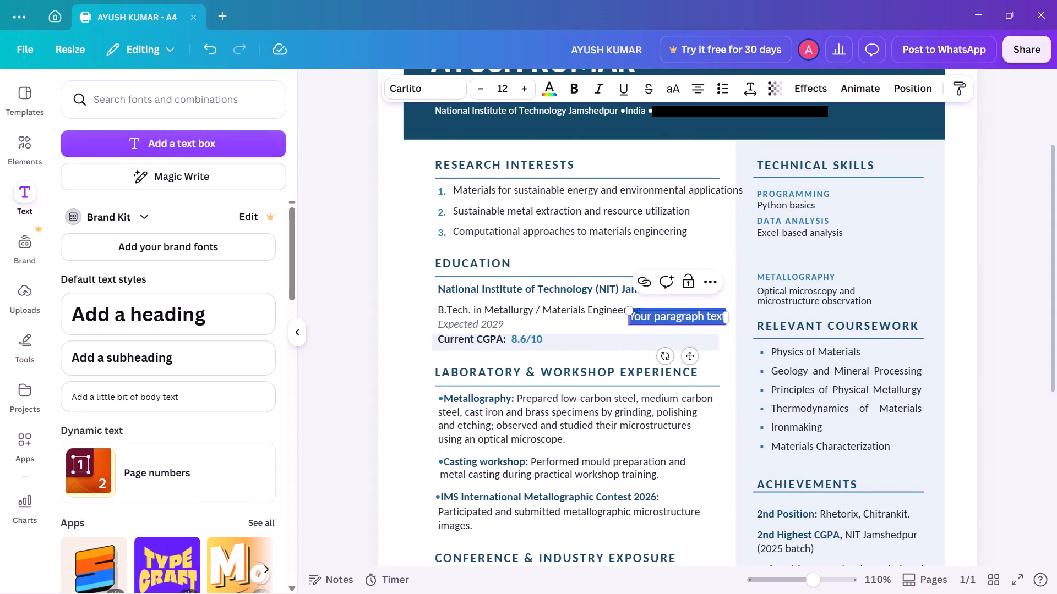
{"action": "left_click_drag", "start_coordinate": [691, 357], "coordinate": [848, 282]}
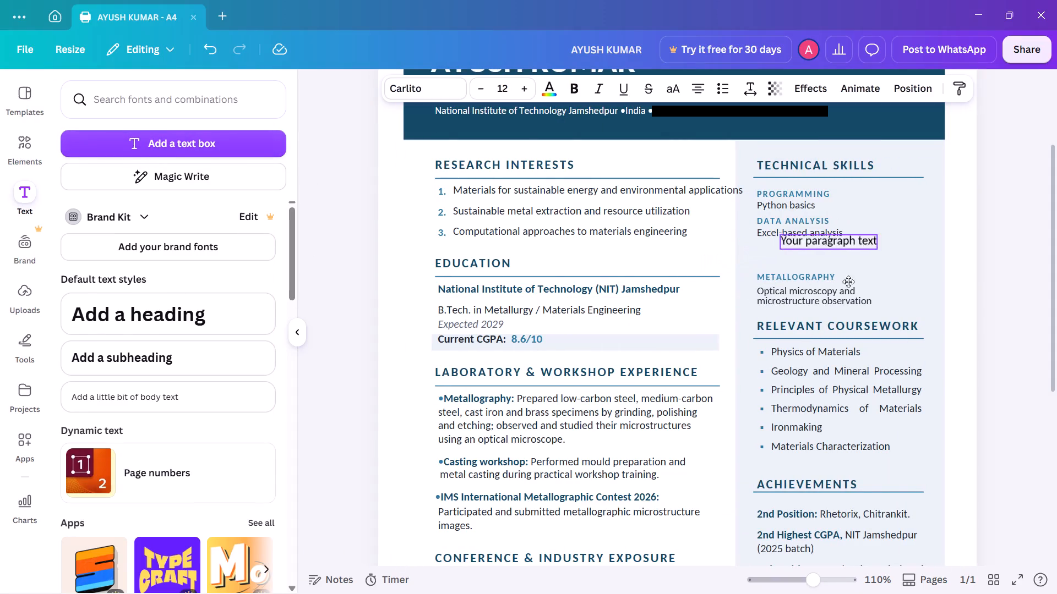
{"action": "left_click_drag", "start_coordinate": [848, 282], "coordinate": [814, 287]}
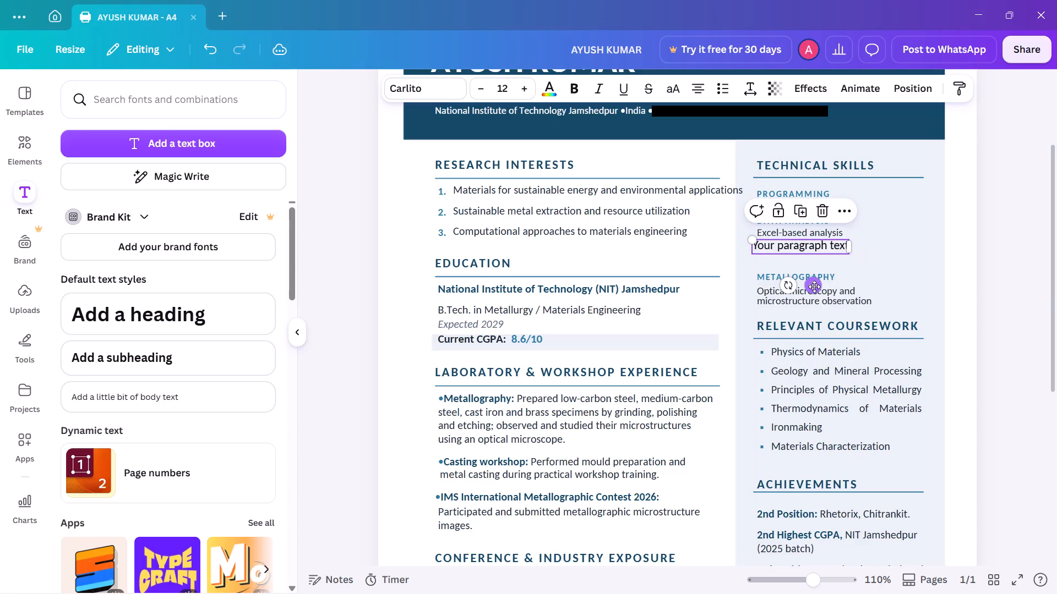
{"action": "left_click_drag", "start_coordinate": [814, 287], "coordinate": [819, 286]}
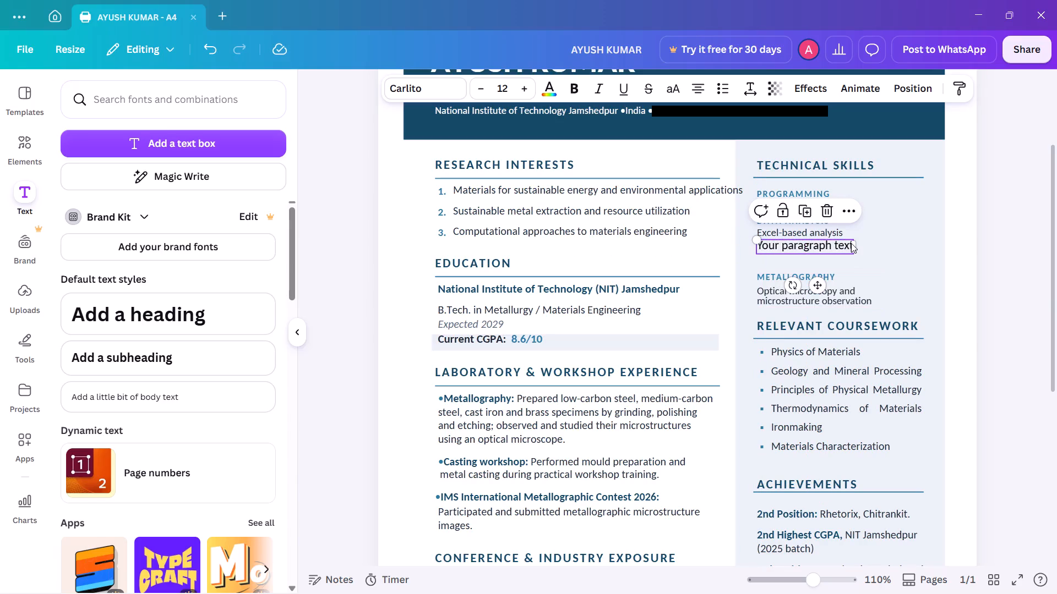
{"action": "left_click", "coordinate": [851, 243]}
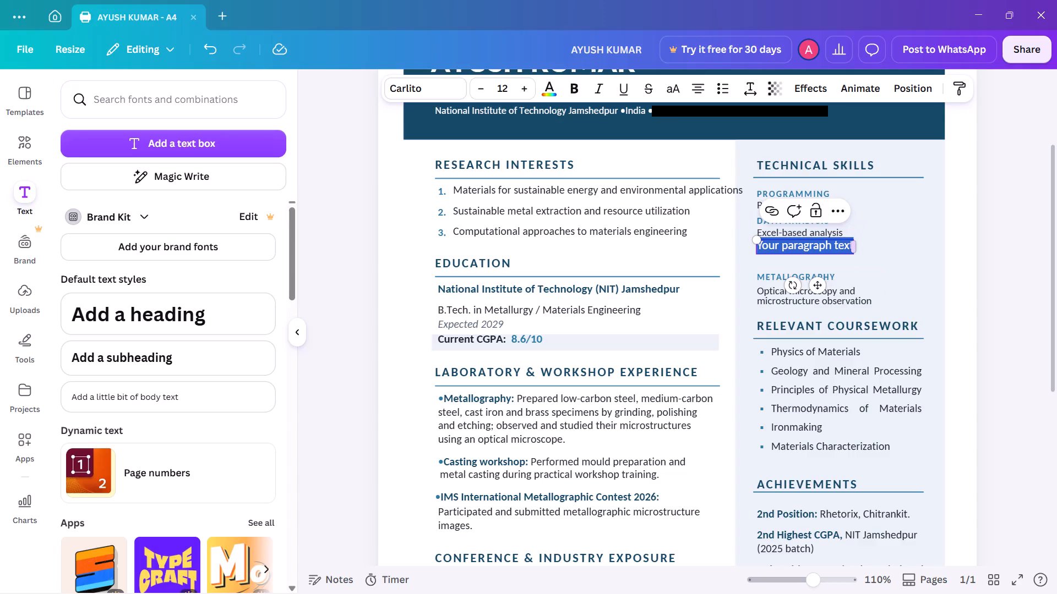
{"action": "left_click_drag", "start_coordinate": [854, 249], "coordinate": [879, 248]}
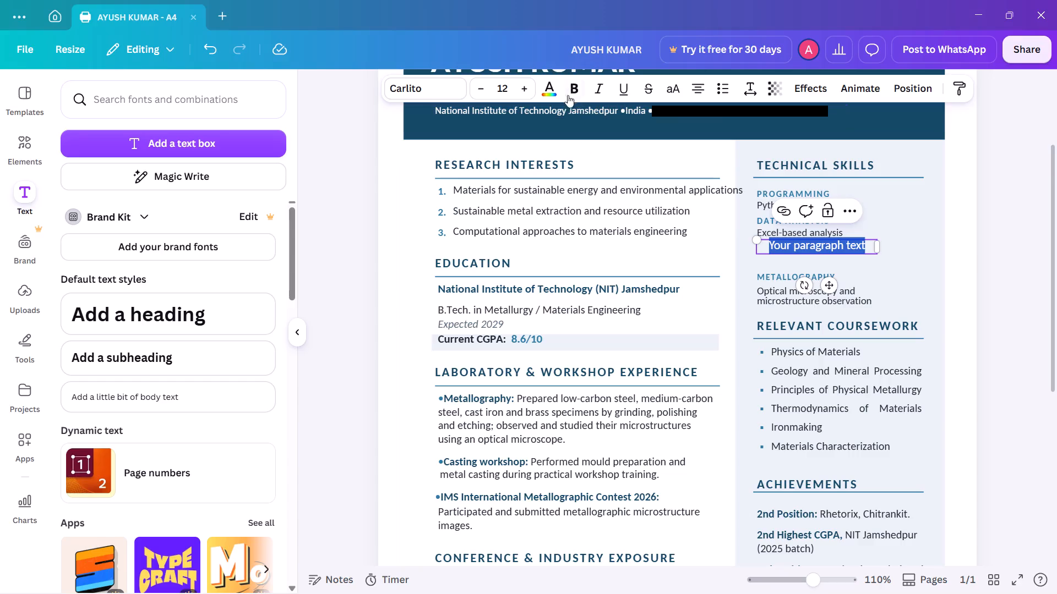
Set the new text box's text colour to the medium blue used by the skill headings.
{"action": "left_click", "coordinate": [548, 90]}
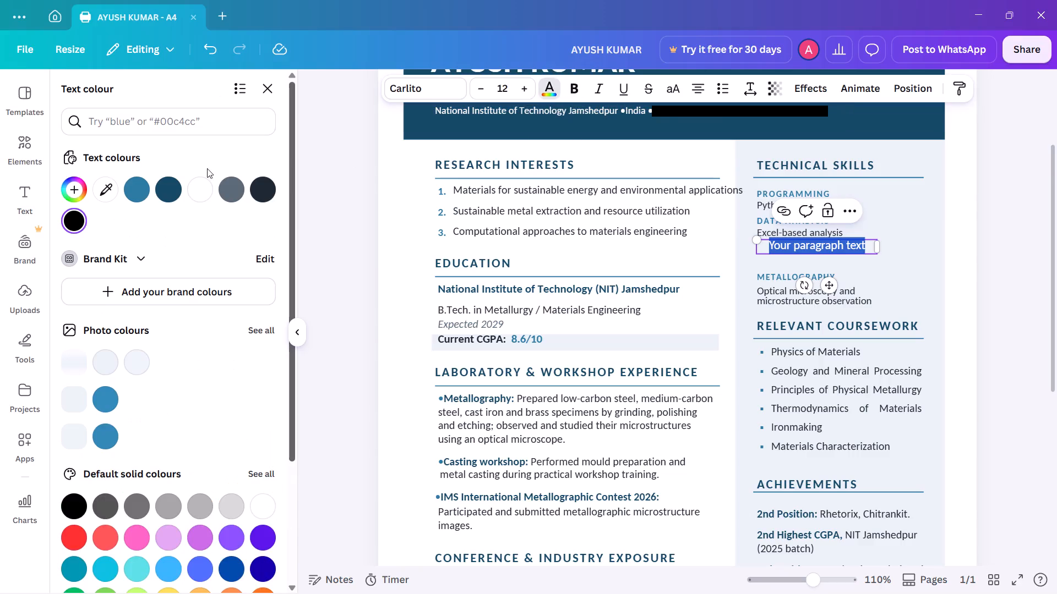
{"action": "left_click", "coordinate": [139, 194]}
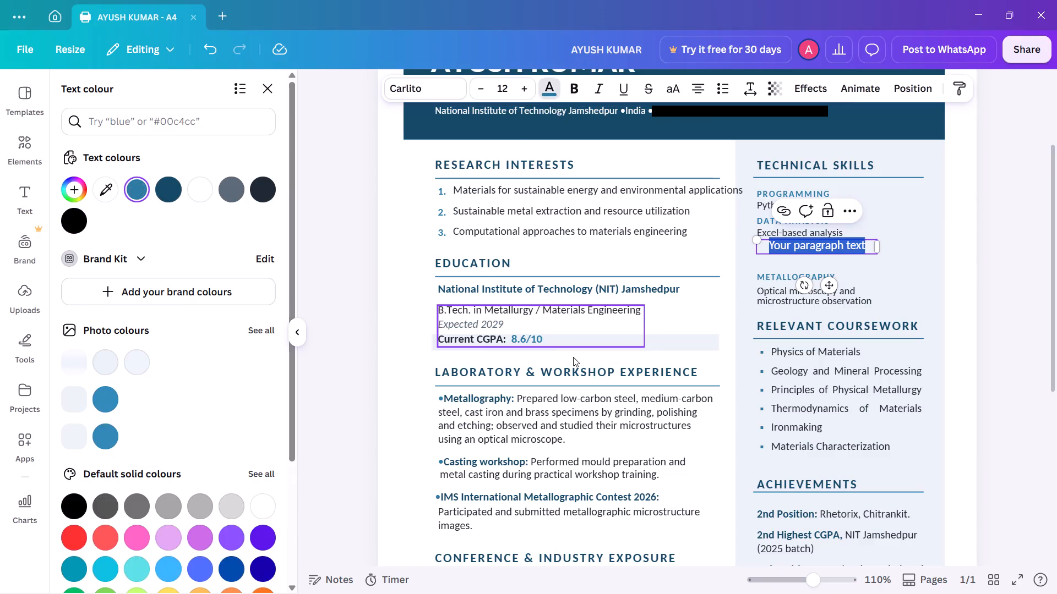
Replace the placeholder text in the new box with "MATERIAL SCIENCE FUNDEMENTALS".
{"action": "key", "text": "m"}
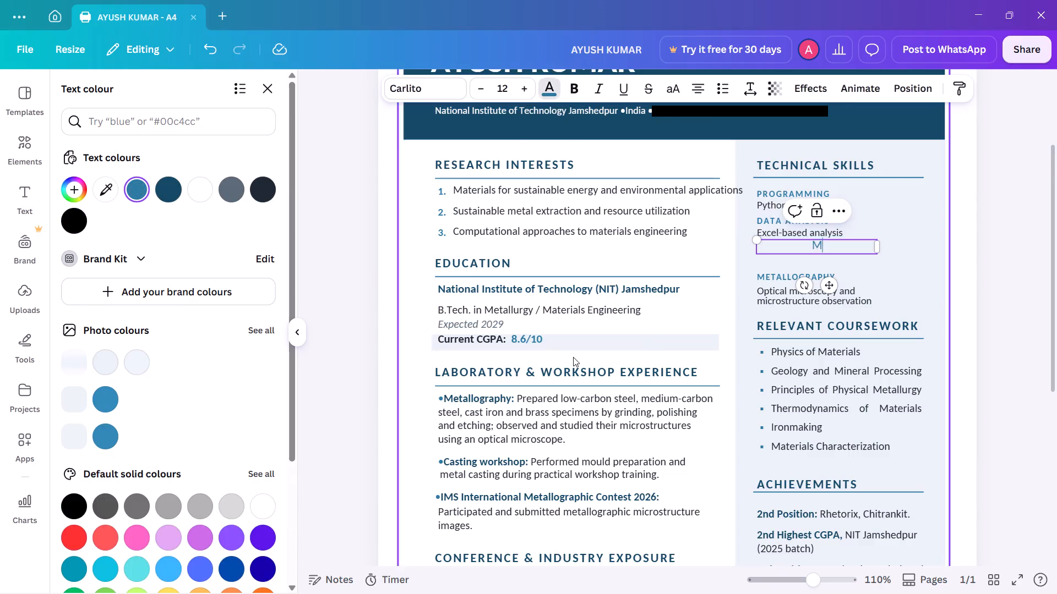
{"action": "type", "text": "ater"}
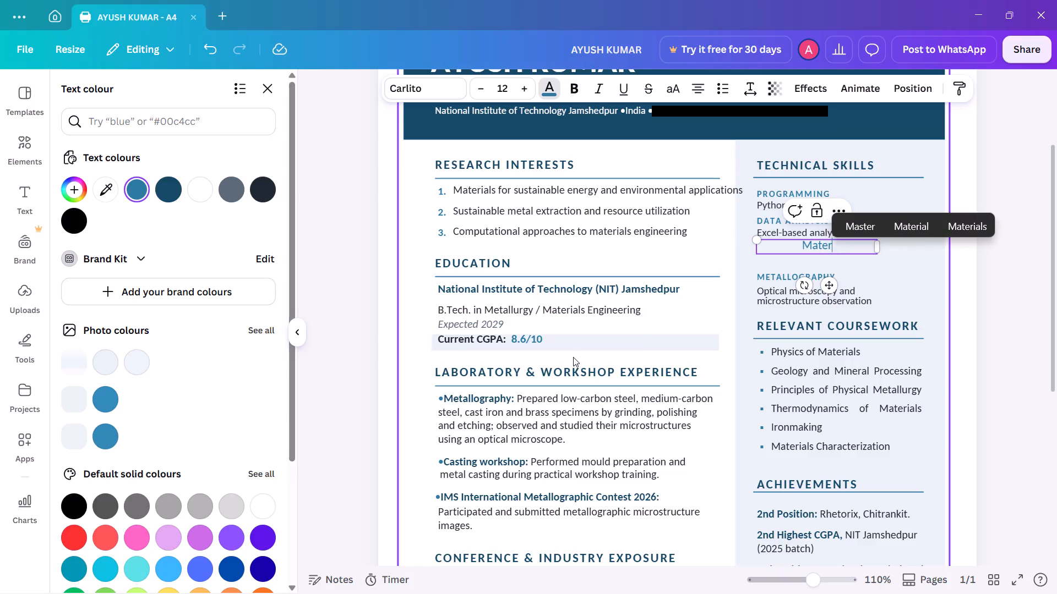
{"action": "key", "text": "BackSpace"}
{"action": "key", "text": "BackSpace"}
{"action": "key", "text": "BackSpace"}
{"action": "key", "text": "BackSpace"}
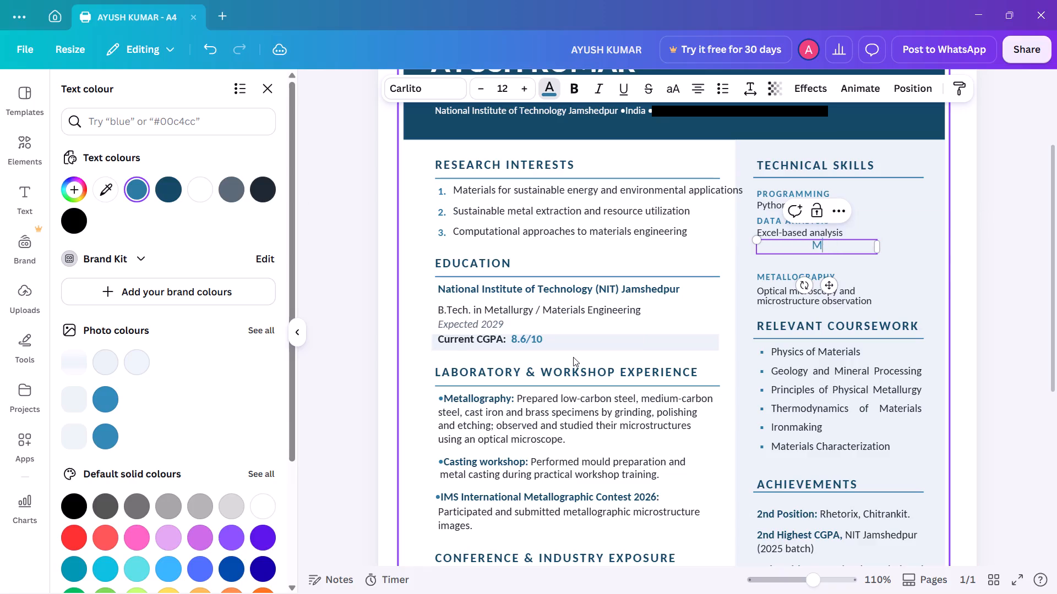
{"action": "type", "text": "ATERIAL SCIENCE FUNDEMENTALS"}
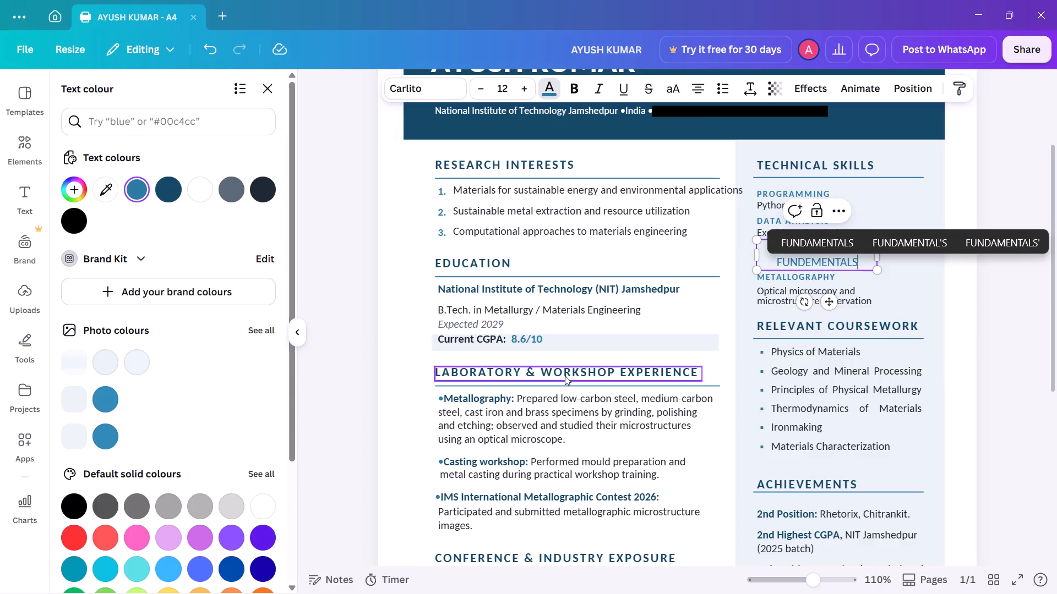
Correct the spelling of "FUNDEMENTALS" to "FUNDAMENTALS" in the new heading.
{"action": "left_click", "coordinate": [810, 263]}
{"action": "left_click", "coordinate": [839, 279]}
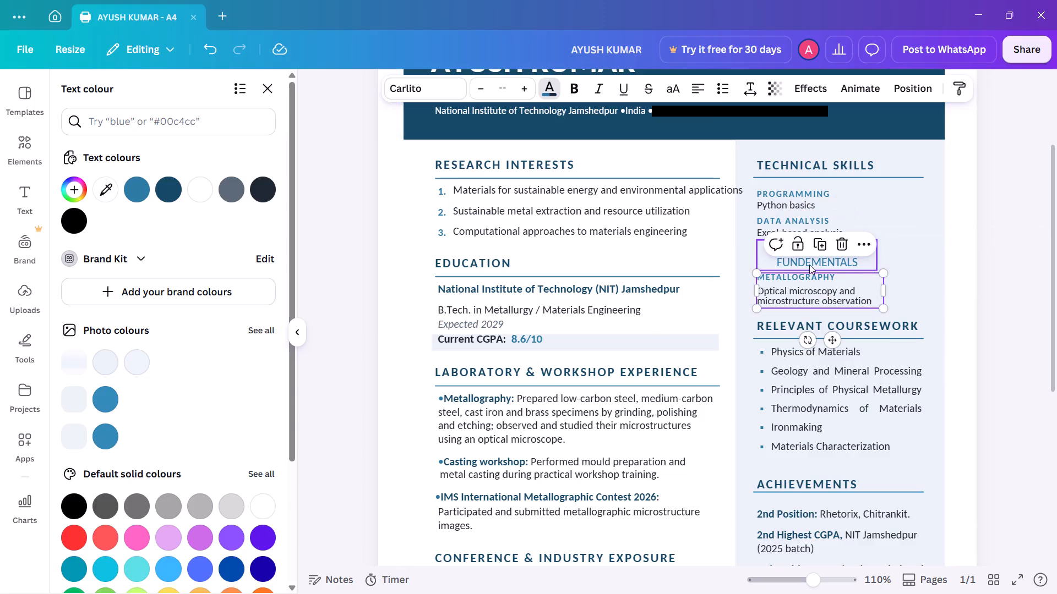
{"action": "left_click", "coordinate": [809, 261]}
{"action": "double_click", "coordinate": [809, 261]}
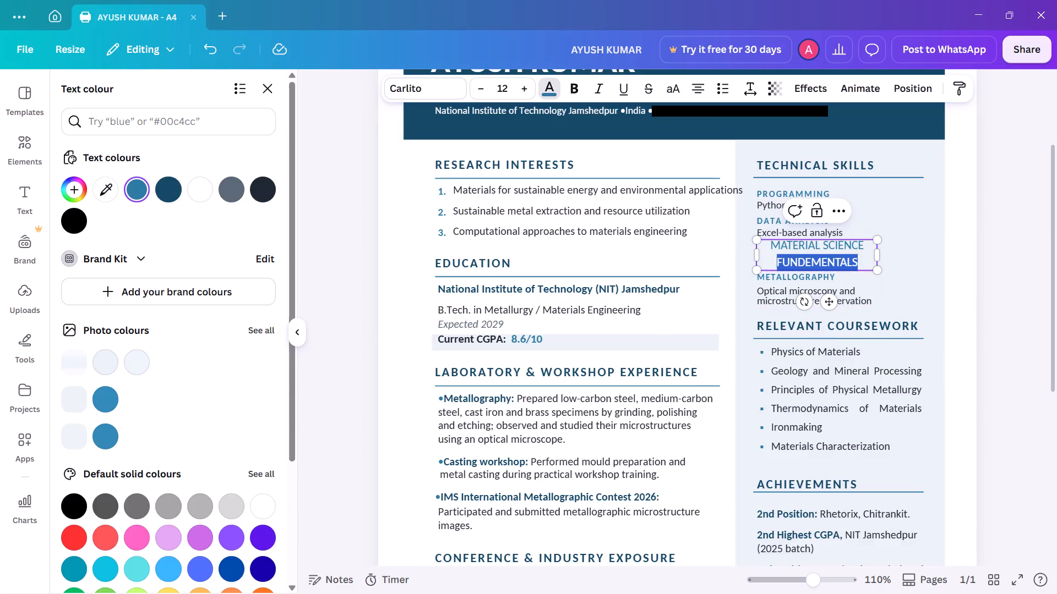
{"action": "left_click", "coordinate": [809, 261]}
{"action": "key", "text": "BackSpace"}
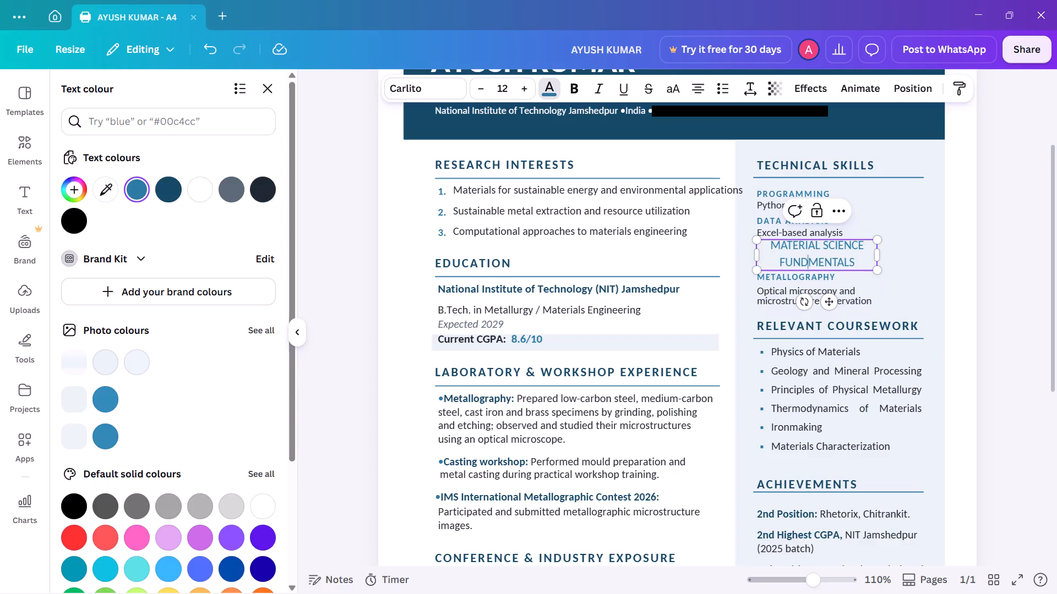
{"action": "key", "text": "a"}
Check the font size and weight of the METALLOGRAPHY heading.
{"action": "double_click", "coordinate": [821, 276]}
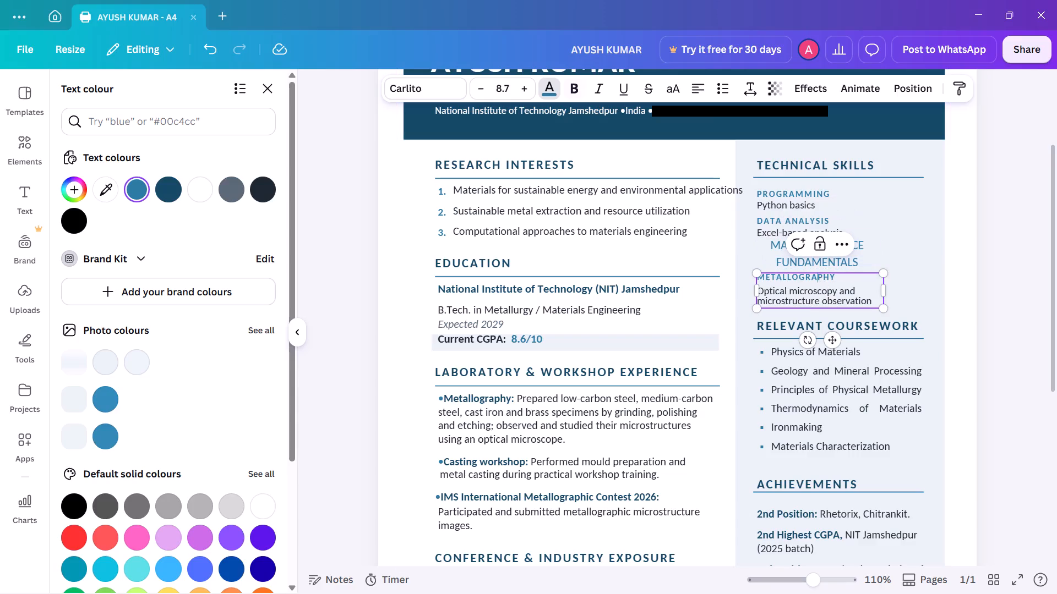
{"action": "double_click", "coordinate": [821, 276]}
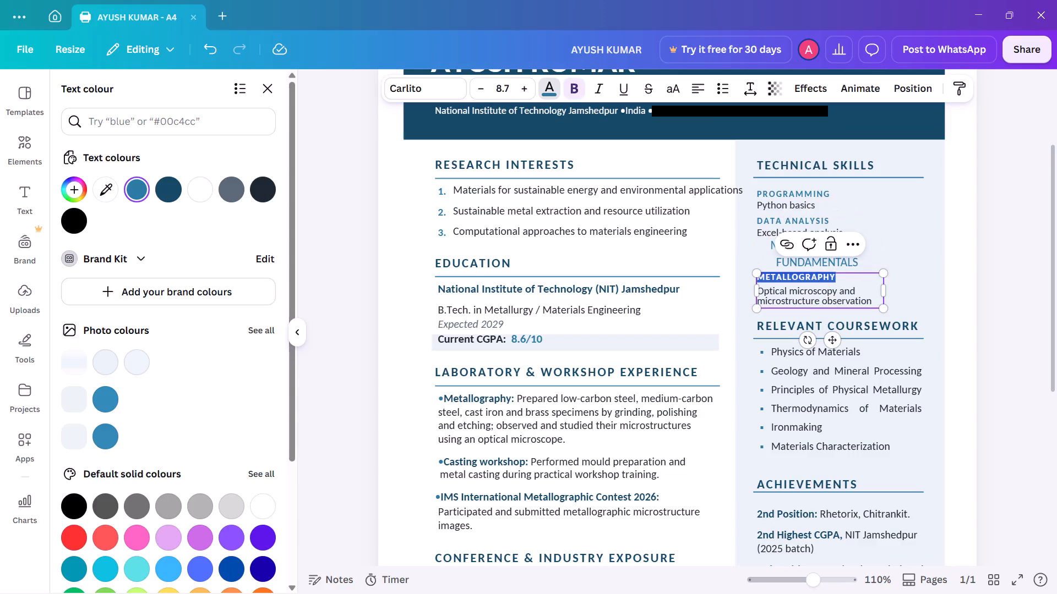
Set the font size of the MATERIAL SCIENCE FUNDAMENTALS heading to 8.7.
{"action": "left_click", "coordinate": [841, 264]}
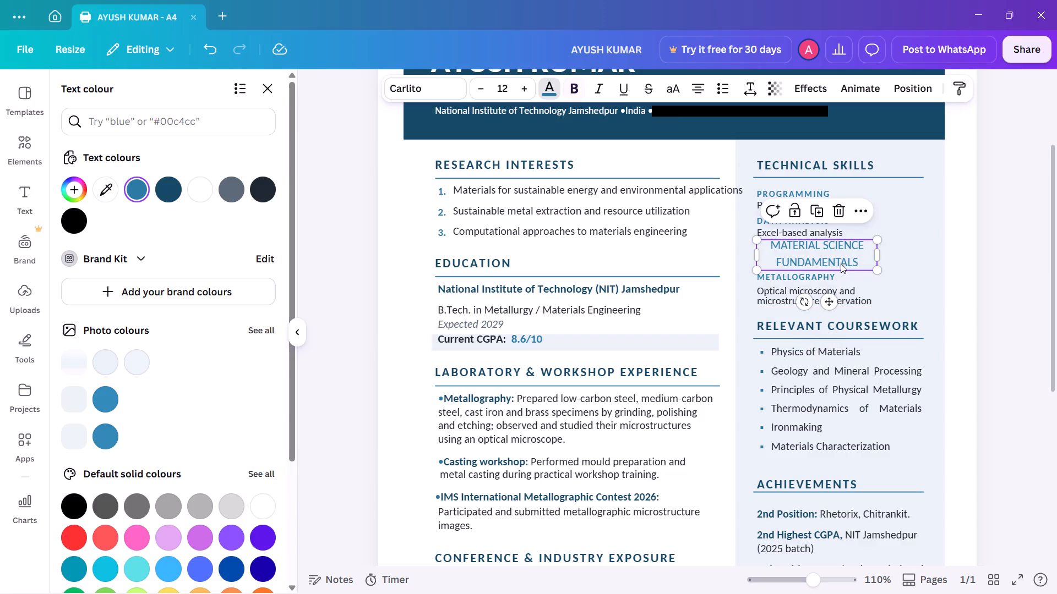
{"action": "double_click", "coordinate": [838, 259]}
{"action": "triple_click", "coordinate": [838, 259]}
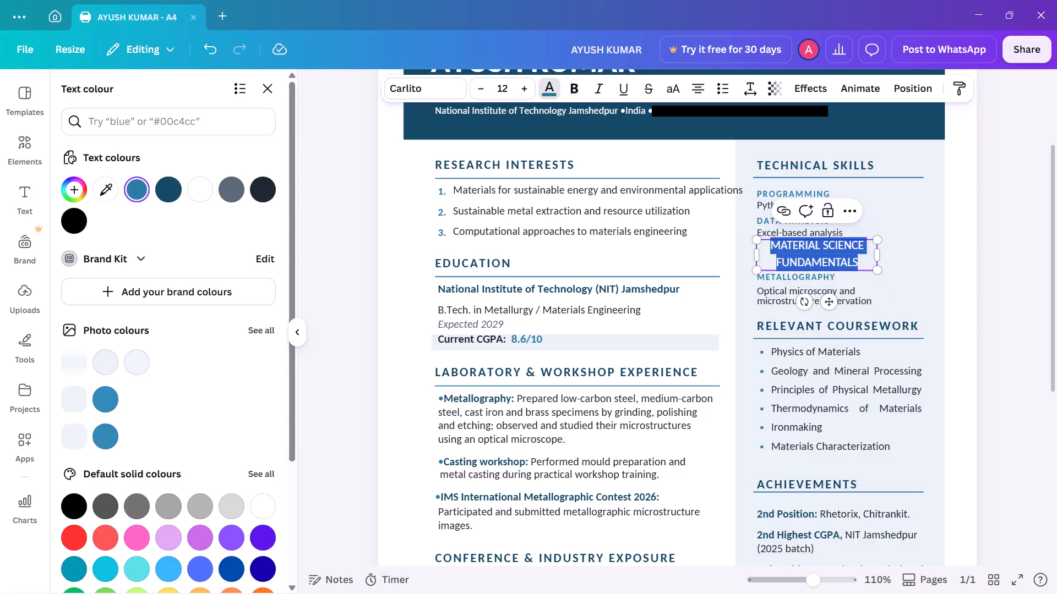
{"action": "left_click", "coordinate": [504, 85]}
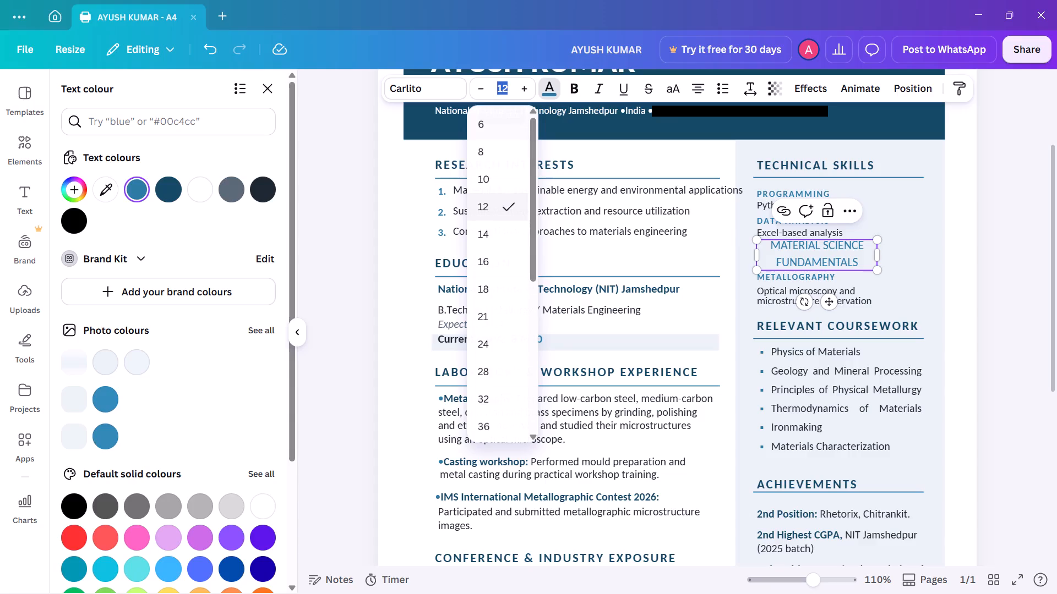
{"action": "key", "text": "8"}
{"action": "key", "text": "period"}
{"action": "key", "text": "7"}
{"action": "key", "text": "Return"}
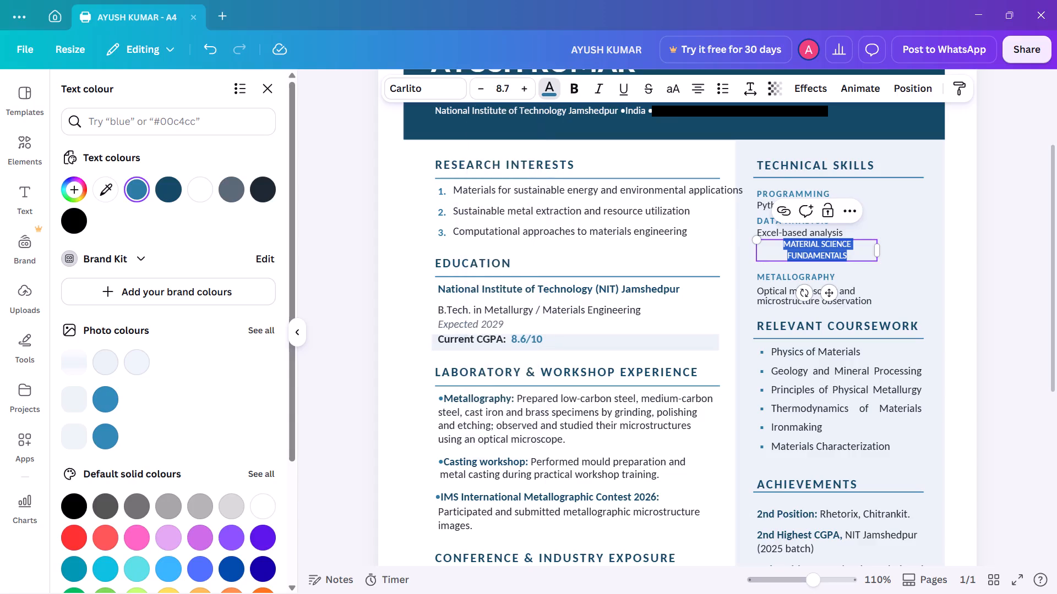
{"action": "left_click", "coordinate": [920, 249]}
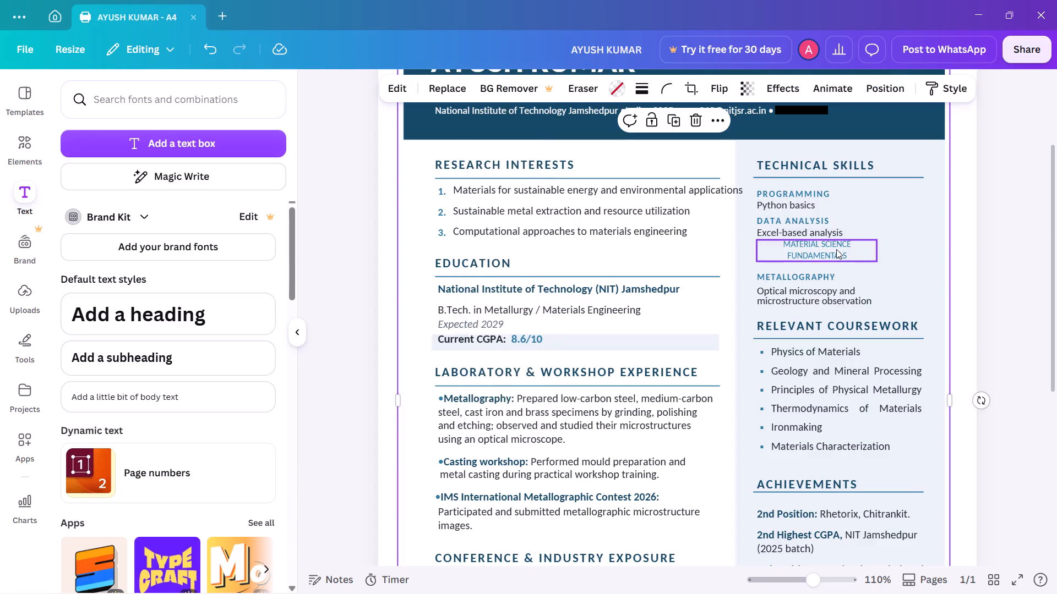
Make the MATERIAL SCIENCE FUNDAMENTALS heading bold.
{"action": "left_click", "coordinate": [836, 249]}
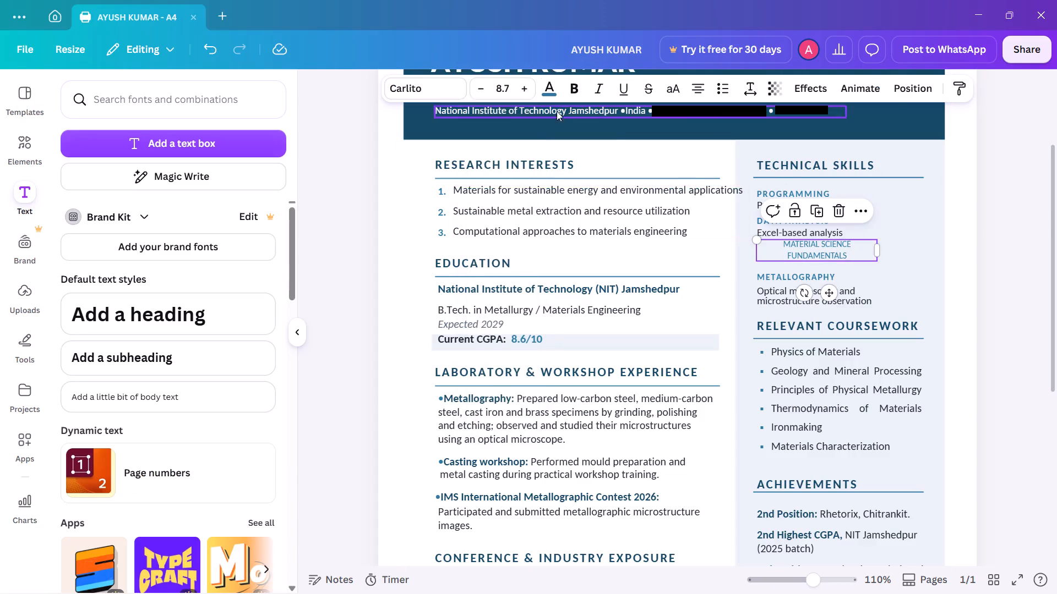
{"action": "left_click", "coordinate": [569, 91]}
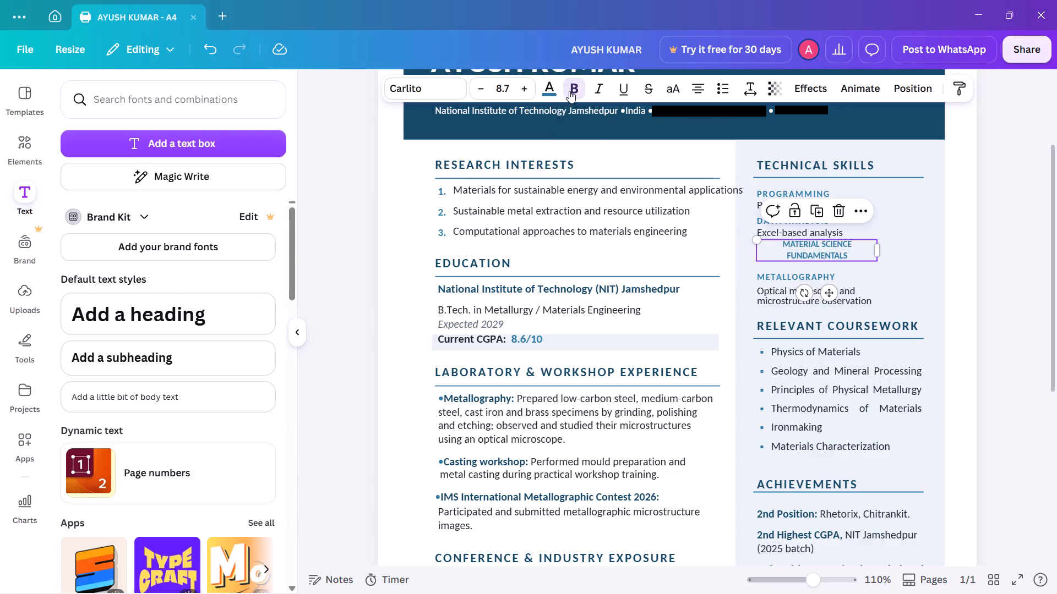
{"action": "left_click", "coordinate": [876, 247]}
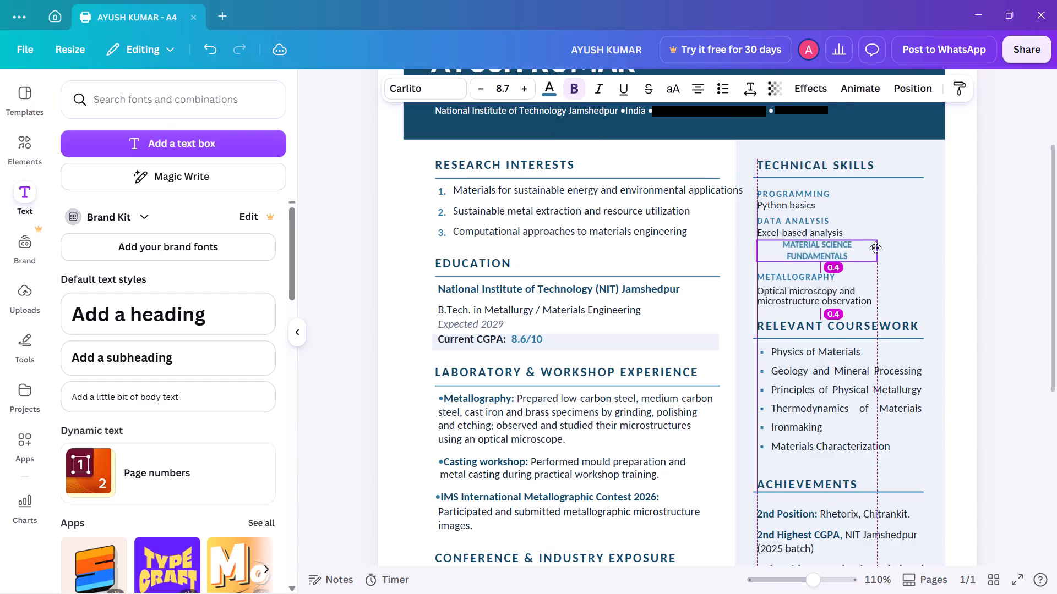
Add an empty line after the MATERIAL SCIENCE FUNDAMENTALS heading inside its text box.
{"action": "left_click", "coordinate": [820, 261]}
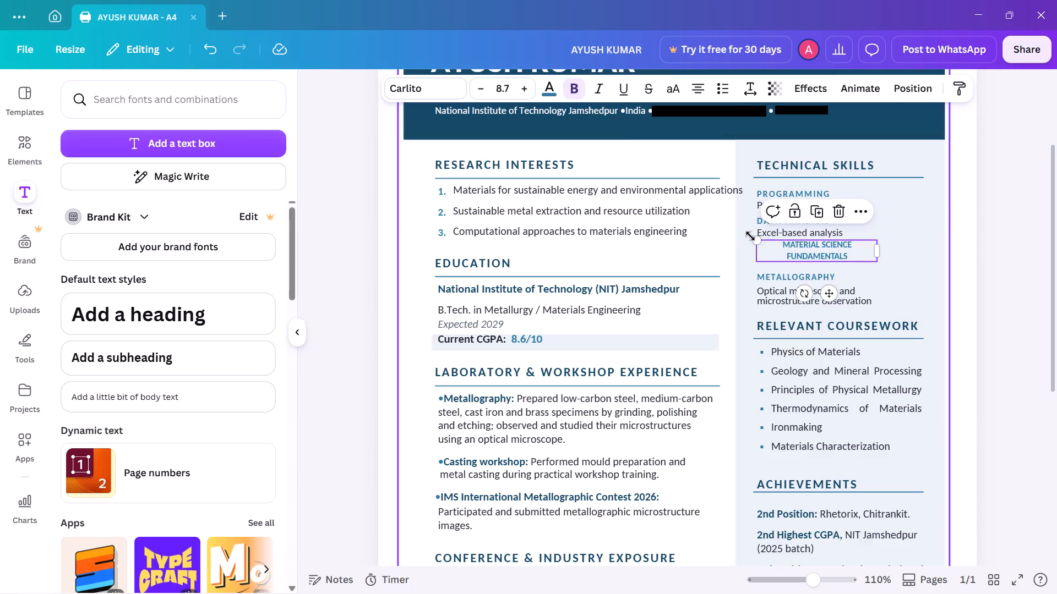
{"action": "left_click", "coordinate": [849, 253]}
{"action": "key", "text": "Return"}
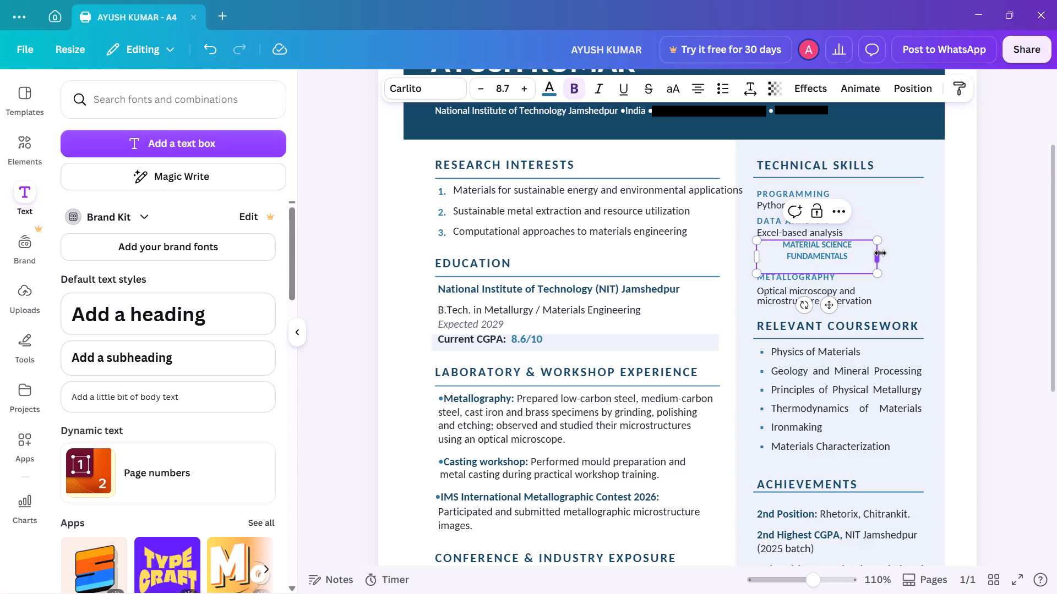
Widen the new heading's text box to about 5.1 so MATERIAL SCIENCE FUNDAMENTALS fits on one line.
{"action": "left_click_drag", "start_coordinate": [880, 256], "coordinate": [906, 251]}
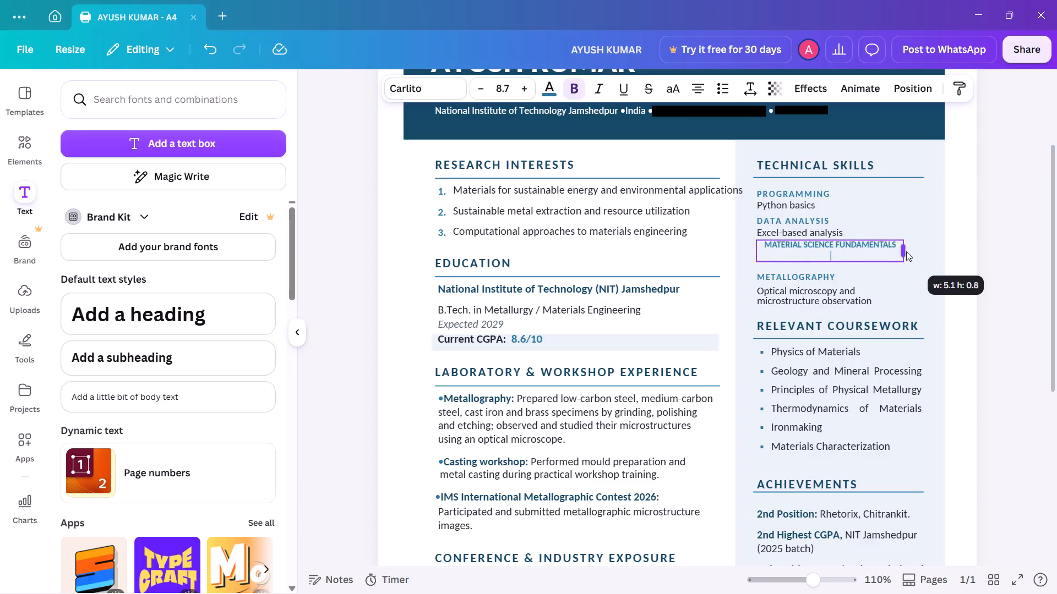
{"action": "left_click_drag", "start_coordinate": [906, 251], "coordinate": [907, 251]}
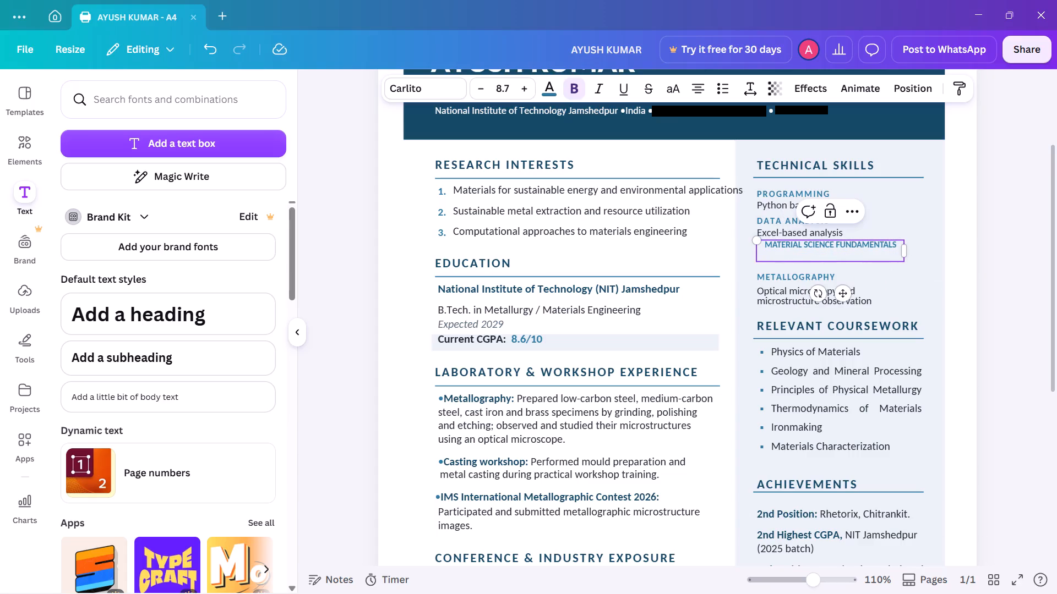
Left-align the MATERIAL SCIENCE FUNDAMENTALS heading within its text box.
{"action": "left_click", "coordinate": [763, 246]}
{"action": "key", "text": "BackSpace"}
{"action": "key", "text": "BackSpace"}
{"action": "left_click_drag", "start_coordinate": [763, 246], "coordinate": [794, 250]}
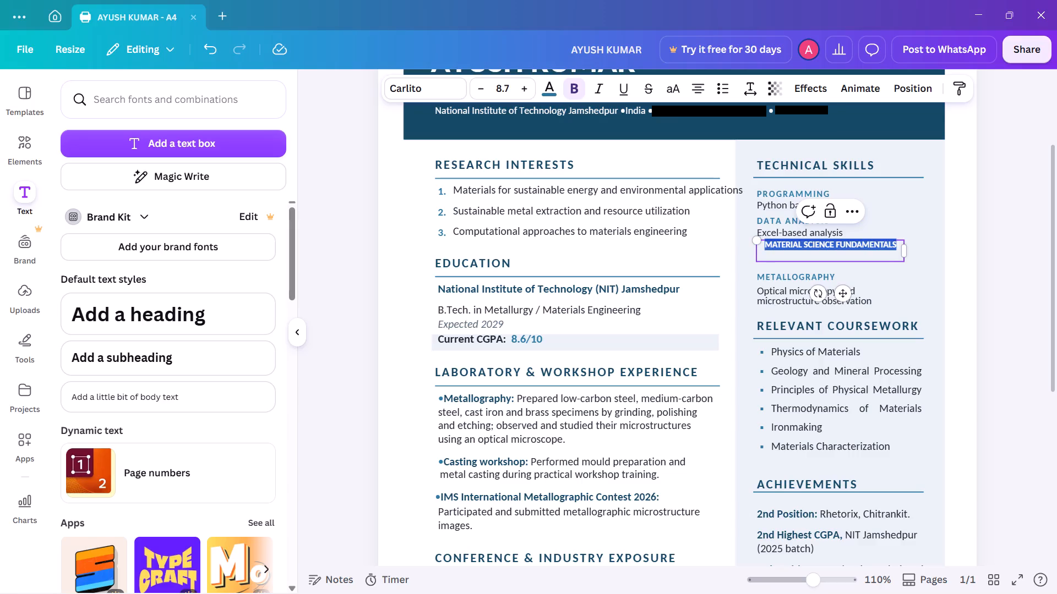
{"action": "left_click_drag", "start_coordinate": [794, 250], "coordinate": [901, 246]}
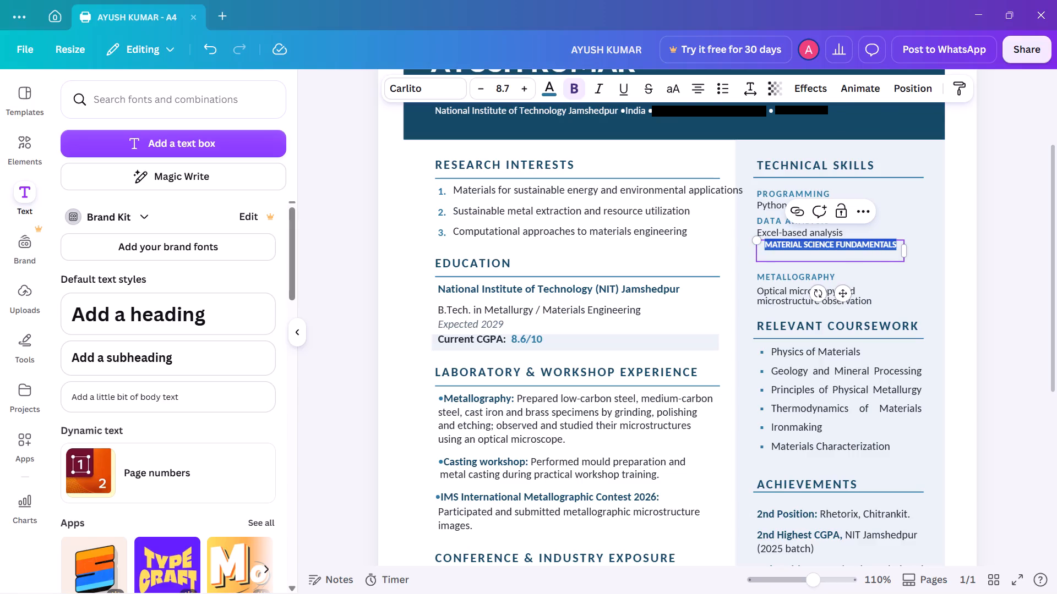
{"action": "left_click", "coordinate": [700, 91]}
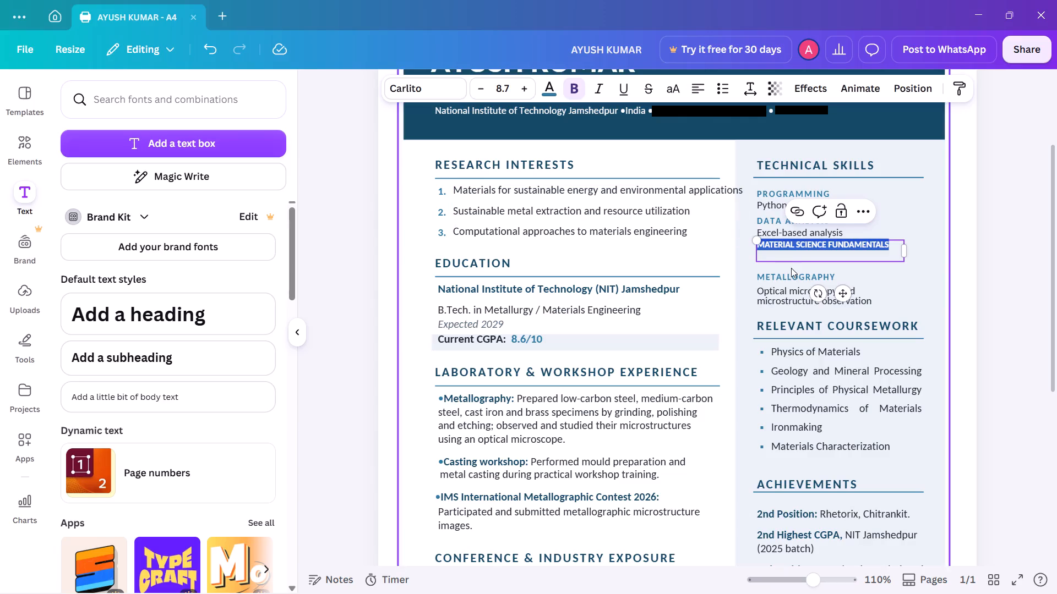
Replace the centred empty line below MATERIAL SCIENCE FUNDAMENTALS with a left-aligned empty line for a description.
{"action": "left_click", "coordinate": [778, 256]}
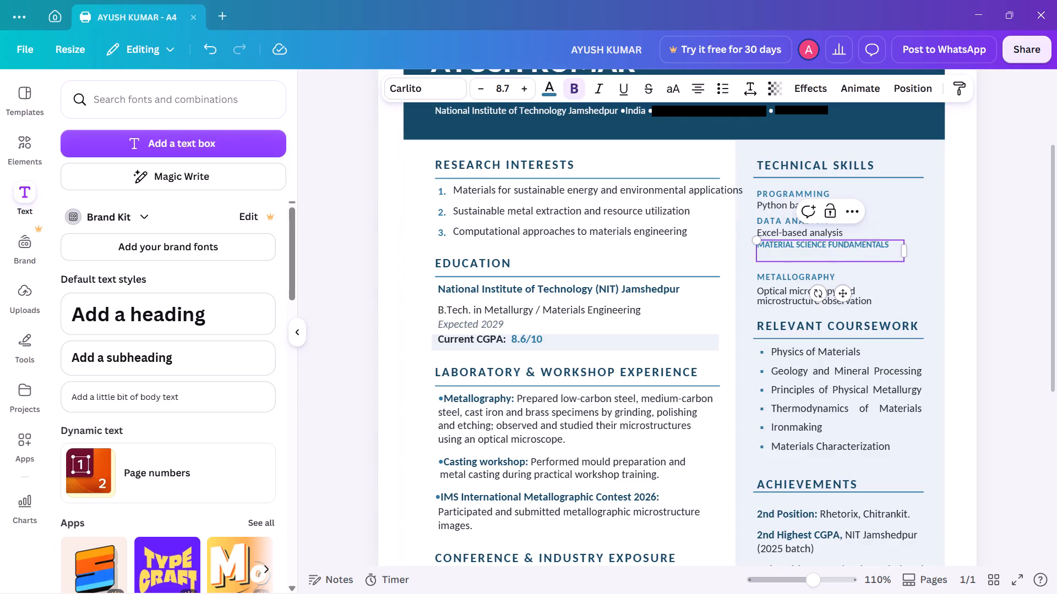
{"action": "key", "text": "Left"}
{"action": "key", "text": "Left"}
{"action": "key", "text": "Left"}
{"action": "key", "text": "Left"}
{"action": "key", "text": "Left"}
{"action": "key", "text": "Left"}
{"action": "key", "text": "Left"}
{"action": "key", "text": "Left"}
{"action": "key", "text": "Left"}
{"action": "key", "text": "Left"}
{"action": "key", "text": "Left"}
{"action": "key", "text": "Left"}
{"action": "key", "text": "Left"}
{"action": "key", "text": "Left"}
{"action": "key", "text": "Right"}
{"action": "key", "text": "Right"}
{"action": "key", "text": "Right"}
{"action": "key", "text": "Right"}
{"action": "key", "text": "Right"}
{"action": "key", "text": "Right"}
{"action": "key", "text": "Right"}
{"action": "key", "text": "Right"}
{"action": "key", "text": "Right"}
{"action": "key", "text": "Right"}
{"action": "key", "text": "Right"}
{"action": "key", "text": "Right"}
{"action": "key", "text": "Right"}
{"action": "key", "text": "Right"}
{"action": "key", "text": "Right"}
{"action": "key", "text": "BackSpace"}
{"action": "key", "text": "Return"}
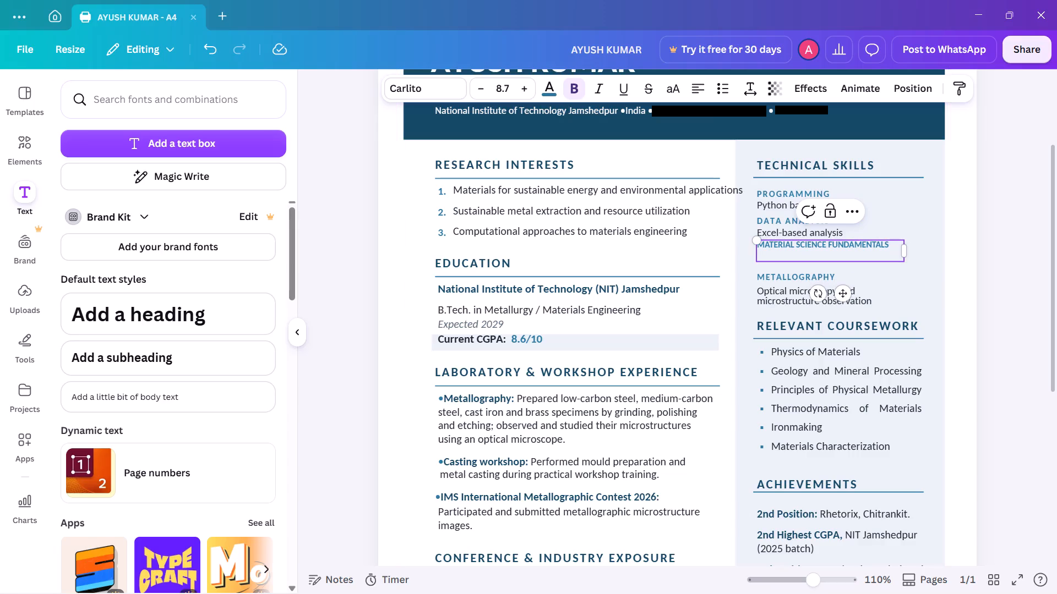
{"action": "key", "text": "p"}
{"action": "key", "text": "BackSpace"}
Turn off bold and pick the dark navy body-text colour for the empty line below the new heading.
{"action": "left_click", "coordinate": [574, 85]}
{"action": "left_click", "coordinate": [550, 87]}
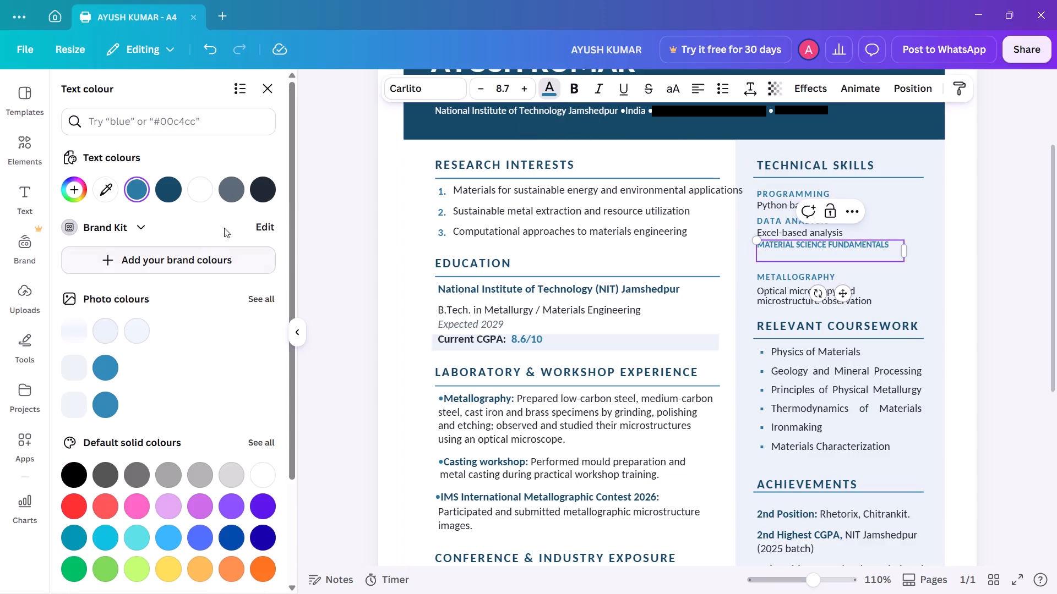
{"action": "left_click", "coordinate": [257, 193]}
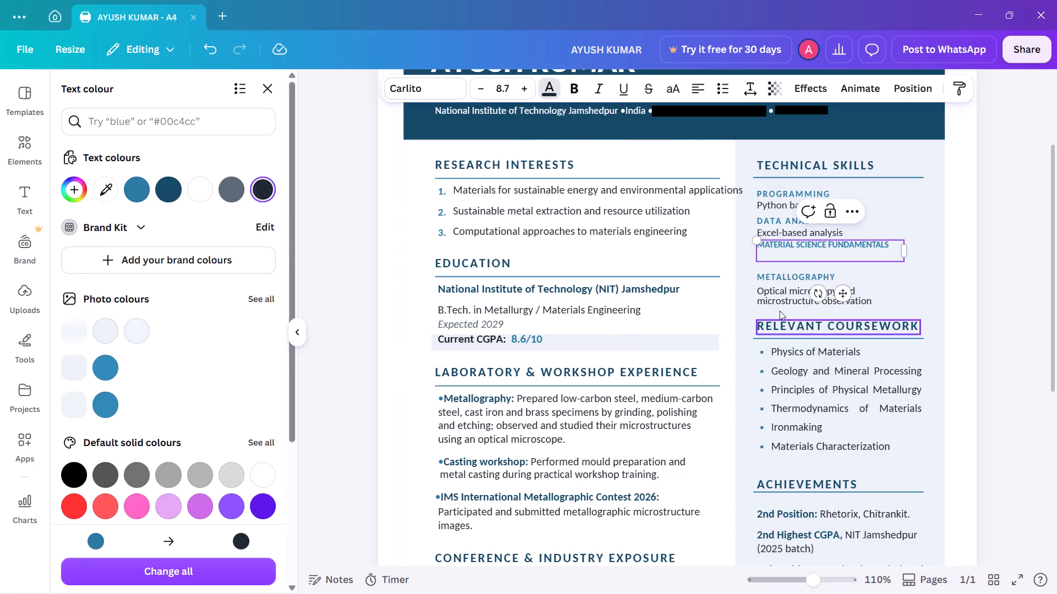
Check the font size of the description text under METALLOGRAPHY.
{"action": "double_click", "coordinate": [773, 299]}
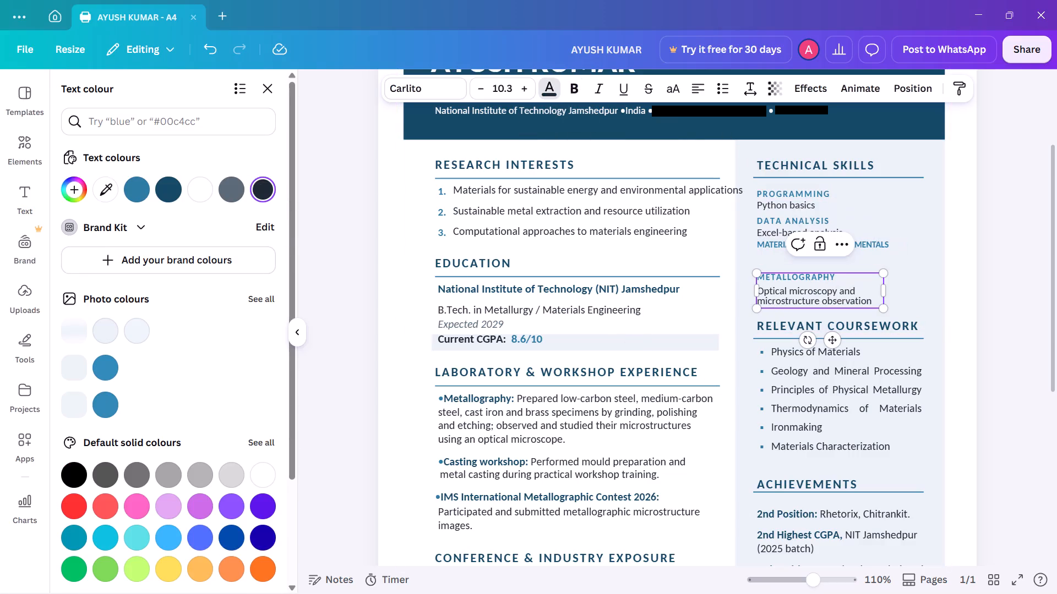
Set the font size to 10.3 for the empty line below MATERIAL SCIENCE FUNDAMENTALS.
{"action": "left_click", "coordinate": [766, 250]}
{"action": "left_click", "coordinate": [772, 255]}
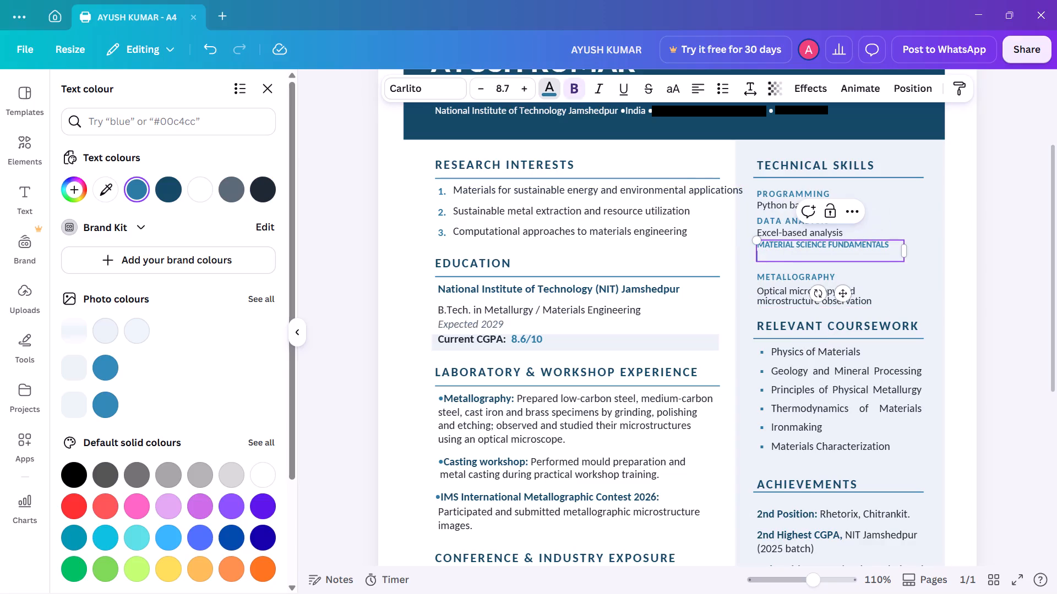
{"action": "left_click", "coordinate": [519, 90]}
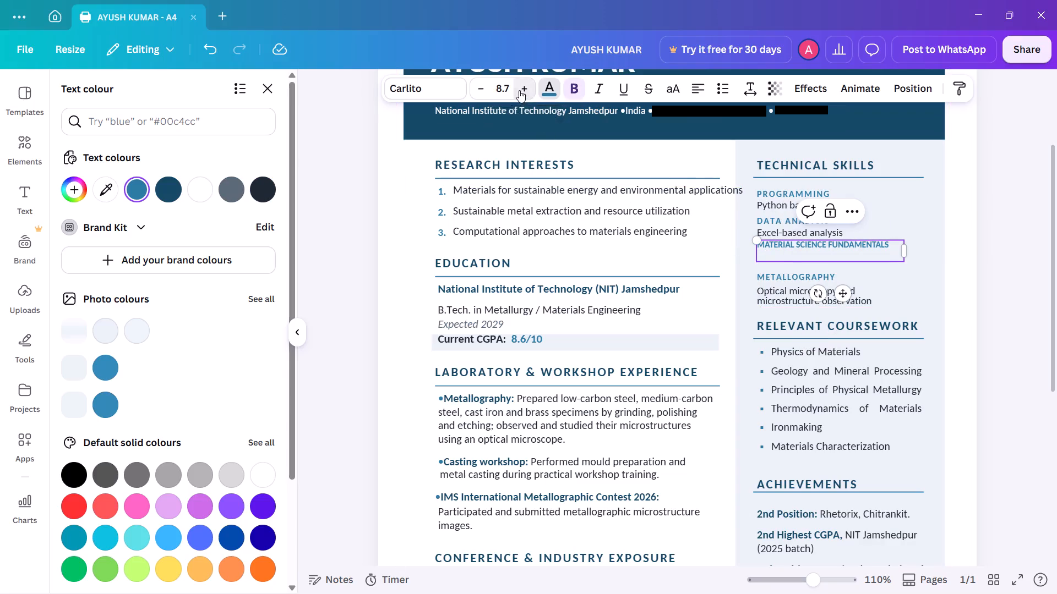
{"action": "left_click", "coordinate": [504, 88]}
{"action": "type", "text": "10.3"}
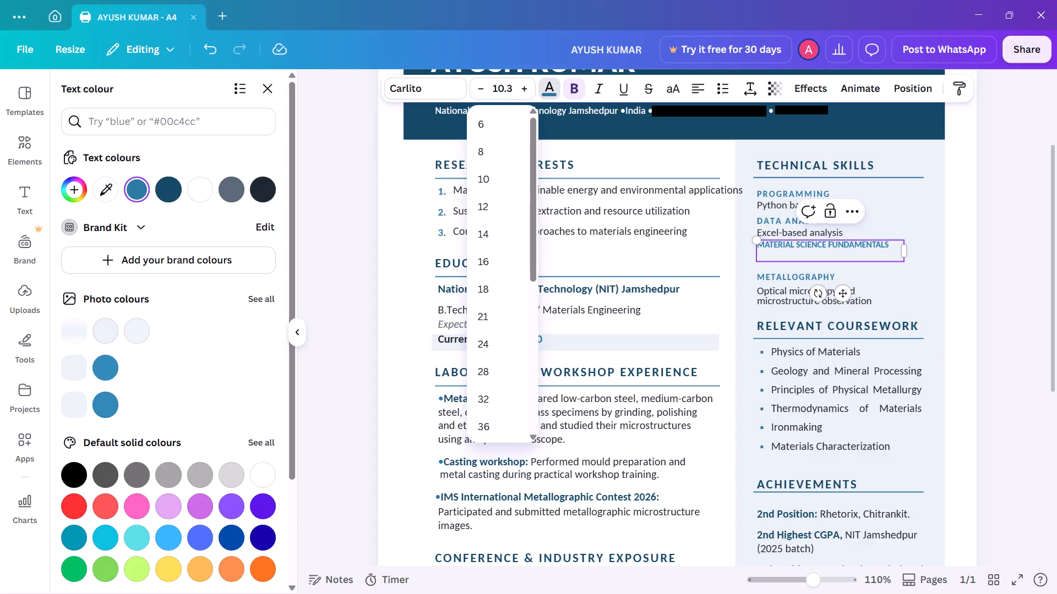
{"action": "key", "text": "Return"}
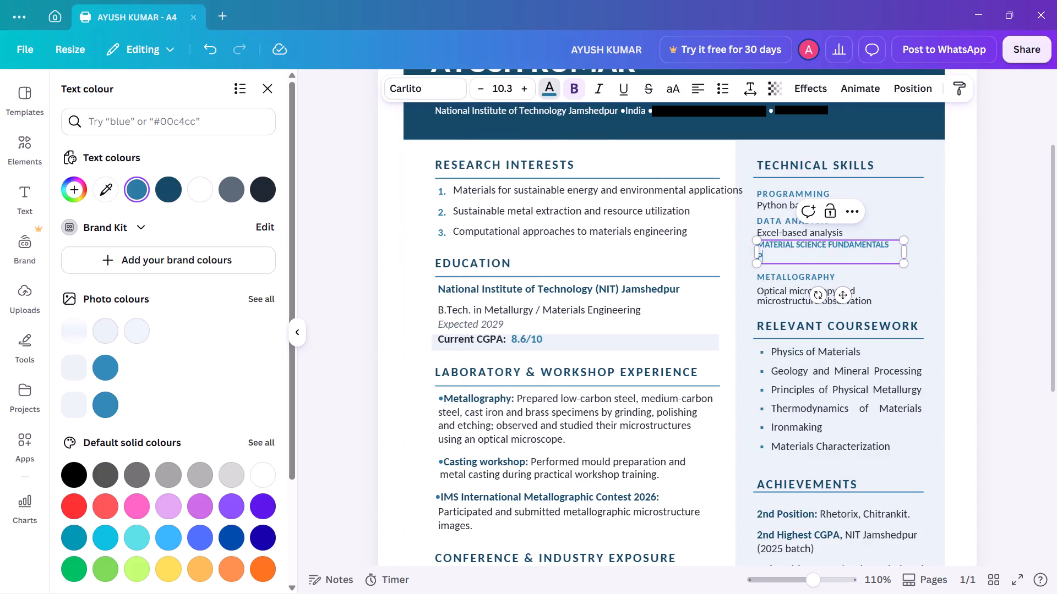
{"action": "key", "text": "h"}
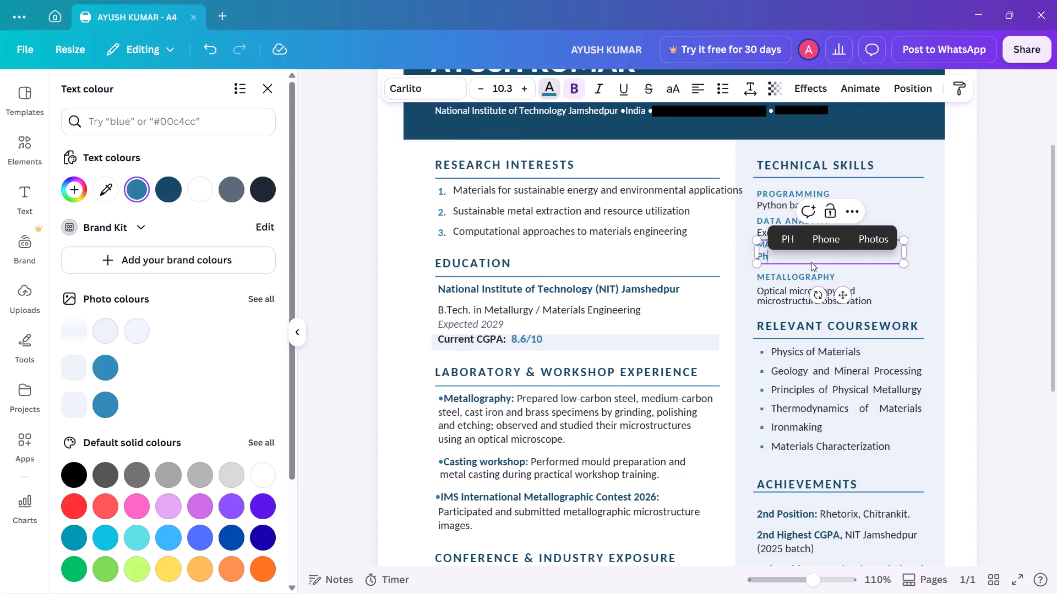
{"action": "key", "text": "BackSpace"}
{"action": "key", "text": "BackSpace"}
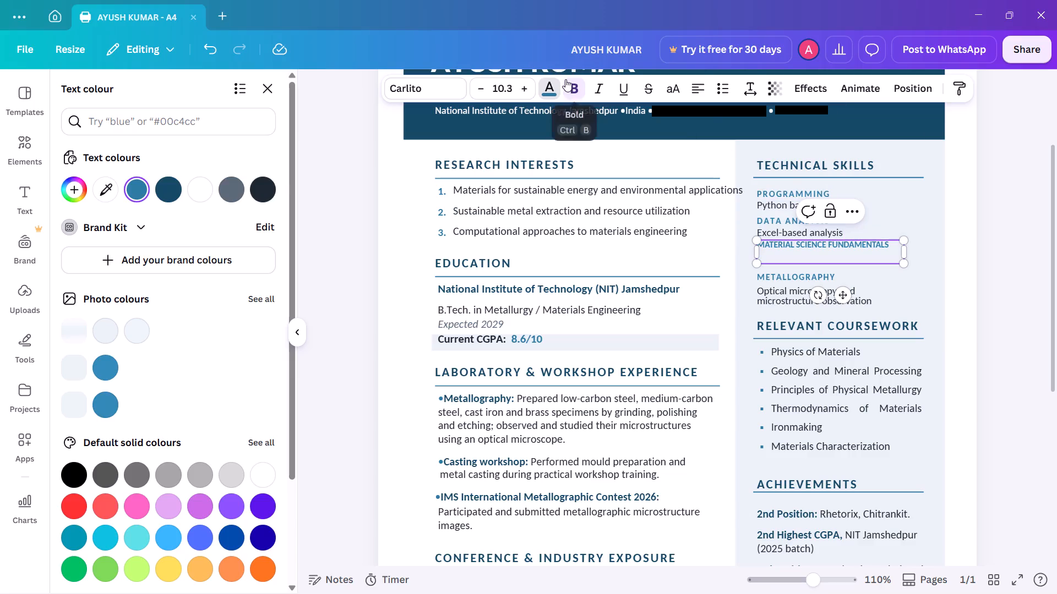
Set the text colour of the empty line below MATERIAL SCIENCE FUNDAMENTALS to dark greyblue (#1f2933).
{"action": "left_click", "coordinate": [565, 79]}
{"action": "left_click", "coordinate": [547, 80]}
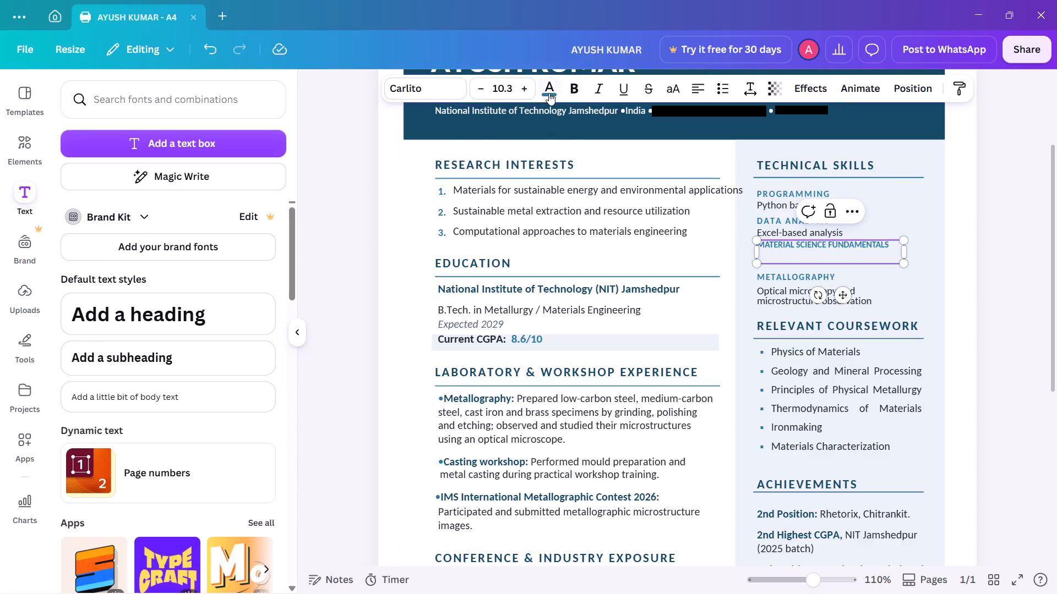
{"action": "left_click", "coordinate": [547, 97]}
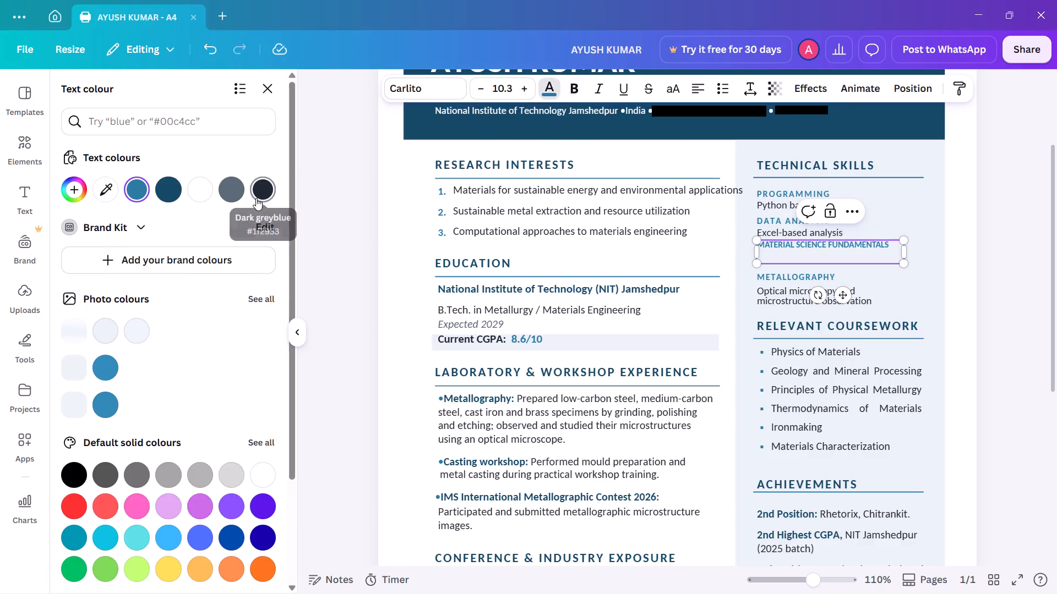
{"action": "left_click", "coordinate": [256, 198]}
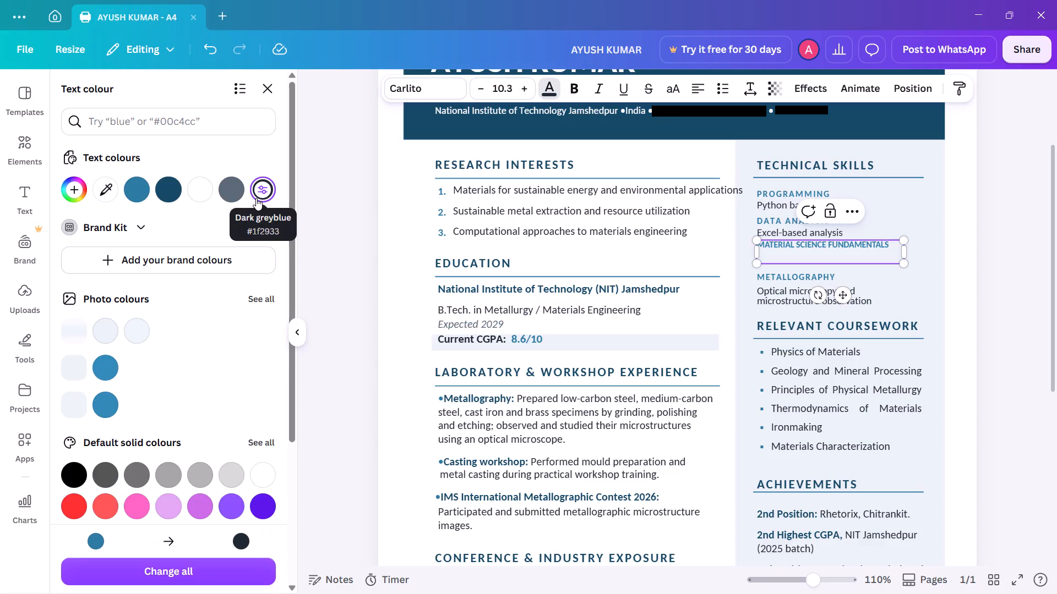
Enter "Phase Diagrams, crystal structures and crystal defects" as the description under MATERIAL SCIENCE FUNDAMENTALS.
{"action": "key", "text": "p"}
{"action": "type", "text": "hase"}
{"action": "key", "text": "space"}
{"action": "key", "text": "d"}
{"action": "type", "text": "iagrams"}
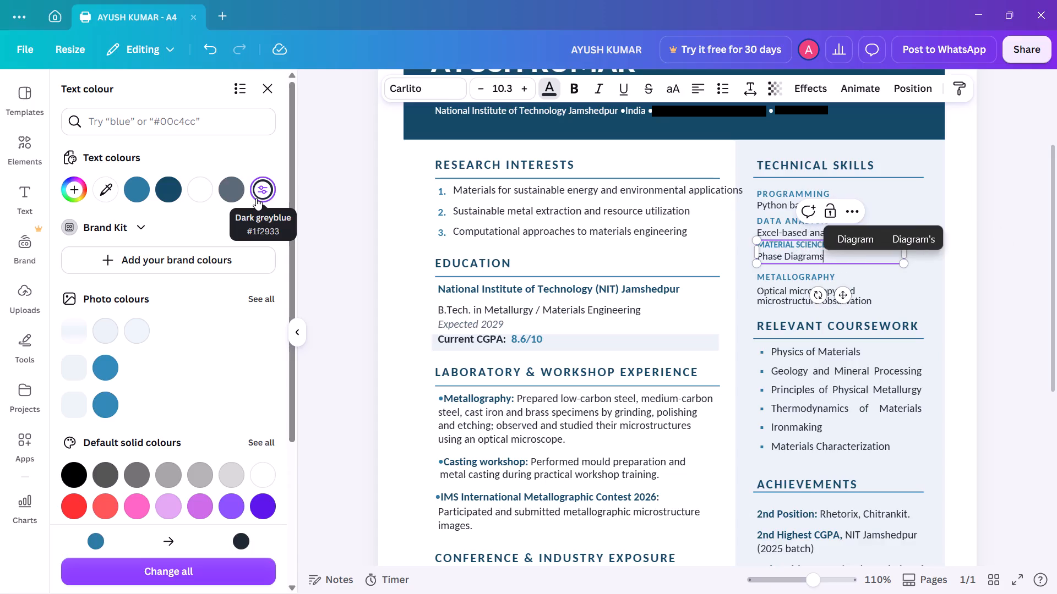
{"action": "key", "text": "comma"}
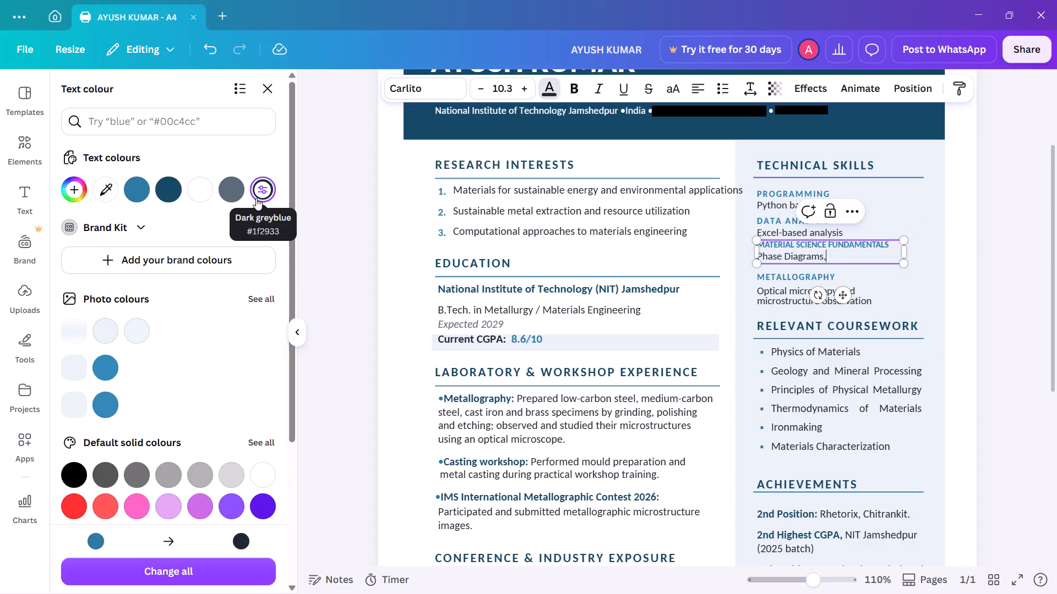
{"action": "key", "text": "space"}
{"action": "type", "text": "crystal structures"}
{"action": "key", "text": "space"}
{"action": "type", "text": "and crystal defects"}
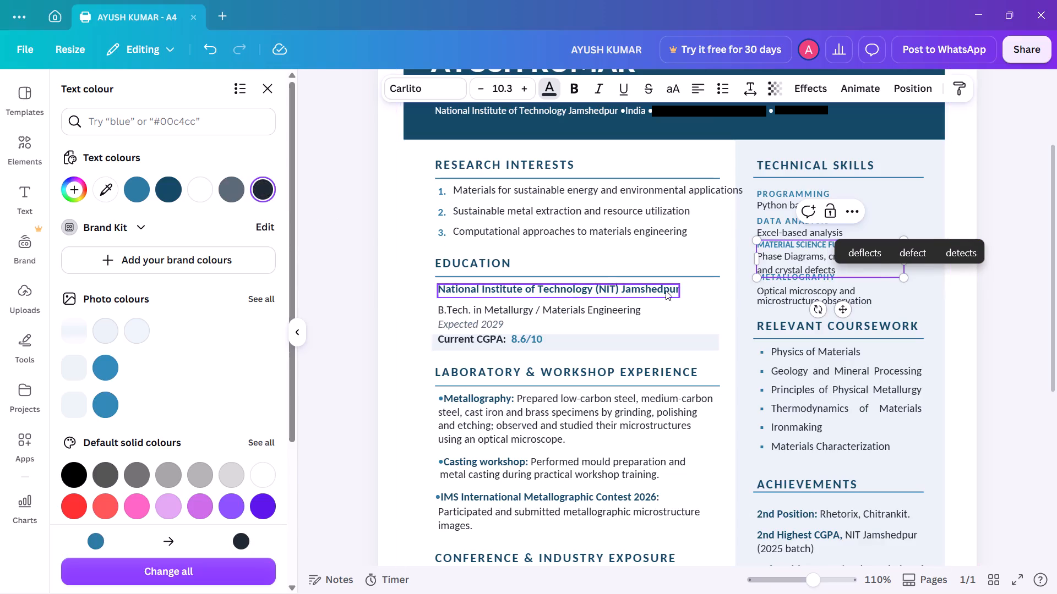
Scale the MATERIAL SCIENCE FUNDAMENTALS text box down slightly and widen it so "and" fits on the description's first line.
{"action": "left_click_drag", "start_coordinate": [900, 278], "coordinate": [901, 271]}
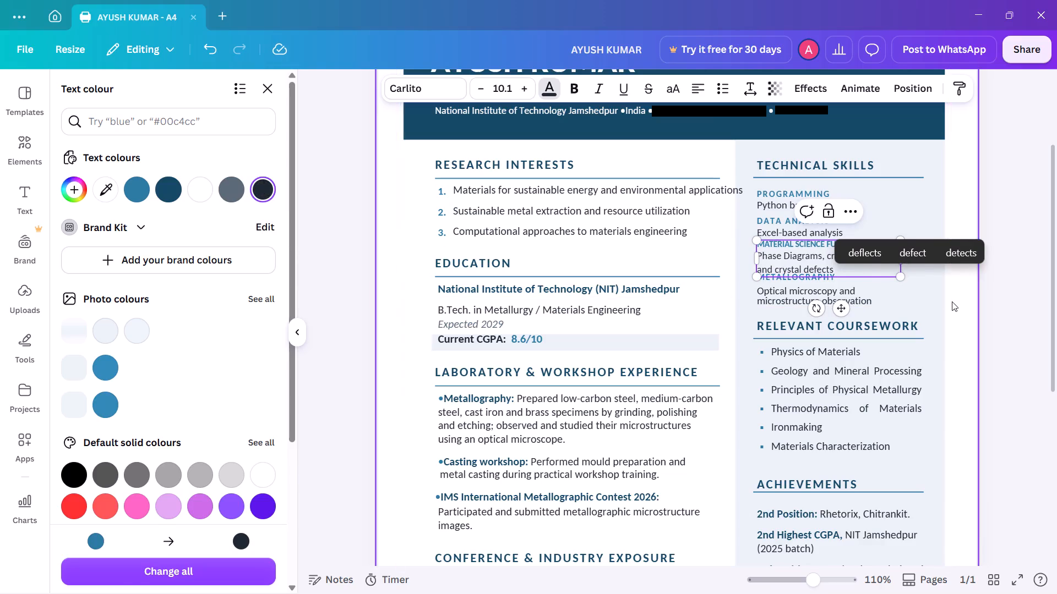
{"action": "left_click", "coordinate": [952, 301]}
{"action": "left_click", "coordinate": [860, 252]}
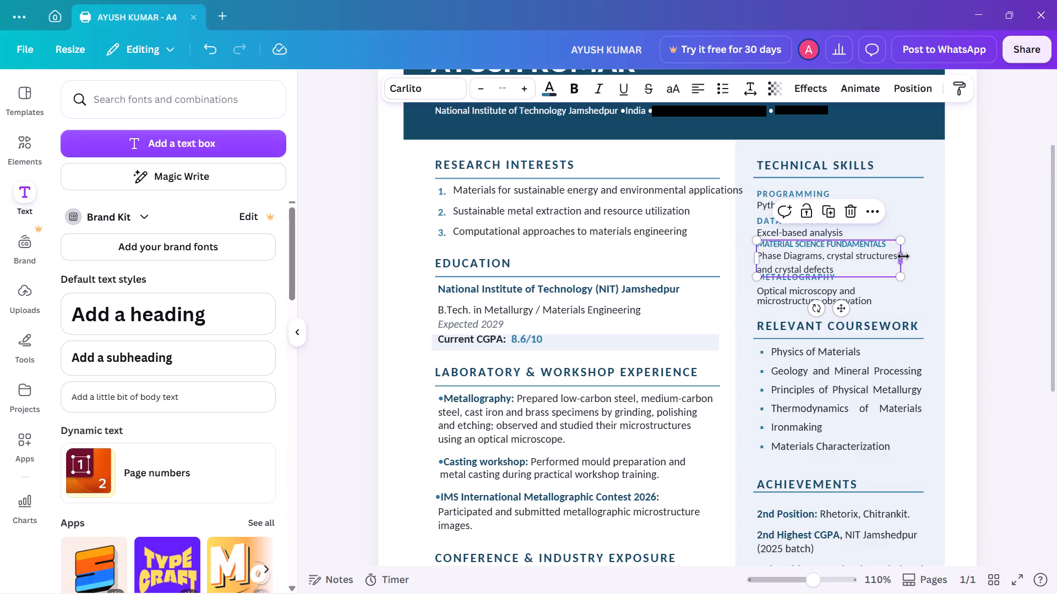
{"action": "left_click_drag", "start_coordinate": [903, 256], "coordinate": [923, 246]}
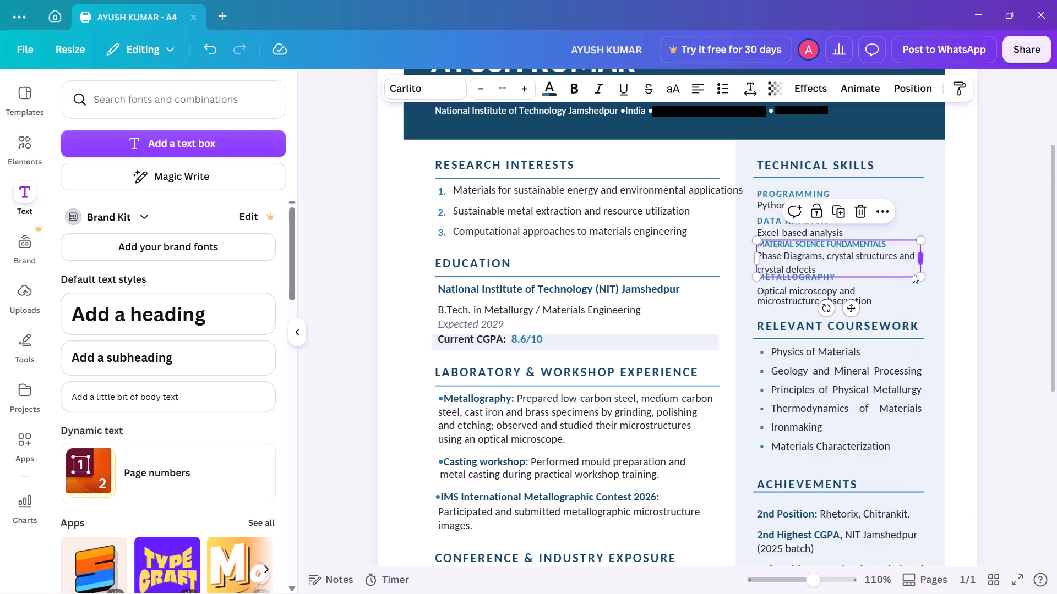
Move the METALLOGRAPHY text block slightly down, clear of the description above, keeping it left-aligned with the other skill entries.
{"action": "left_click", "coordinate": [820, 293]}
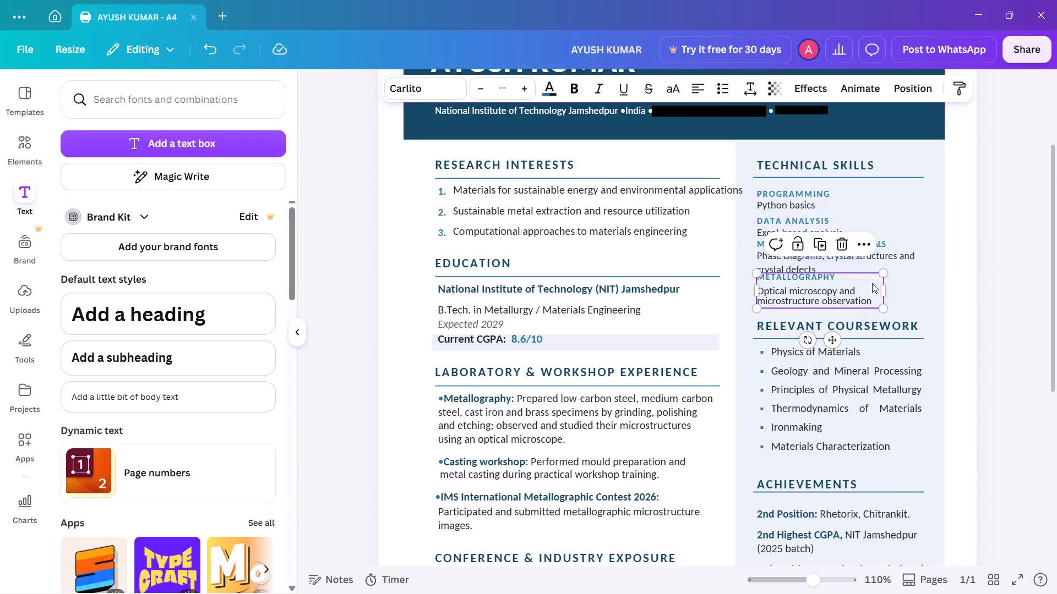
{"action": "left_click_drag", "start_coordinate": [830, 341], "coordinate": [829, 345]}
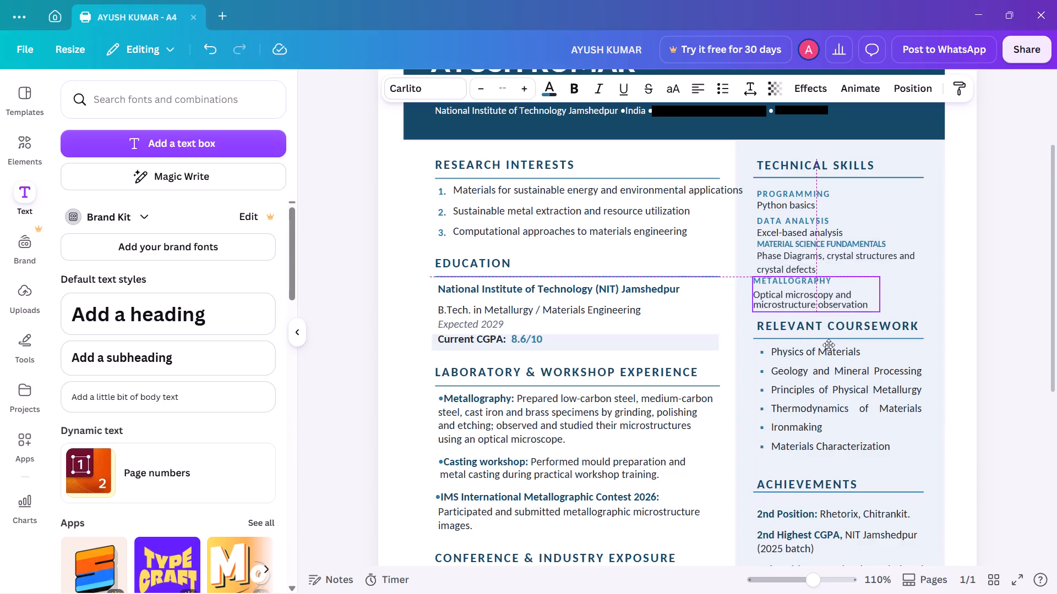
{"action": "left_click_drag", "start_coordinate": [829, 345], "coordinate": [830, 346]}
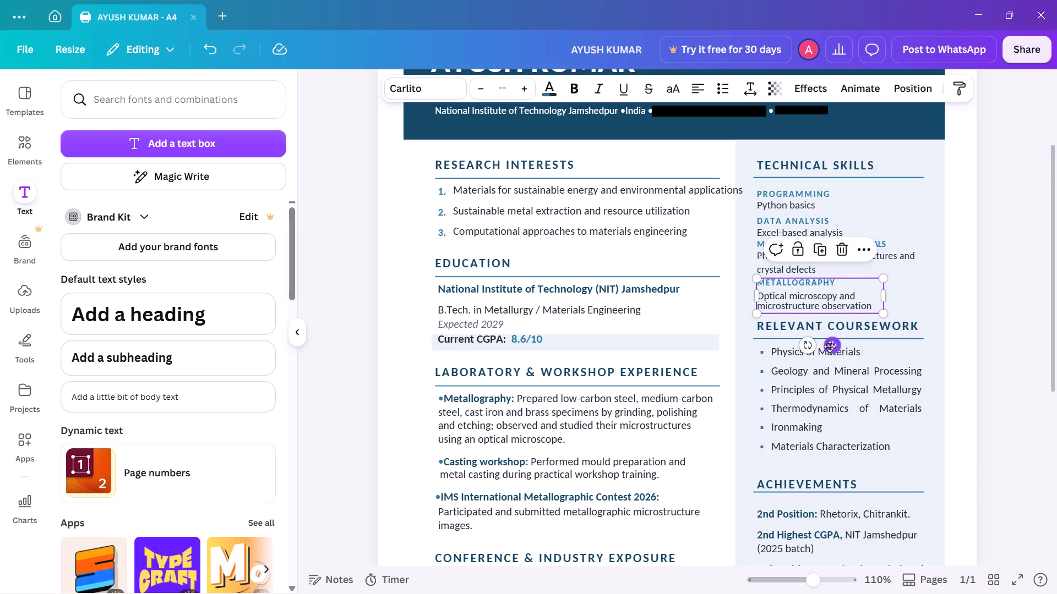
{"action": "left_click", "coordinate": [988, 283]}
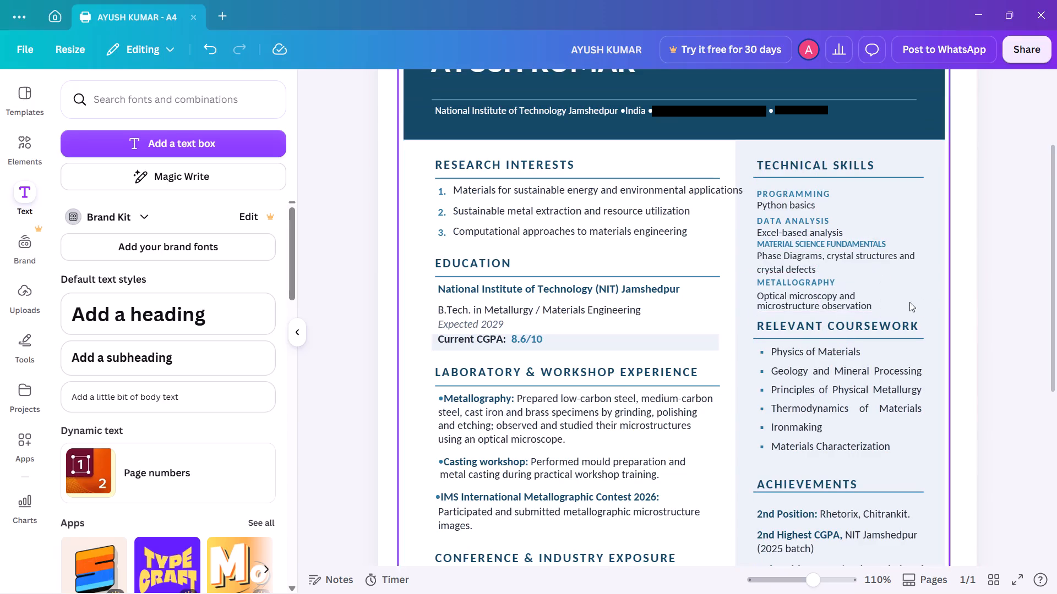
Nudge the MATERIAL SCIENCE FUNDAMENTALS block slightly down between DATA ANALYSIS and METALLOGRAPHY, with its left edge aligned to theirs.
{"action": "left_click", "coordinate": [798, 256]}
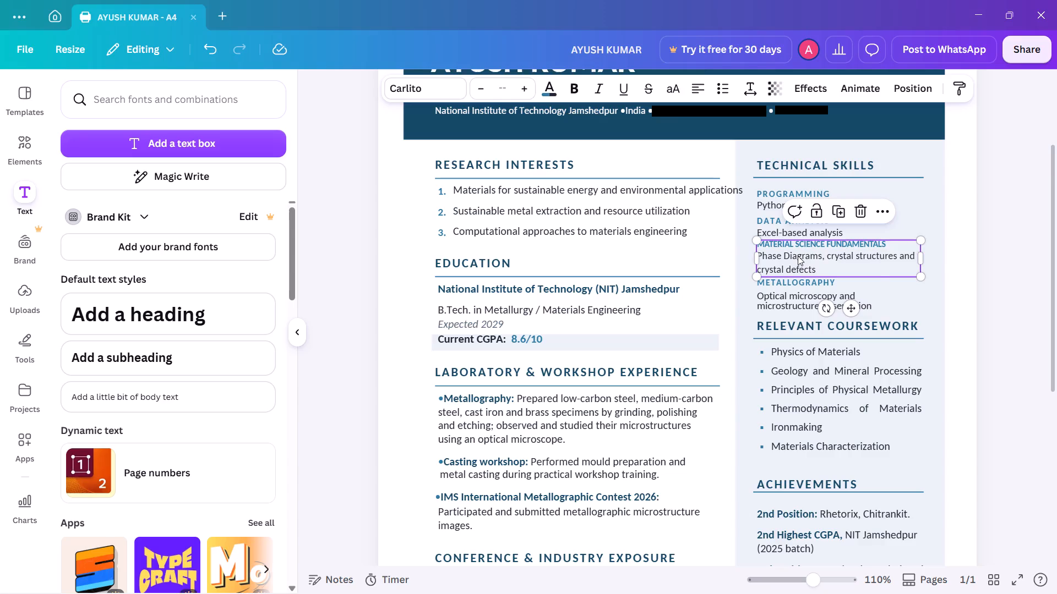
{"action": "left_click", "coordinate": [849, 304]}
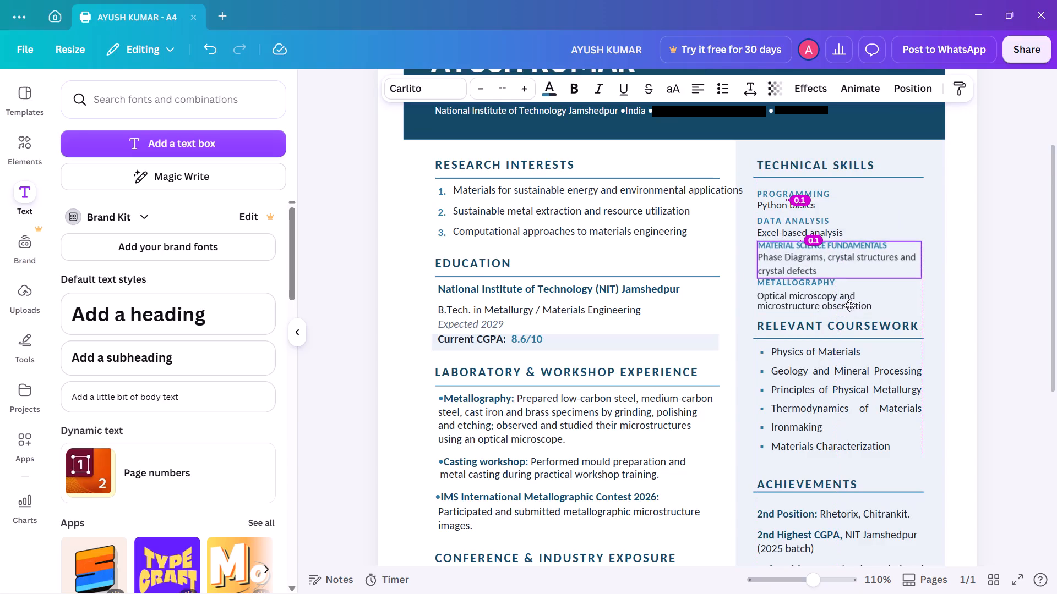
{"action": "left_click", "coordinate": [1007, 263]}
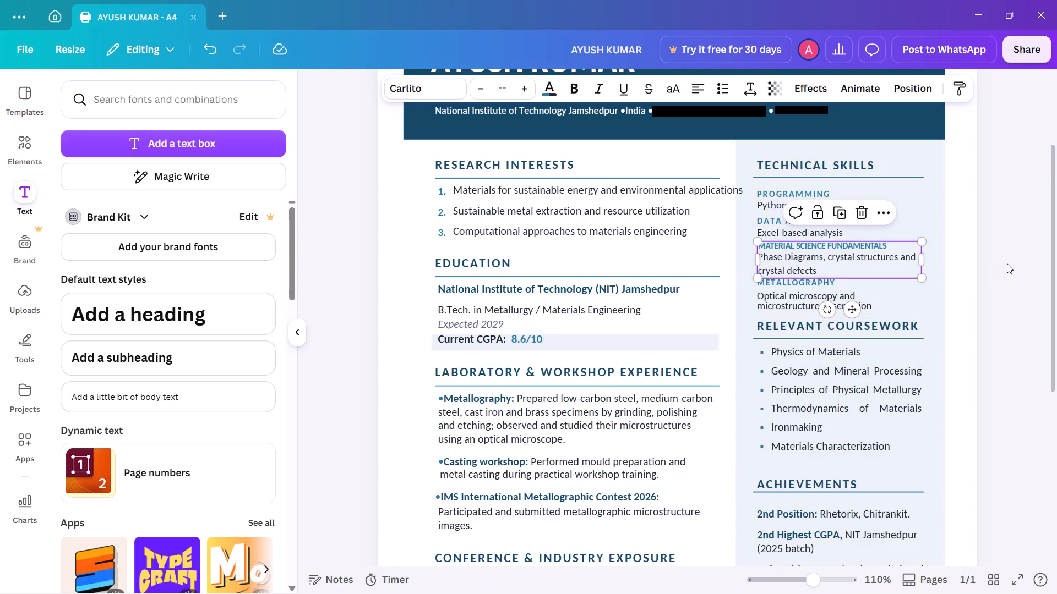
{"action": "left_click", "coordinate": [833, 262]}
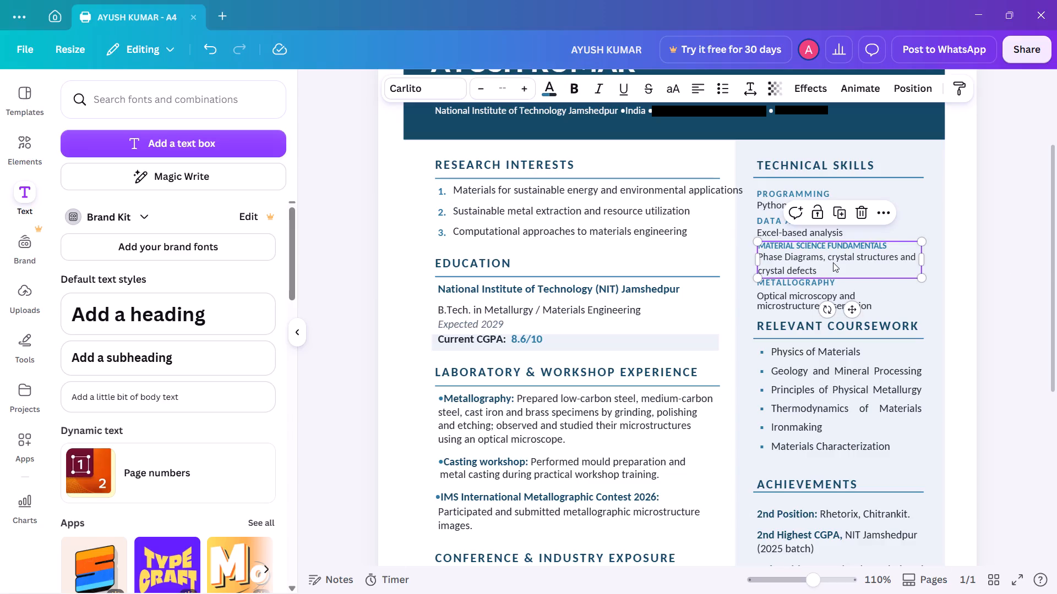
{"action": "left_click", "coordinate": [852, 313]}
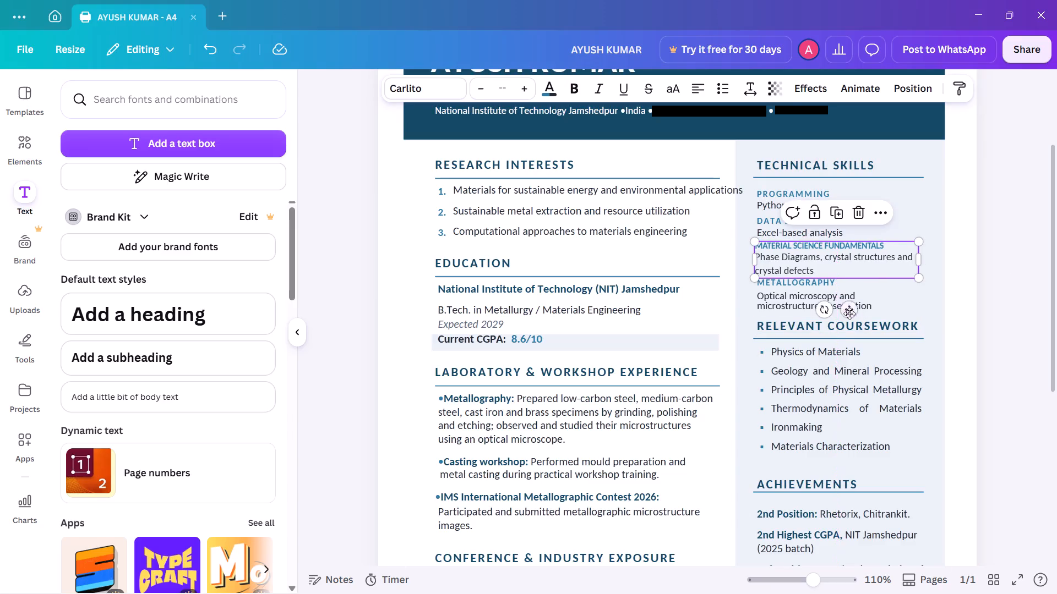
{"action": "left_click", "coordinate": [996, 279]}
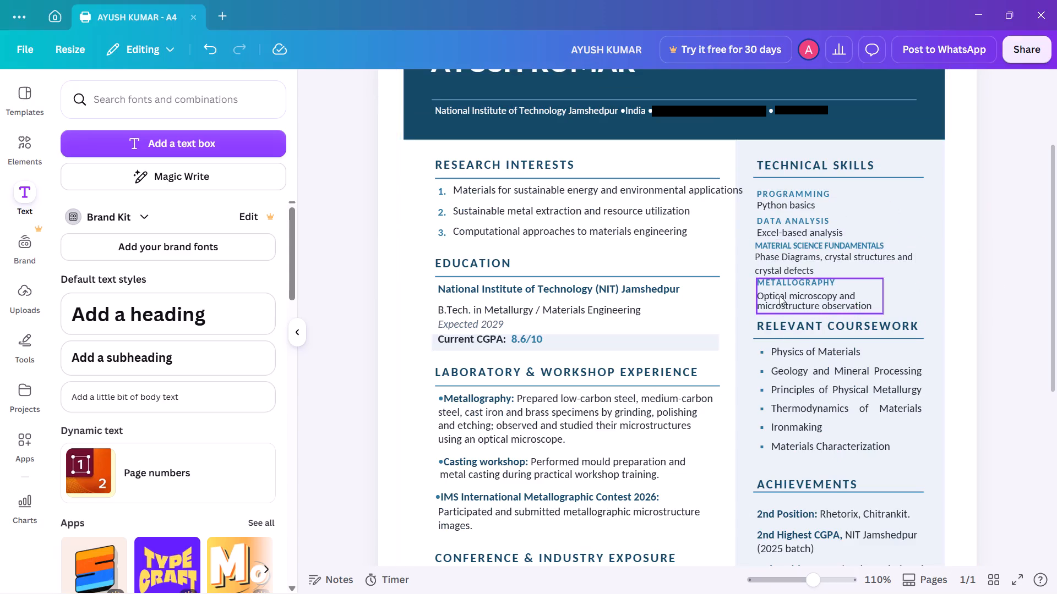
{"action": "left_click", "coordinate": [805, 267]}
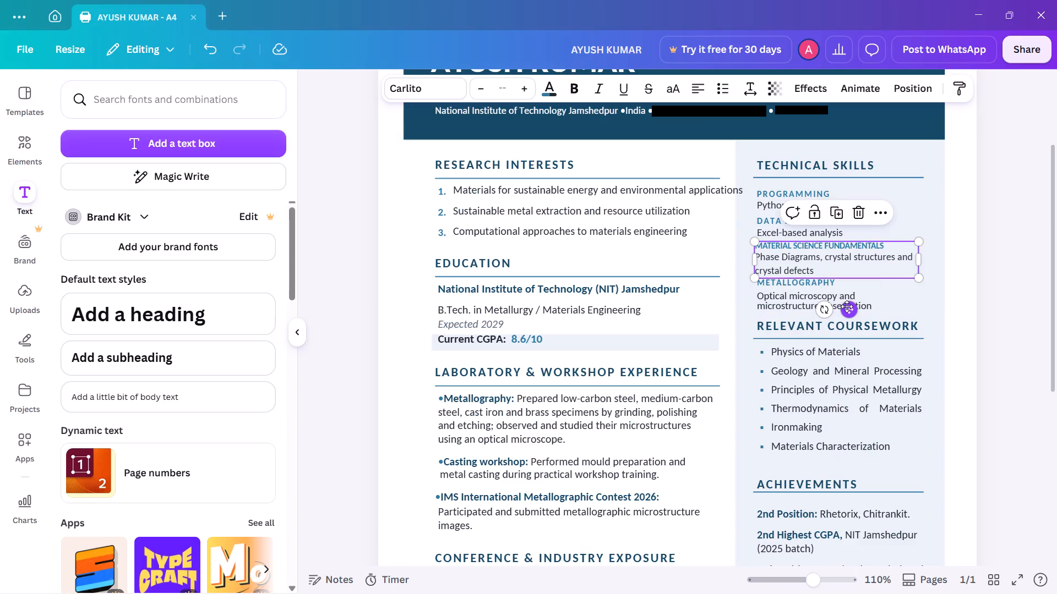
{"action": "left_click", "coordinate": [847, 306]}
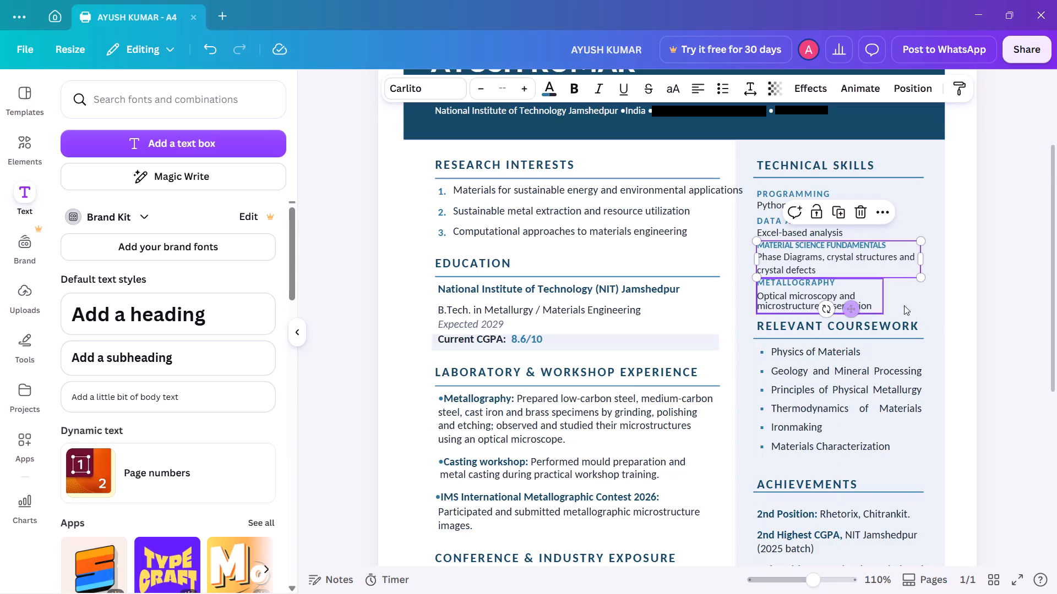
{"action": "left_click", "coordinate": [1003, 286]}
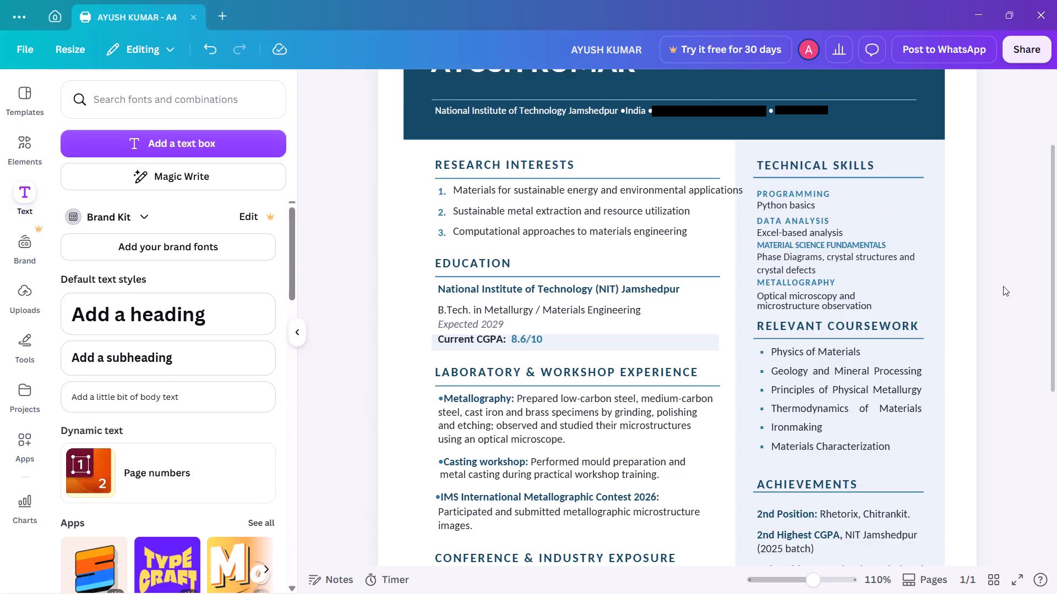
Compare the font sizes of the DATA ANALYSIS and MATERIAL SCIENCE FUNDAMENTALS headings.
{"action": "left_click", "coordinate": [799, 218]}
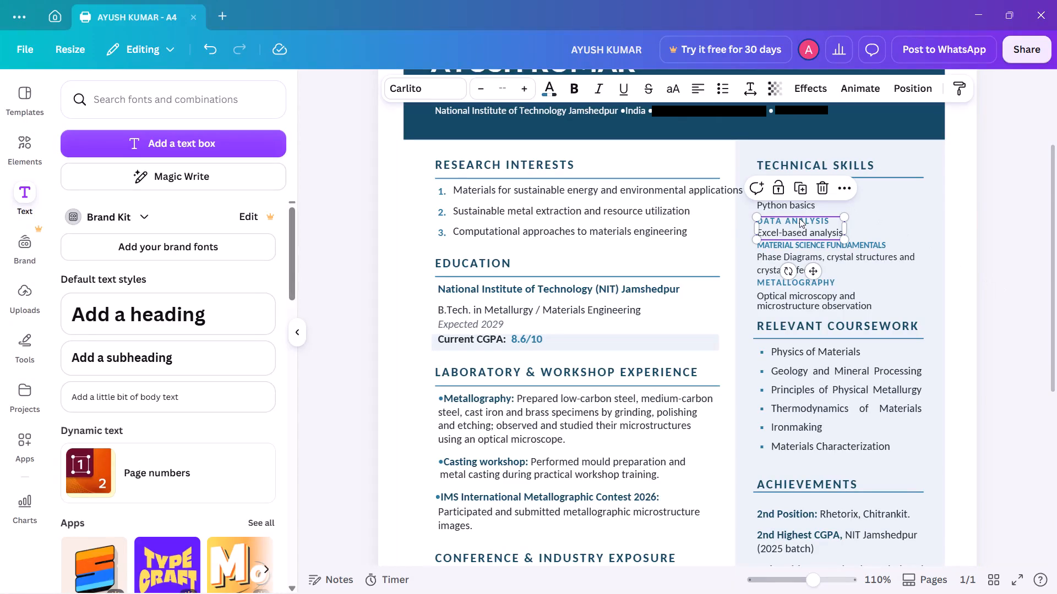
{"action": "double_click", "coordinate": [799, 218]}
{"action": "left_click", "coordinate": [799, 218]}
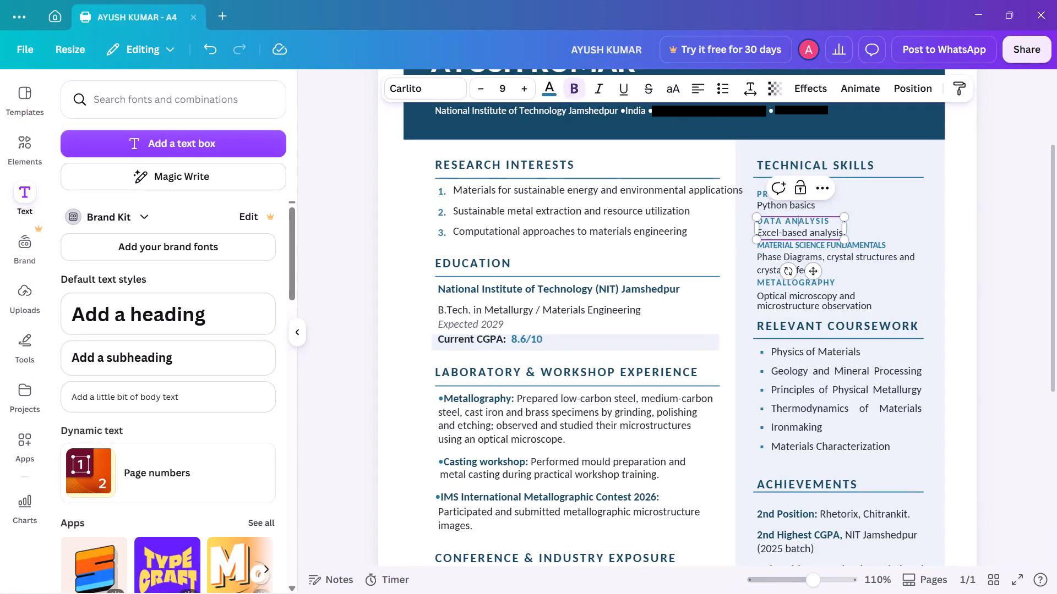
{"action": "left_click", "coordinate": [812, 243]}
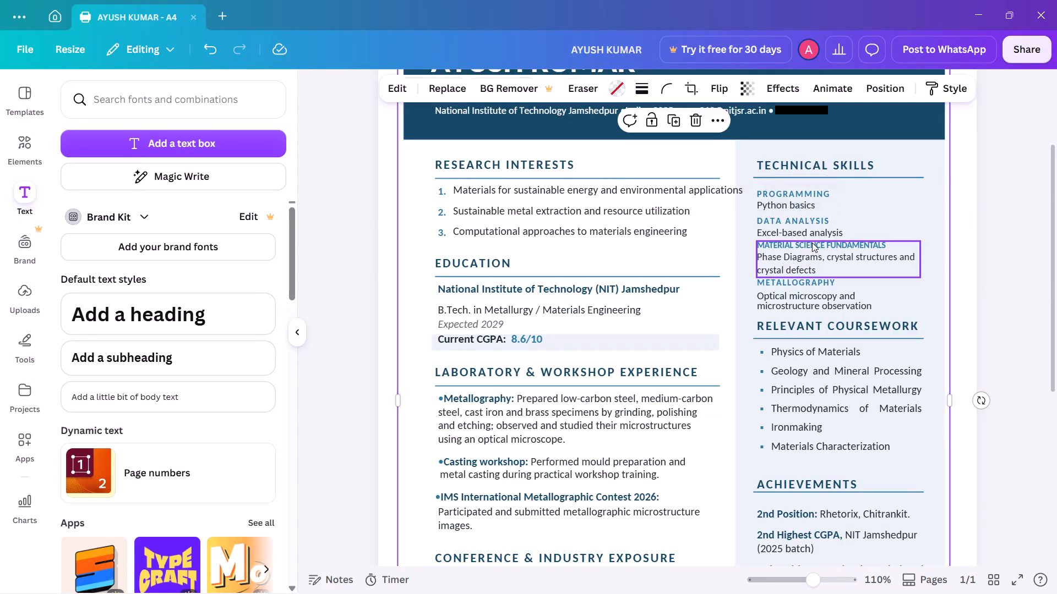
{"action": "double_click", "coordinate": [812, 243]}
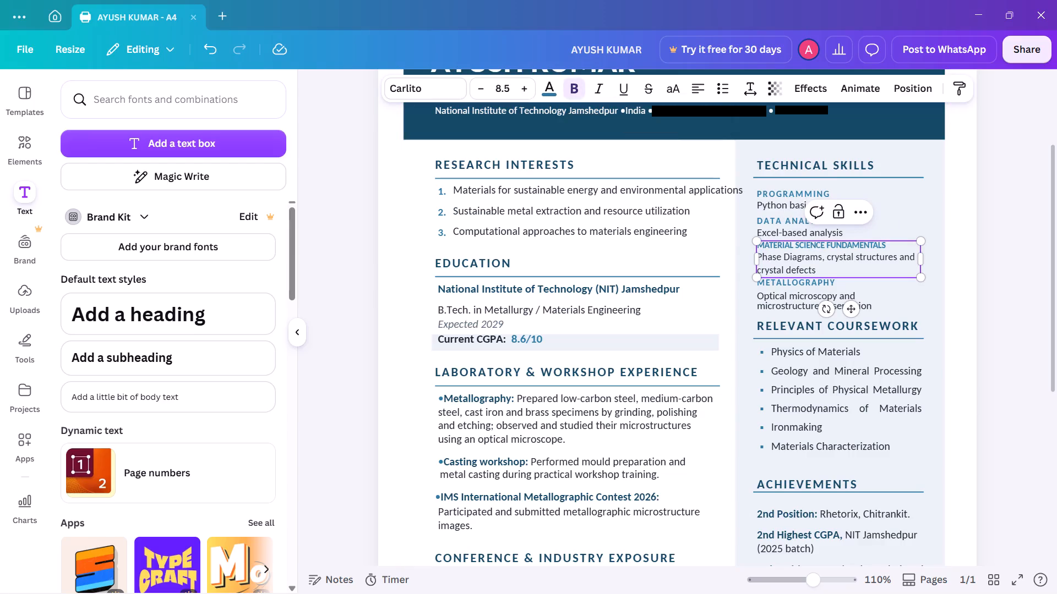
{"action": "left_click", "coordinate": [779, 222]}
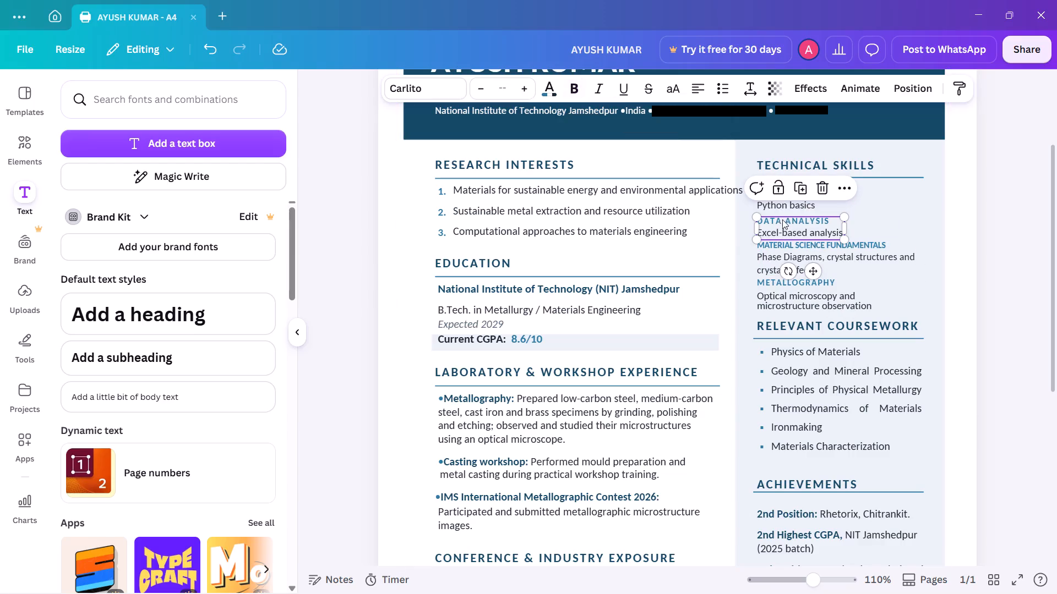
{"action": "double_click", "coordinate": [785, 218]}
{"action": "left_click", "coordinate": [785, 218]}
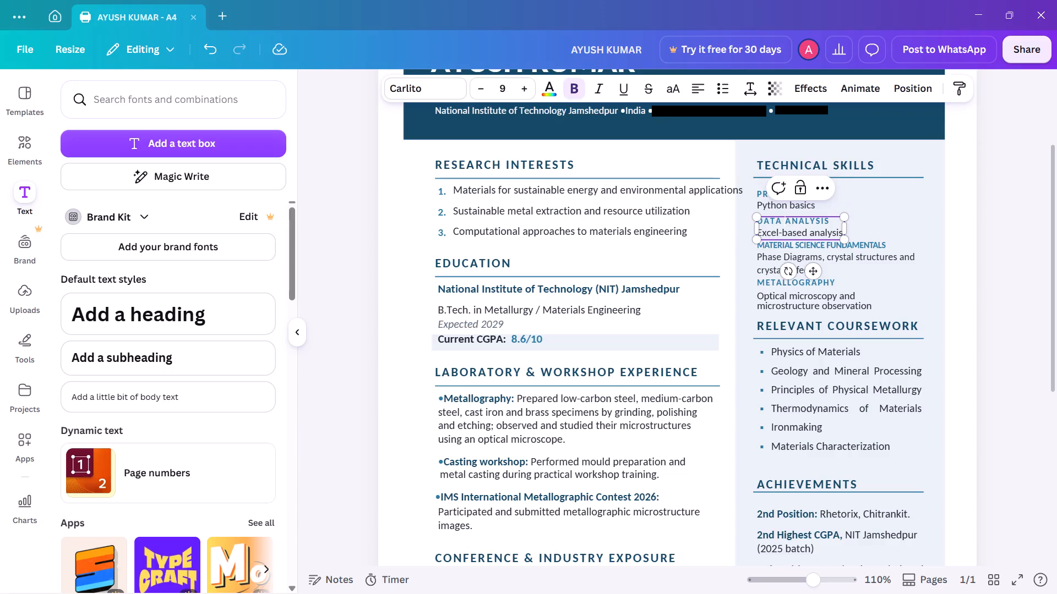
{"action": "left_click", "coordinate": [794, 245]}
{"action": "double_click", "coordinate": [794, 245]}
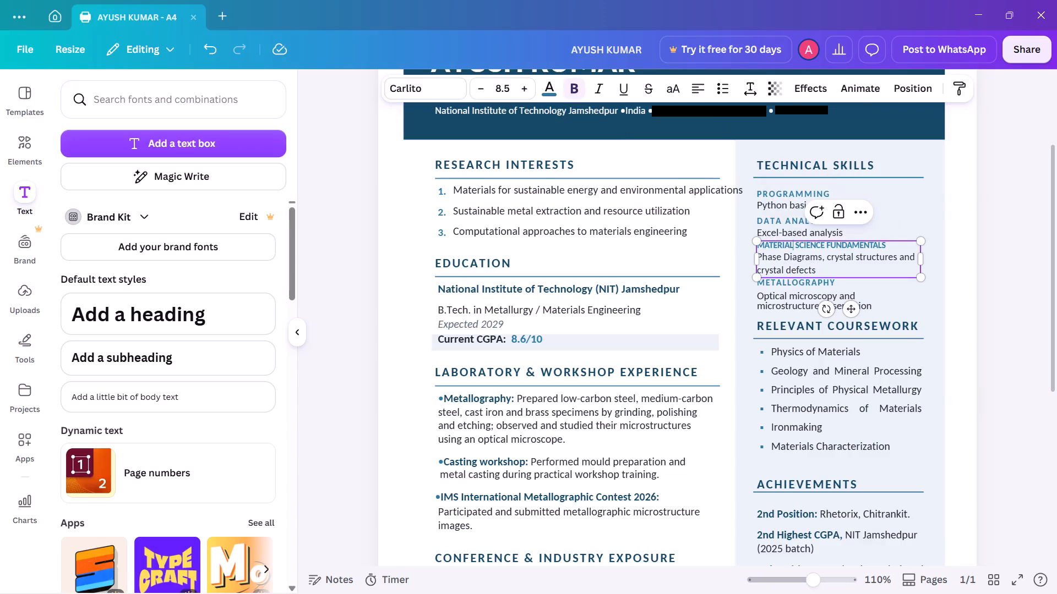
Compare the font sizes of the descriptions under MATERIAL SCIENCE FUNDAMENTALS, METALLOGRAPHY, DATA ANALYSIS and PROGRAMMING.
{"action": "left_click", "coordinate": [795, 258]}
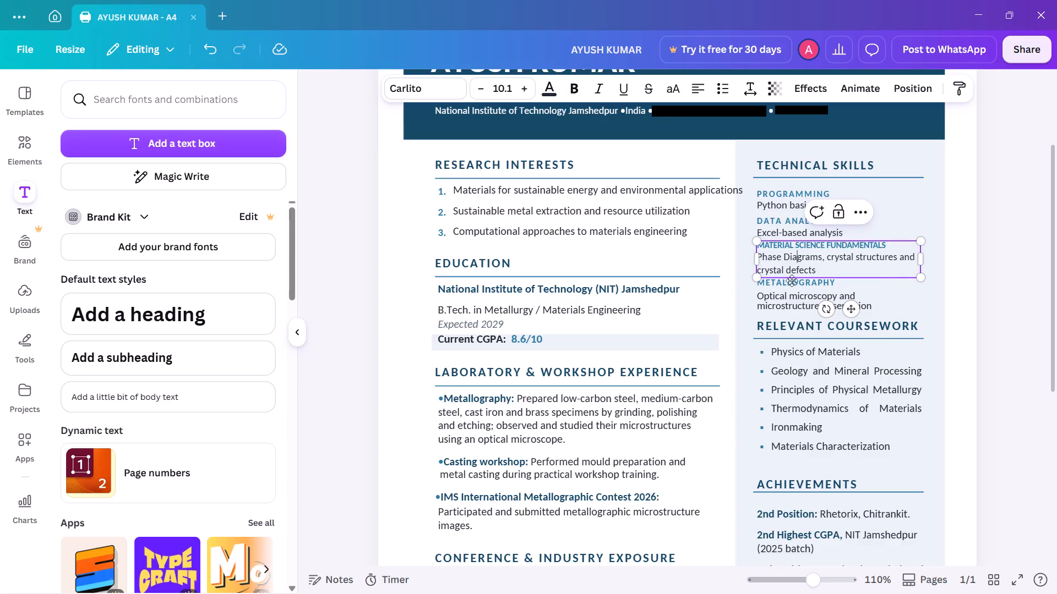
{"action": "left_click", "coordinate": [777, 300]}
{"action": "left_click", "coordinate": [777, 300]}
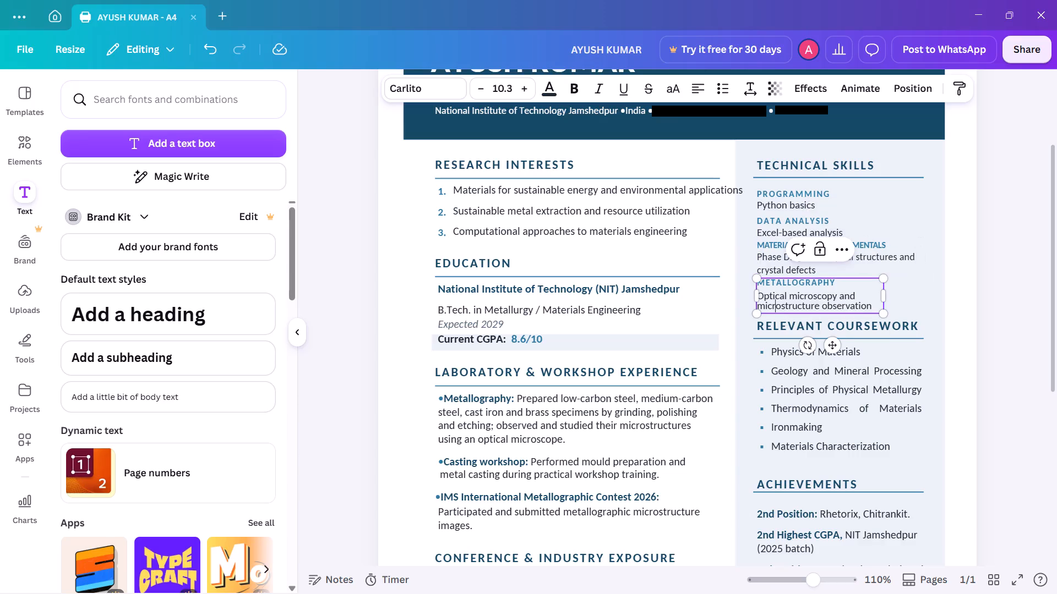
{"action": "left_click", "coordinate": [760, 230]}
{"action": "double_click", "coordinate": [760, 230]}
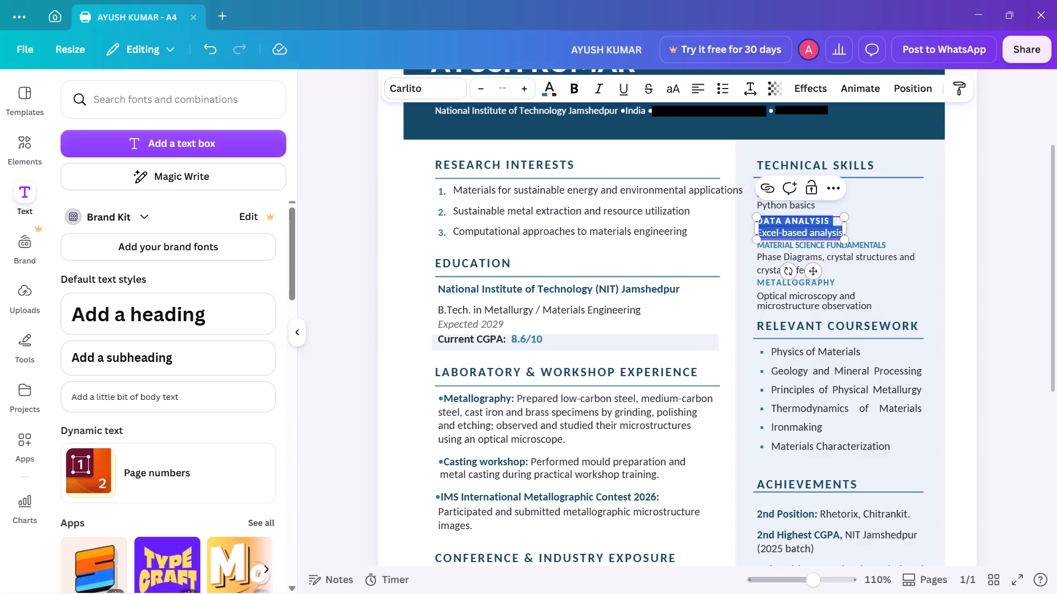
{"action": "left_click", "coordinate": [781, 230]}
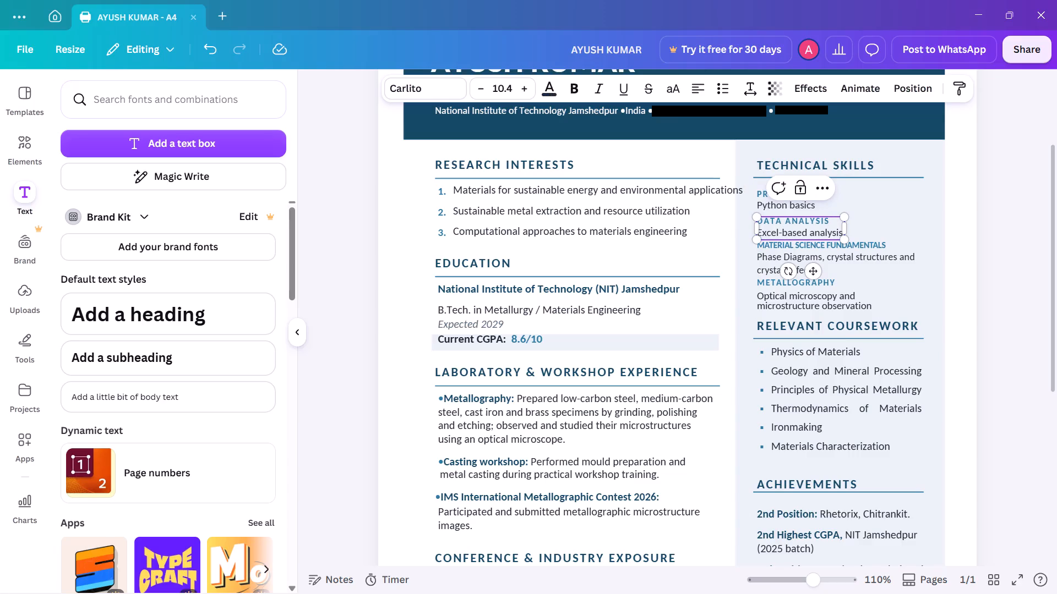
{"action": "left_click", "coordinate": [775, 208]}
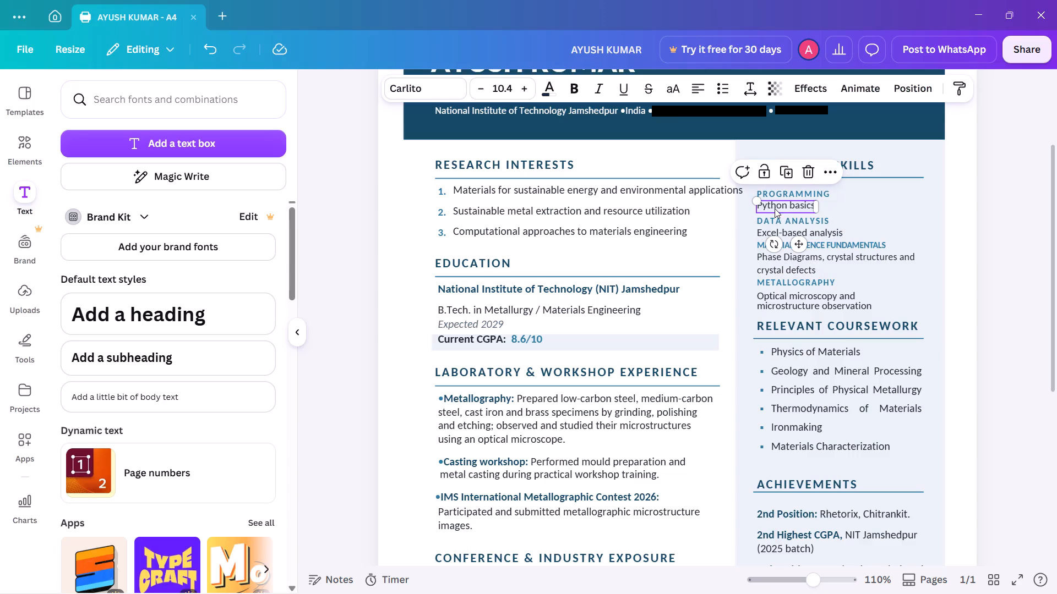
{"action": "left_click", "coordinate": [777, 205]}
{"action": "double_click", "coordinate": [777, 205]}
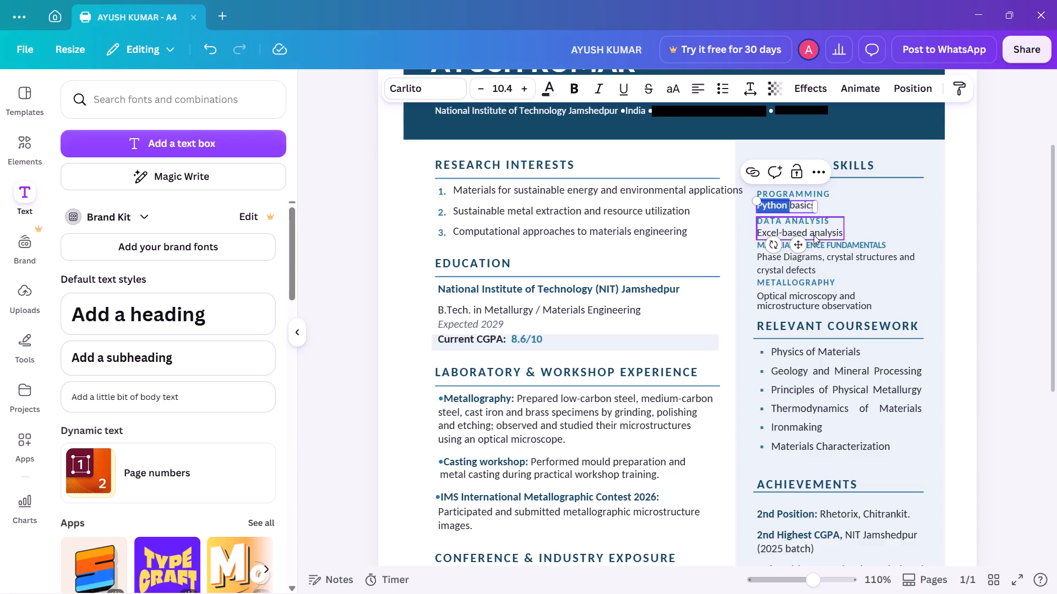
Set the font size of the "Phase Diagrams, crystal structures and crystal defects" description to 10.4.
{"action": "double_click", "coordinate": [818, 256]}
{"action": "triple_click", "coordinate": [818, 256]}
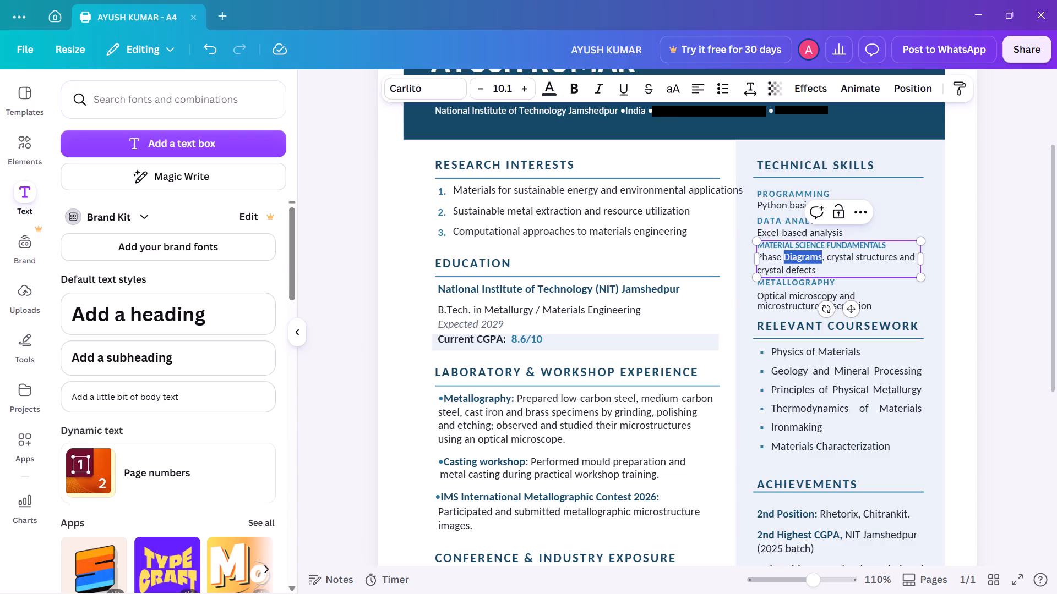
{"action": "left_click", "coordinate": [511, 89]}
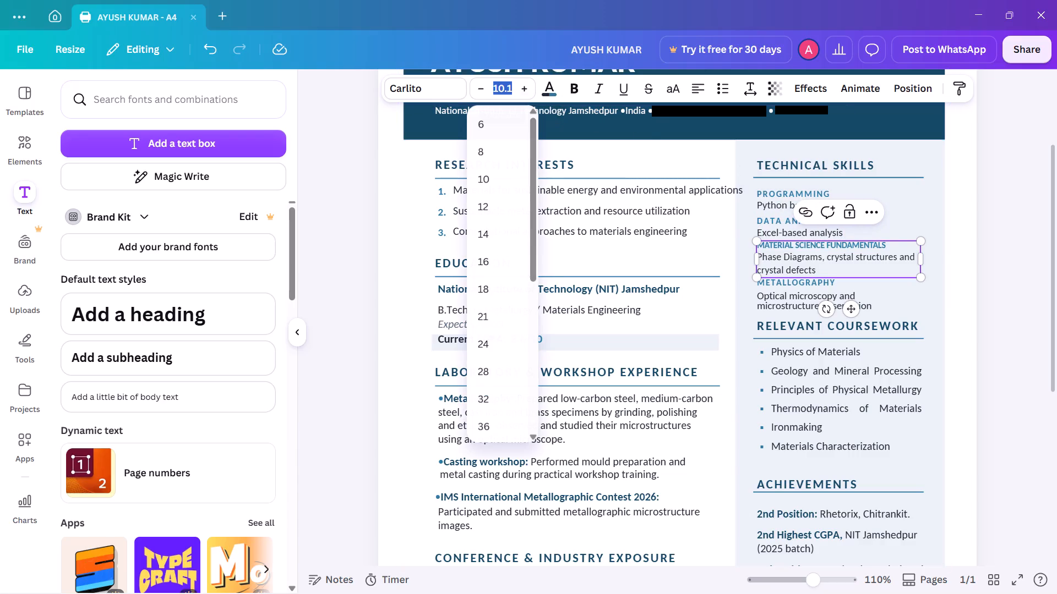
{"action": "type", "text": "10"}
{"action": "type", "text": ".4"}
{"action": "key", "text": "Return"}
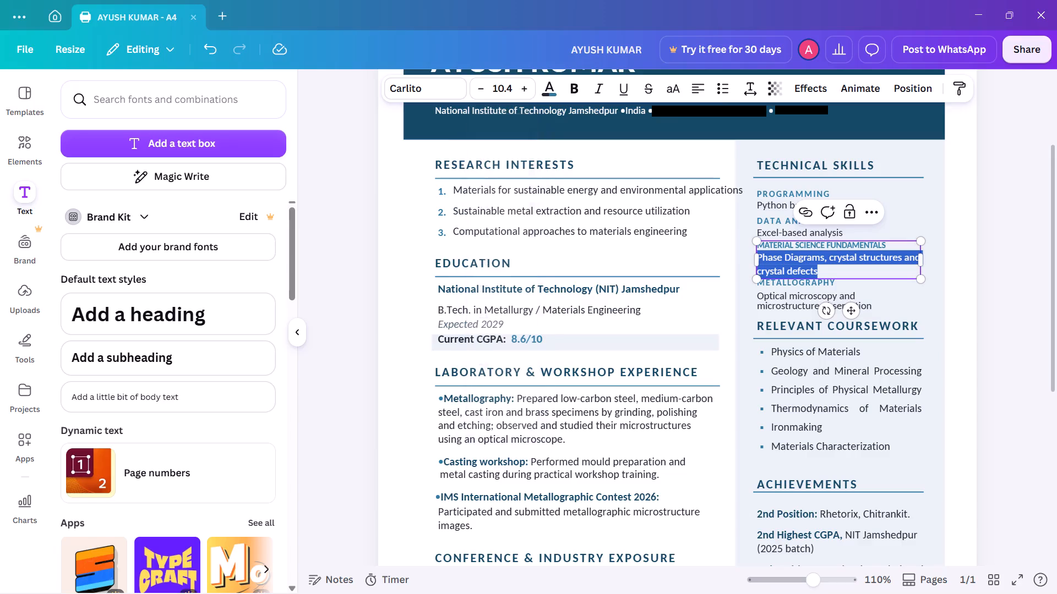
Set the whole METALLOGRAPHY description, "Optical microscopy and microstructure observation", to font size 10.4.
{"action": "left_click", "coordinate": [784, 300]}
{"action": "double_click", "coordinate": [784, 300]}
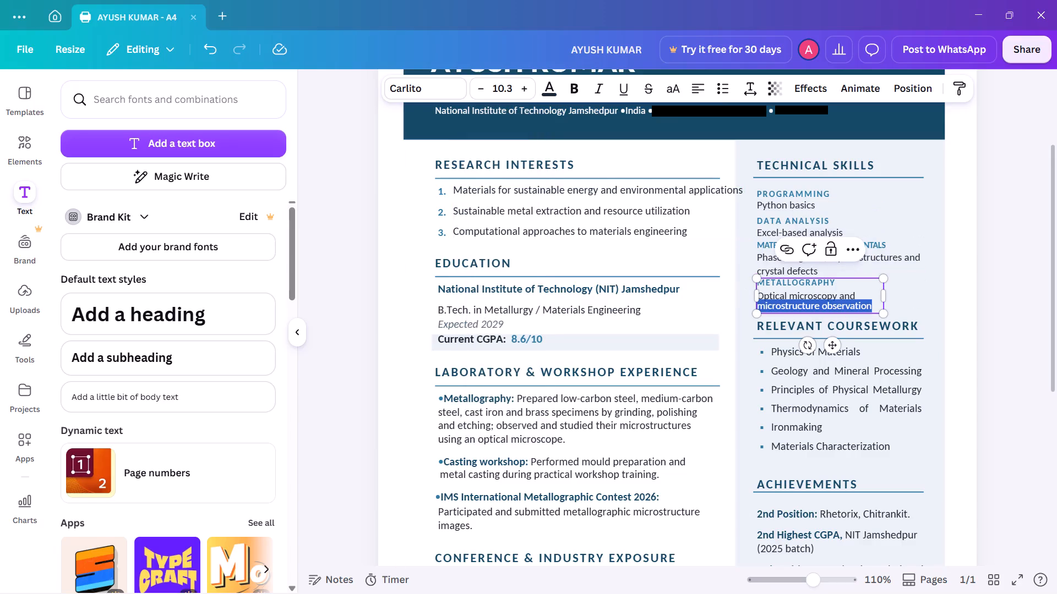
{"action": "triple_click", "coordinate": [784, 300]}
{"action": "triple_click", "coordinate": [784, 300]}
{"action": "left_click", "coordinate": [784, 300]}
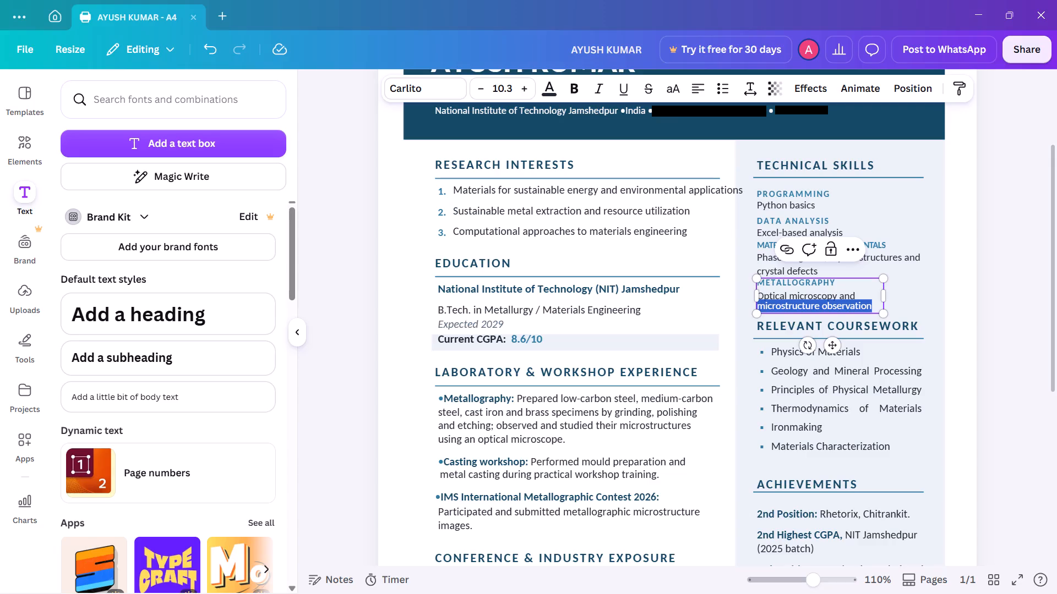
{"action": "left_click_drag", "start_coordinate": [758, 295], "coordinate": [868, 306]}
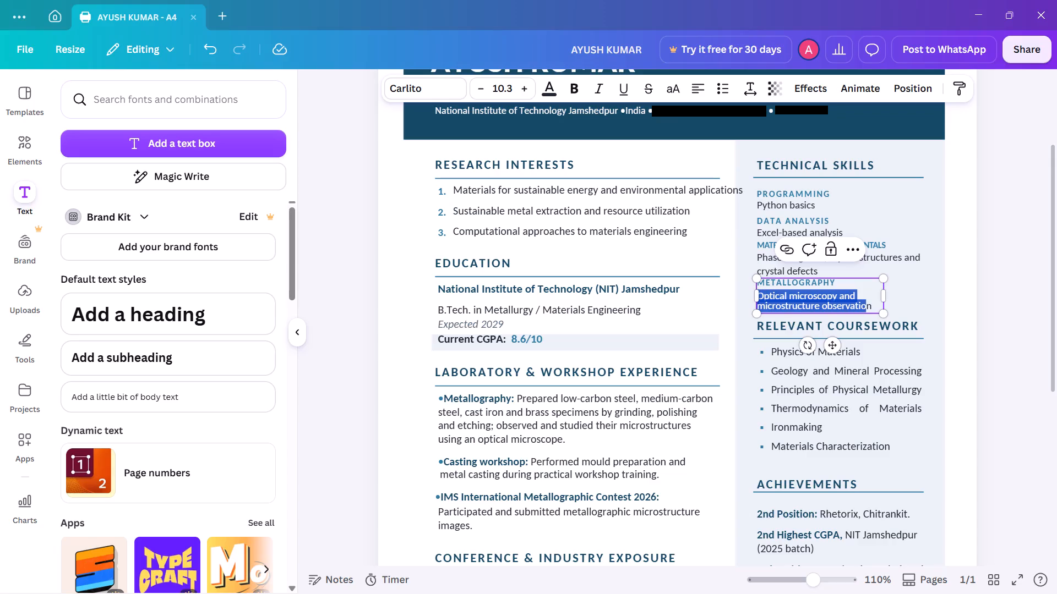
{"action": "left_click_drag", "start_coordinate": [868, 306], "coordinate": [873, 306]}
{"action": "left_click", "coordinate": [508, 91]}
{"action": "type", "text": "10.4"}
{"action": "key", "text": "Return"}
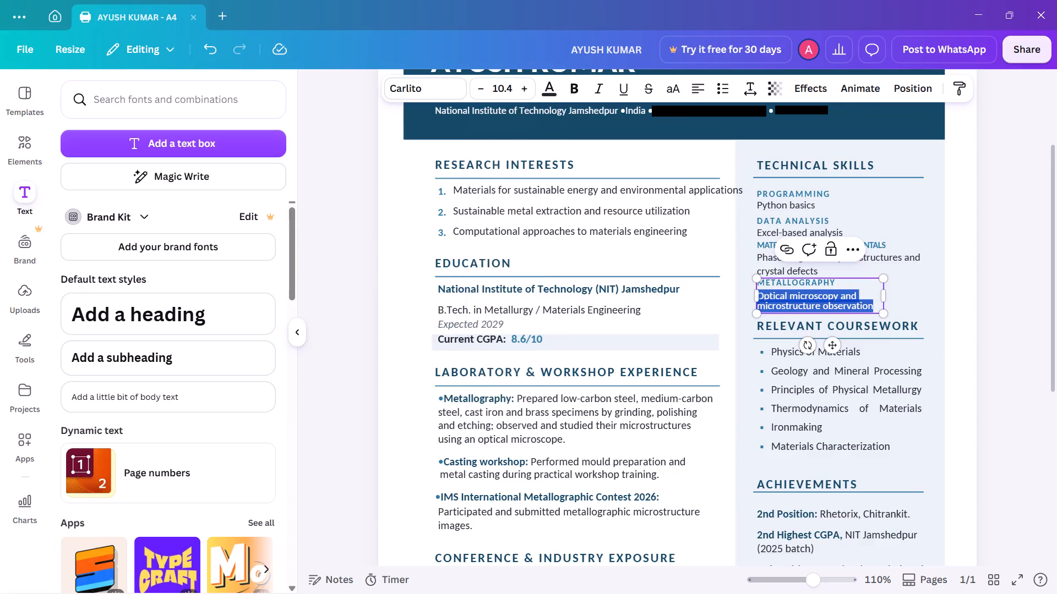
{"action": "left_click", "coordinate": [1001, 168]}
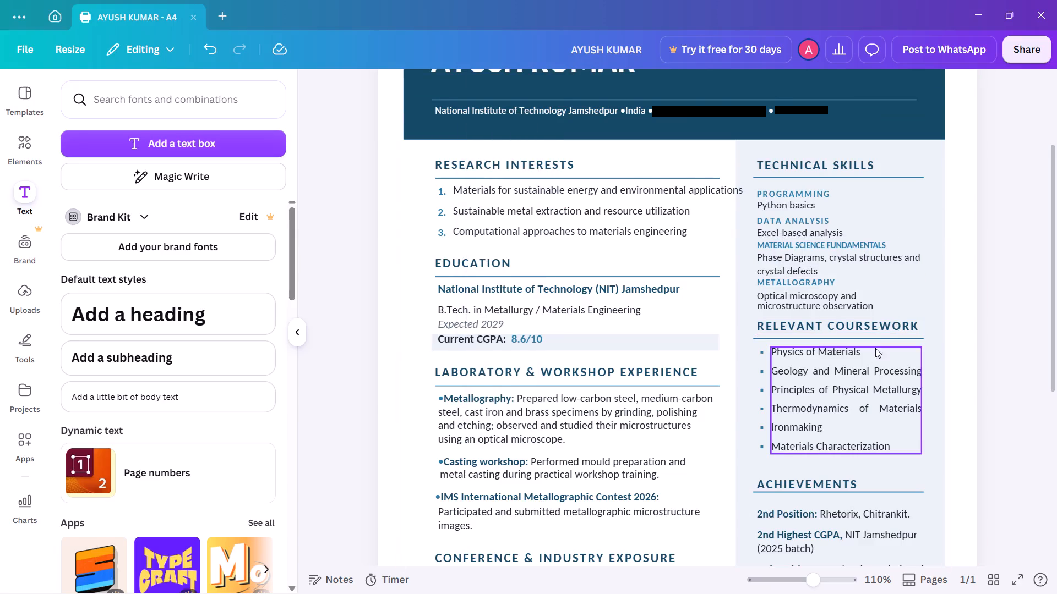
Remove "Rhetorix," from the first ACHIEVEMENTS entry so it reads "2nd Position: Chitrankit." with a single space after the colon.
{"action": "scroll", "coordinate": [870, 360], "scroll_direction": "down", "scroll_amount": 5}
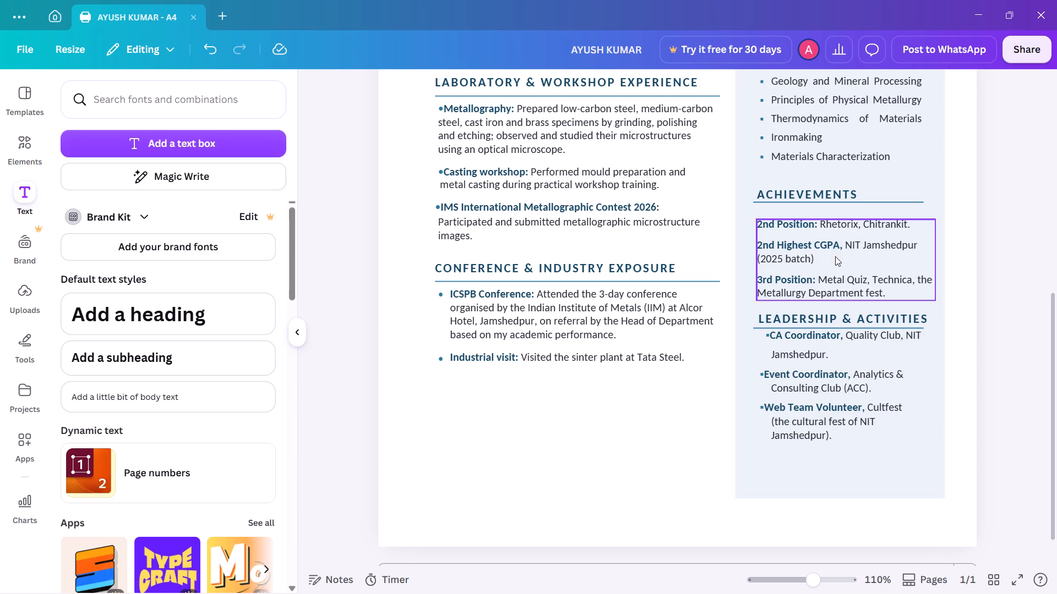
{"action": "left_click", "coordinate": [859, 223]}
{"action": "double_click", "coordinate": [859, 223]}
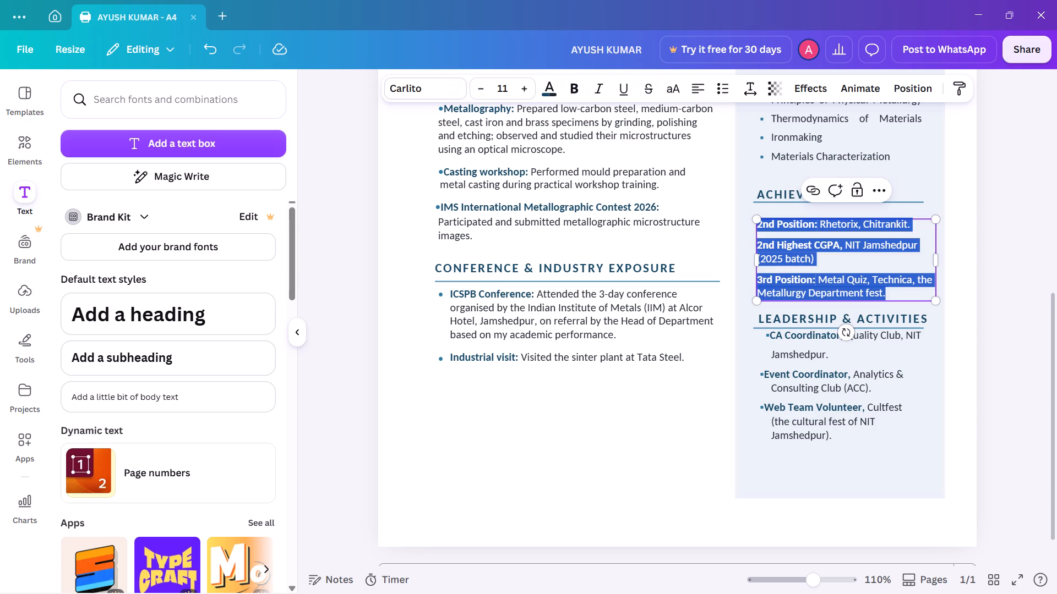
{"action": "left_click", "coordinate": [859, 223]}
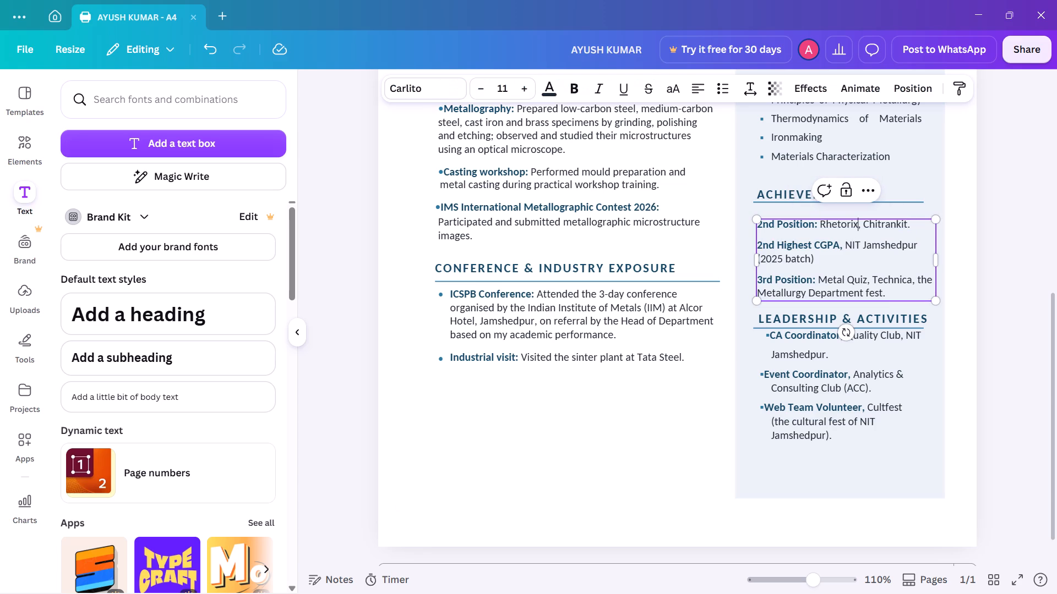
{"action": "key", "text": "BackSpace"}
{"action": "key", "text": "BackSpace"}
{"action": "key", "text": "BackSpace"}
{"action": "key", "text": "BackSpace"}
{"action": "key", "text": "BackSpace"}
{"action": "key", "text": "BackSpace"}
{"action": "key", "text": "BackSpace"}
{"action": "key", "text": "BackSpace"}
{"action": "key", "text": "BackSpace"}
{"action": "key", "text": "BackSpace"}
{"action": "key", "text": "BackSpace"}
{"action": "key", "text": "BackSpace"}
{"action": "key", "text": "Right"}
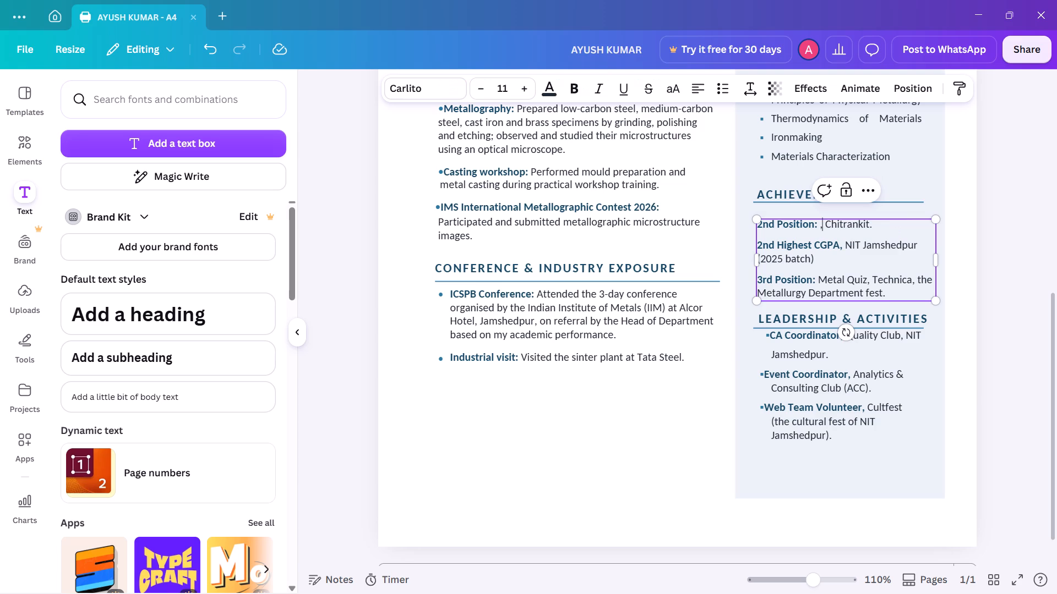
{"action": "key", "text": "BackSpace"}
{"action": "key", "text": "BackSpace"}
{"action": "key", "text": "Right"}
{"action": "key", "text": "BackSpace"}
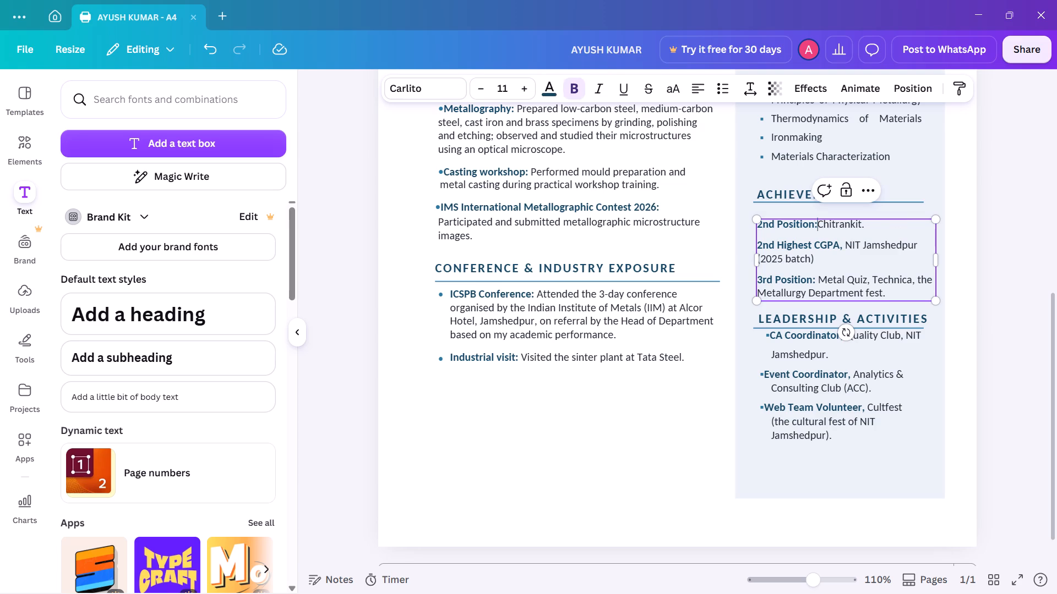
{"action": "key", "text": "space"}
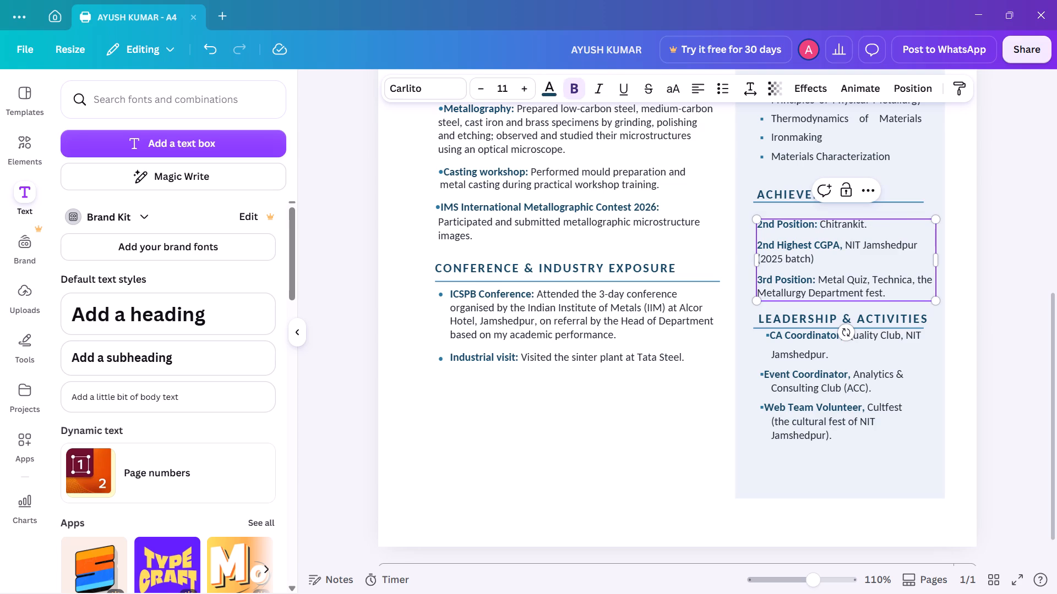
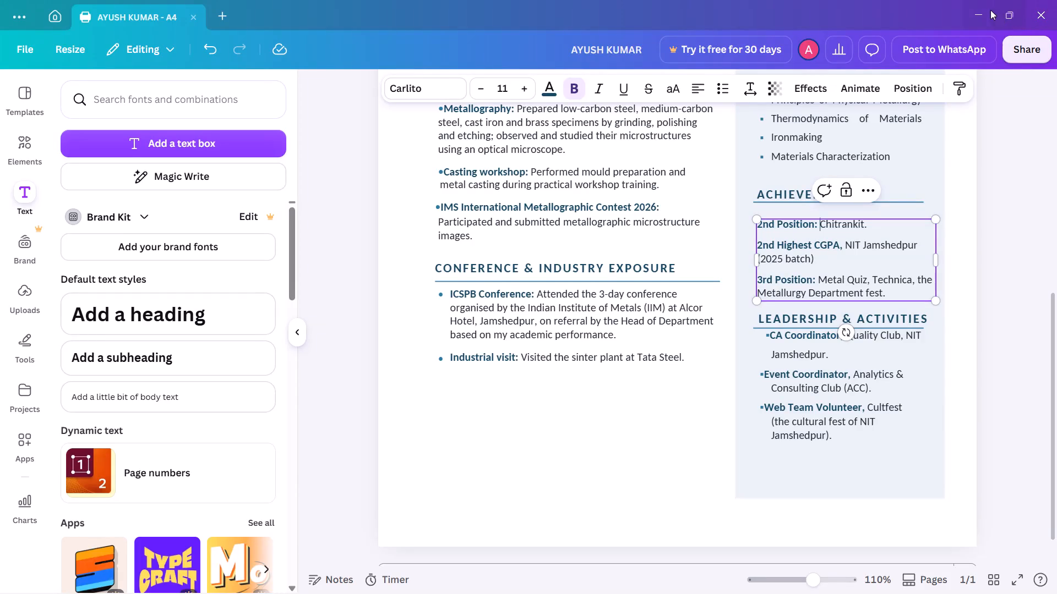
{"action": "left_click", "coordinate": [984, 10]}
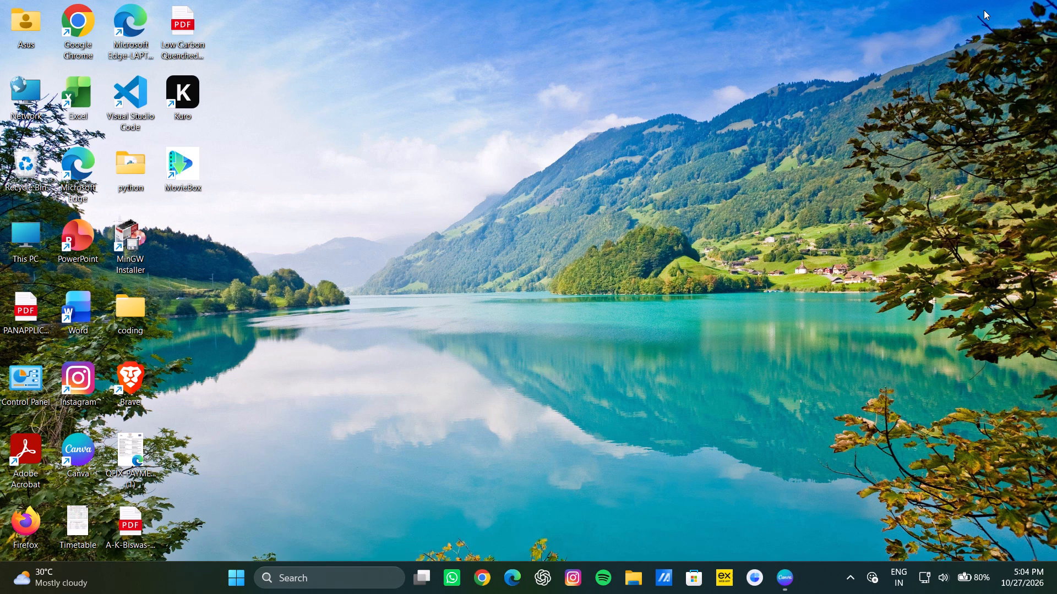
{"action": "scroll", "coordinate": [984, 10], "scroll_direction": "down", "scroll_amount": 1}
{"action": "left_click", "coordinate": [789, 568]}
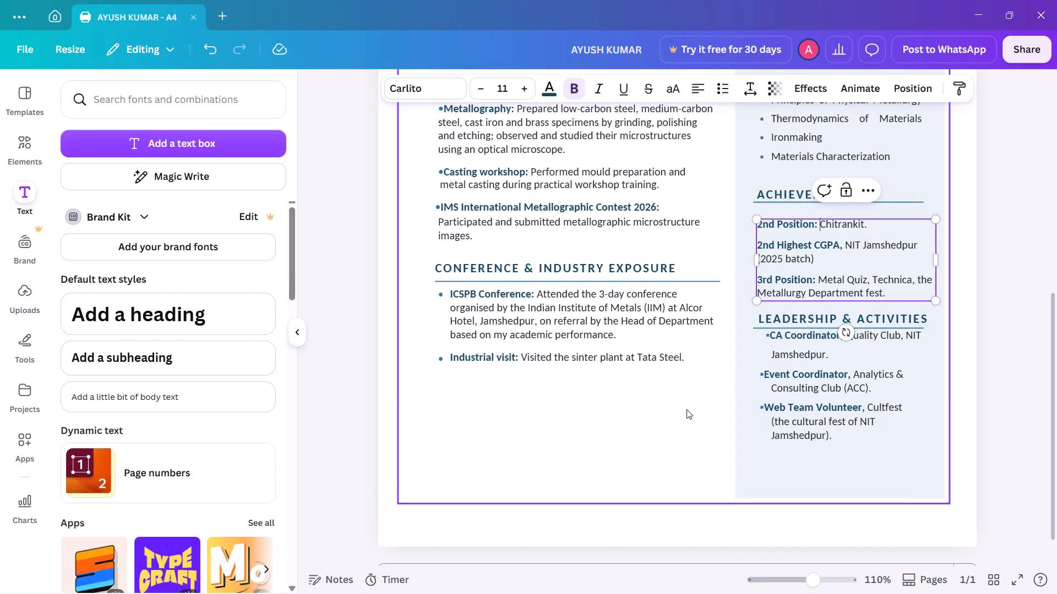
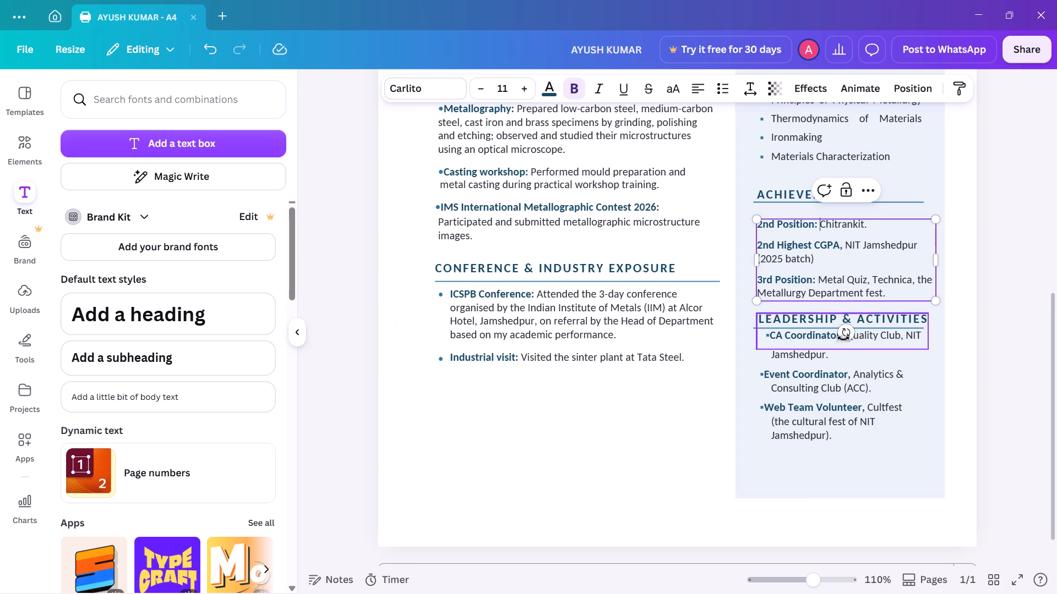
Delete the text of the "2nd Highest CGPA, NIT Jamshedpur (2025 batch)" entry under Achievements, keeping its line empty.
{"action": "left_click", "coordinate": [816, 258]}
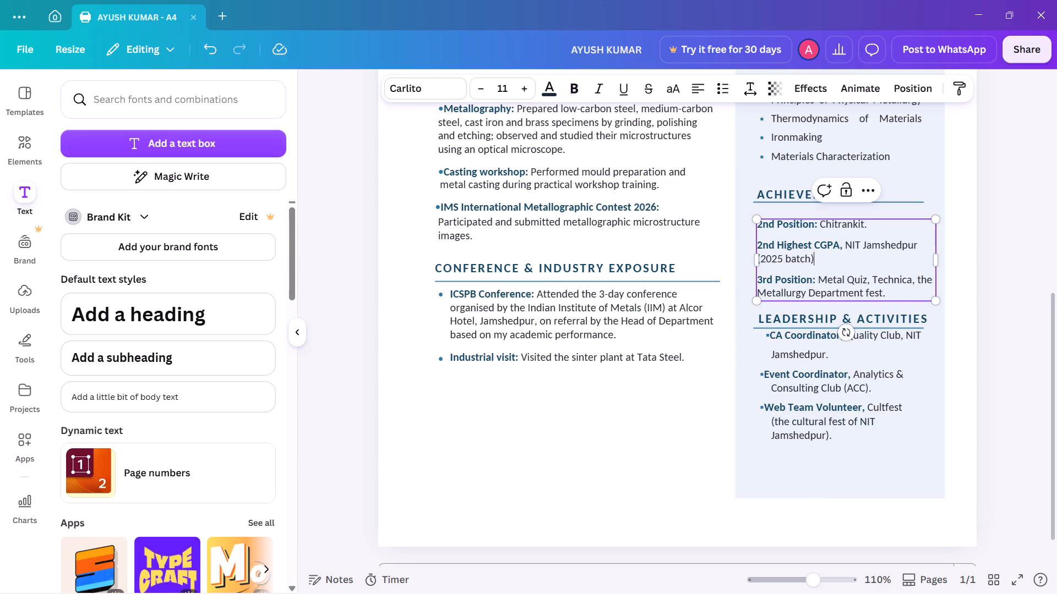
{"action": "key", "text": "BackSpace"}
{"action": "key", "text": "BackSpace"}
{"action": "key", "text": "BackSpace"}
{"action": "key", "text": "BackSpace"}
{"action": "key", "text": "BackSpace"}
{"action": "key", "text": "BackSpace"}
{"action": "key", "text": "BackSpace"}
{"action": "key", "text": "BackSpace"}
{"action": "key", "text": "BackSpace"}
{"action": "key", "text": "BackSpace"}
{"action": "key", "text": "BackSpace"}
{"action": "key", "text": "BackSpace"}
{"action": "key", "text": "BackSpace"}
{"action": "key", "text": "BackSpace"}
{"action": "key", "text": "BackSpace"}
{"action": "key", "text": "BackSpace"}
{"action": "key", "text": "BackSpace"}
{"action": "key", "text": "BackSpace"}
{"action": "key", "text": "BackSpace"}
{"action": "key", "text": "BackSpace"}
{"action": "key", "text": "BackSpace"}
{"action": "key", "text": "BackSpace"}
{"action": "key", "text": "BackSpace"}
{"action": "key", "text": "BackSpace"}
{"action": "key", "text": "BackSpace"}
{"action": "key", "text": "BackSpace"}
{"action": "key", "text": "BackSpace"}
{"action": "key", "text": "BackSpace"}
{"action": "key", "text": "BackSpace"}
{"action": "key", "text": "BackSpace"}
{"action": "key", "text": "BackSpace"}
{"action": "key", "text": "BackSpace"}
{"action": "key", "text": "BackSpace"}
{"action": "key", "text": "BackSpace"}
{"action": "key", "text": "BackSpace"}
{"action": "key", "text": "BackSpace"}
{"action": "key", "text": "BackSpace"}
{"action": "key", "text": "BackSpace"}
{"action": "key", "text": "BackSpace"}
{"action": "key", "text": "BackSpace"}
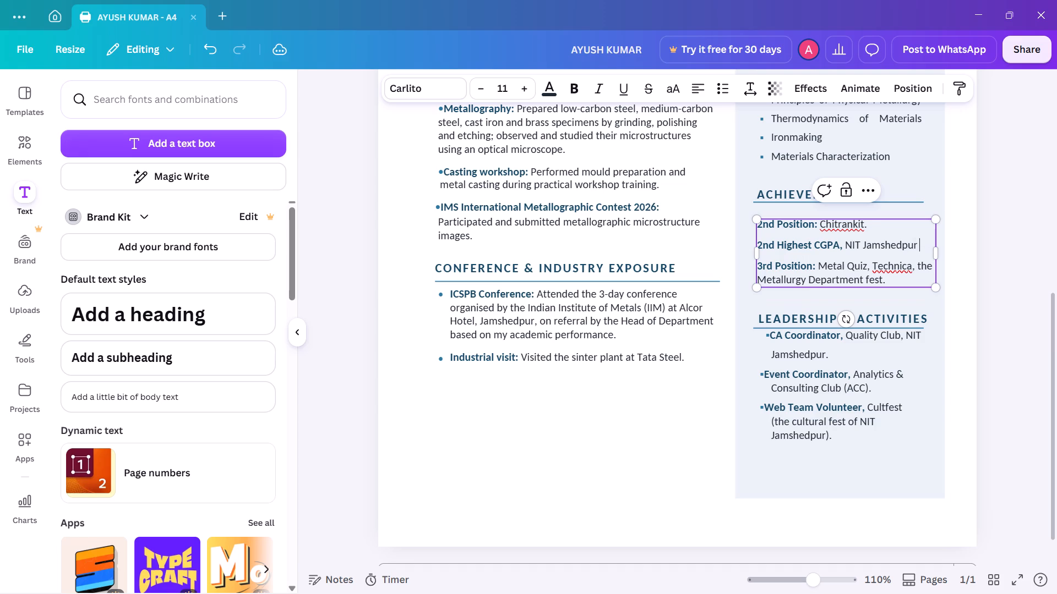
{"action": "key", "text": "BackSpace"}
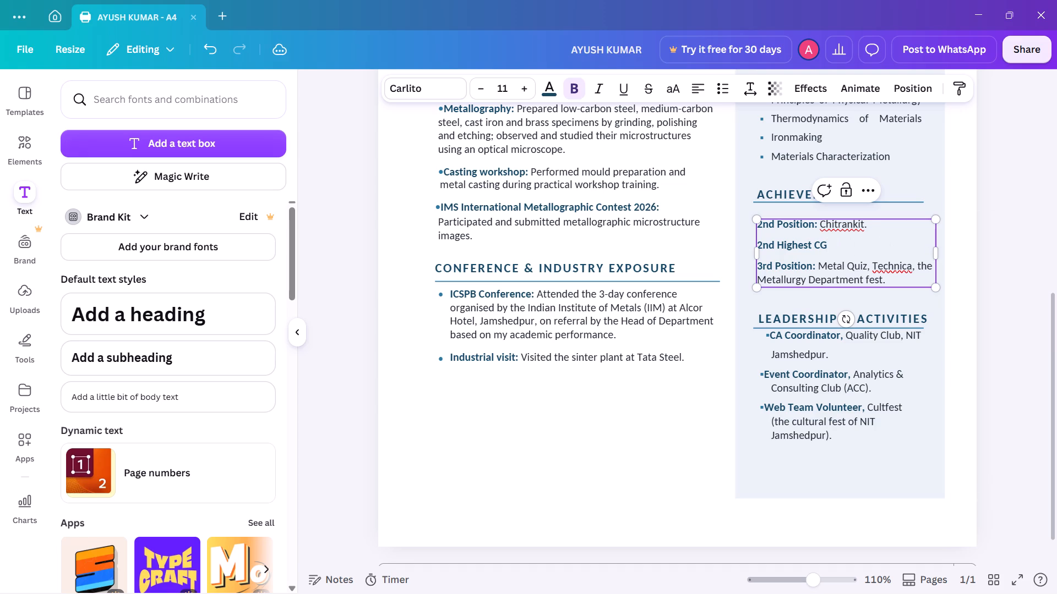
{"action": "key", "text": "BackSpace"}
{"action": "key", "text": "BackSpace"}
{"action": "key", "text": "BackSpace"}
{"action": "key", "text": "BackSpace"}
{"action": "key", "text": "BackSpace"}
{"action": "key", "text": "BackSpace"}
{"action": "key", "text": "BackSpace"}
{"action": "key", "text": "BackSpace"}
{"action": "key", "text": "BackSpace"}
{"action": "key", "text": "BackSpace"}
{"action": "key", "text": "BackSpace"}
{"action": "key", "text": "BackSpace"}
{"action": "key", "text": "BackSpace"}
{"action": "key", "text": "BackSpace"}
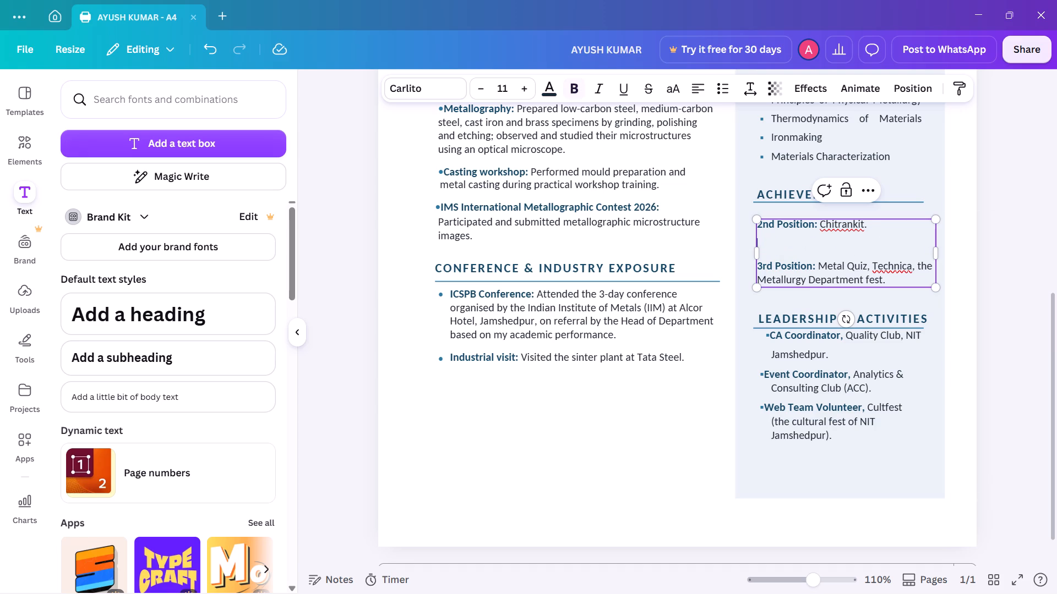
Enter "FFE Scholar" on the empty line between the 2nd Position and 3rd Position achievements.
{"action": "key", "text": "f"}
{"action": "key", "text": "f"}
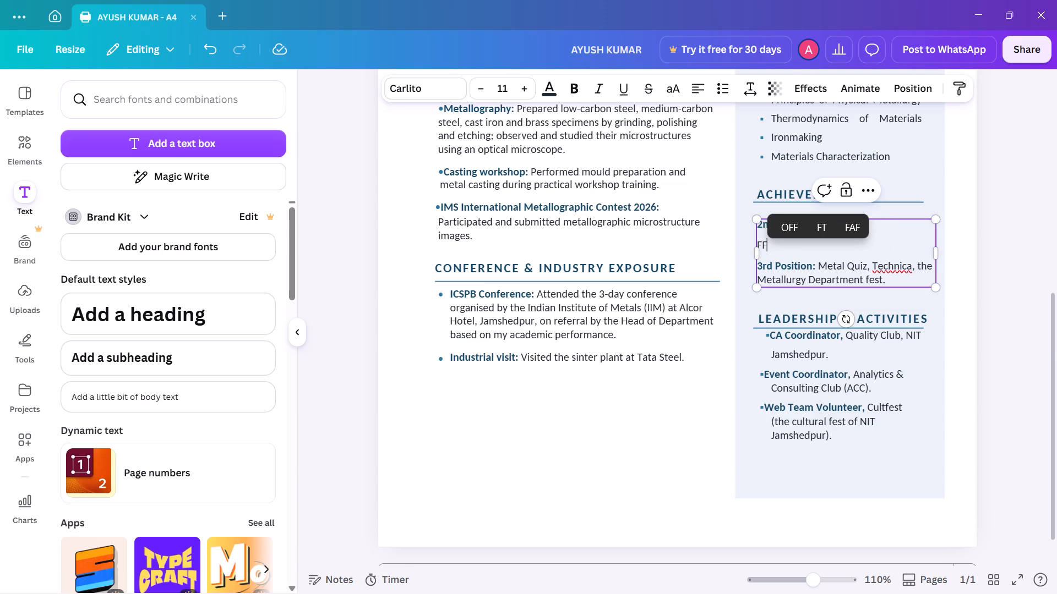
{"action": "key", "text": "e"}
{"action": "key", "text": "space"}
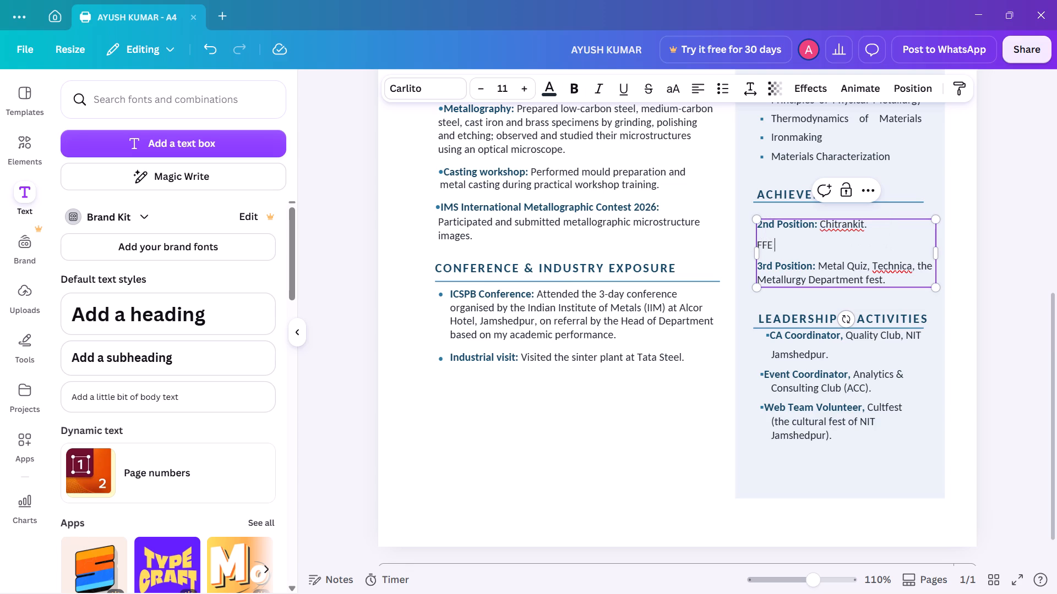
{"action": "type", "text": "SC"}
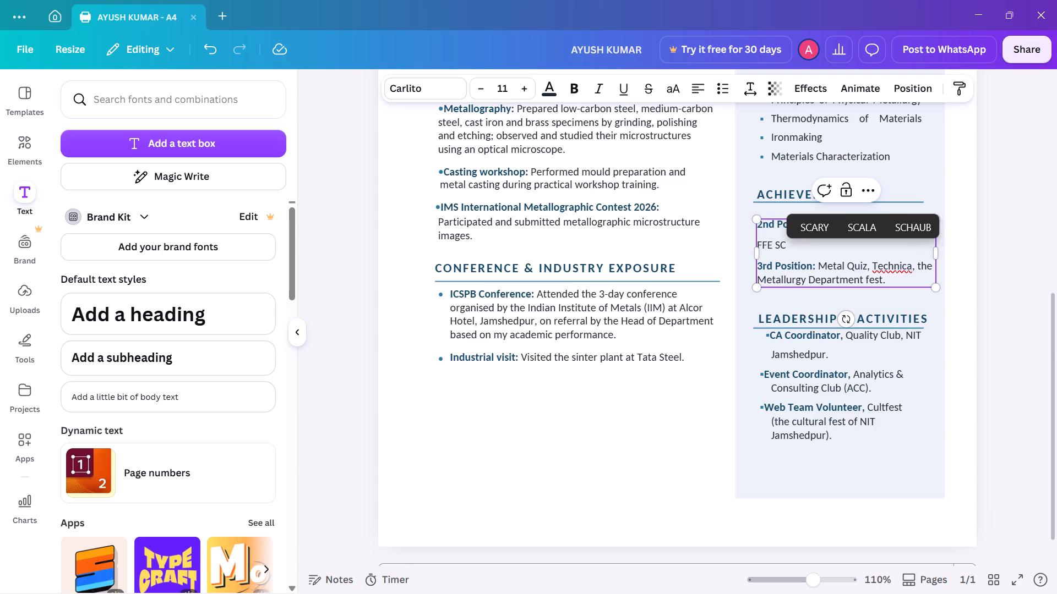
{"action": "key", "text": "h"}
{"action": "type", "text": "OL"}
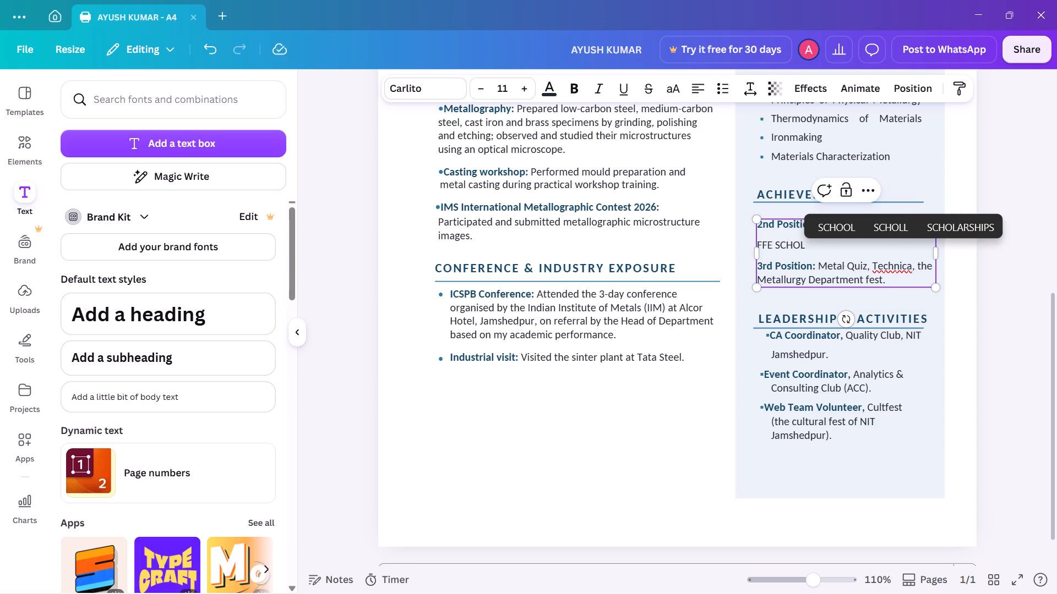
{"action": "key", "text": "BackSpace"}
{"action": "key", "text": "BackSpace"}
{"action": "key", "text": "BackSpace"}
{"action": "key", "text": "BackSpace"}
{"action": "key", "text": "BackSpace"}
{"action": "key", "text": "BackSpace"}
{"action": "key", "text": "BackSpace"}
{"action": "key", "text": "BackSpace"}
{"action": "key", "text": "BackSpace"}
{"action": "key", "text": "BackSpace"}
{"action": "key", "text": "BackSpace"}
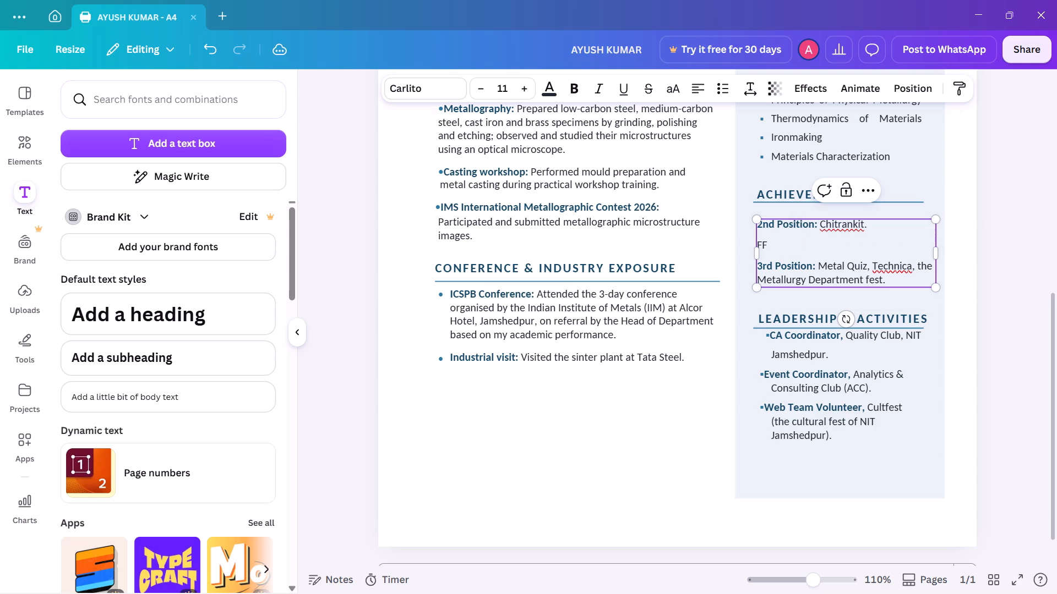
{"action": "key", "text": "BackSpace"}
{"action": "key", "text": "f"}
{"action": "type", "text": "E S"}
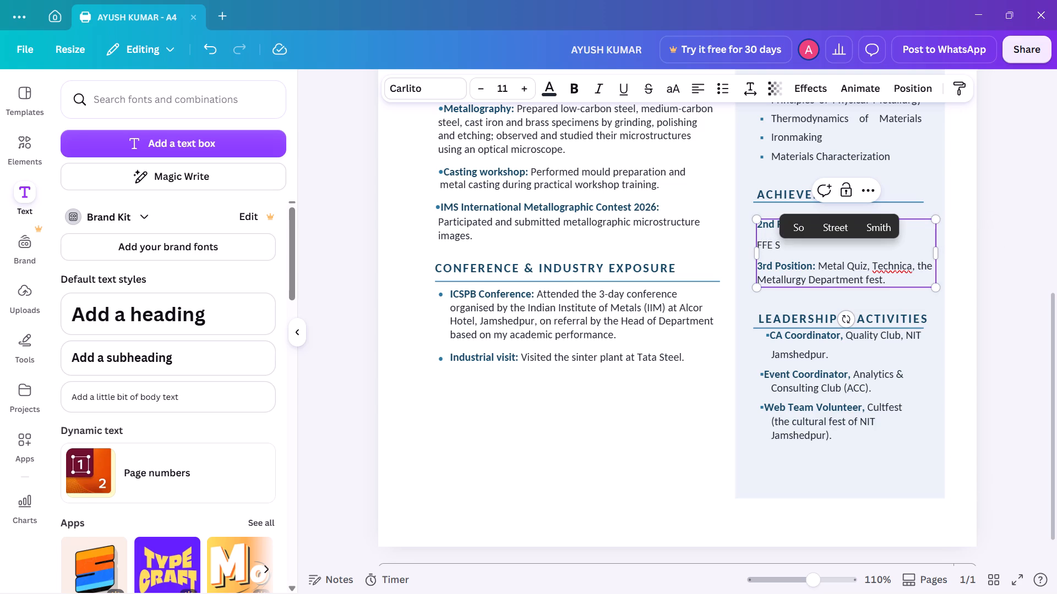
{"action": "type", "text": "cholar"}
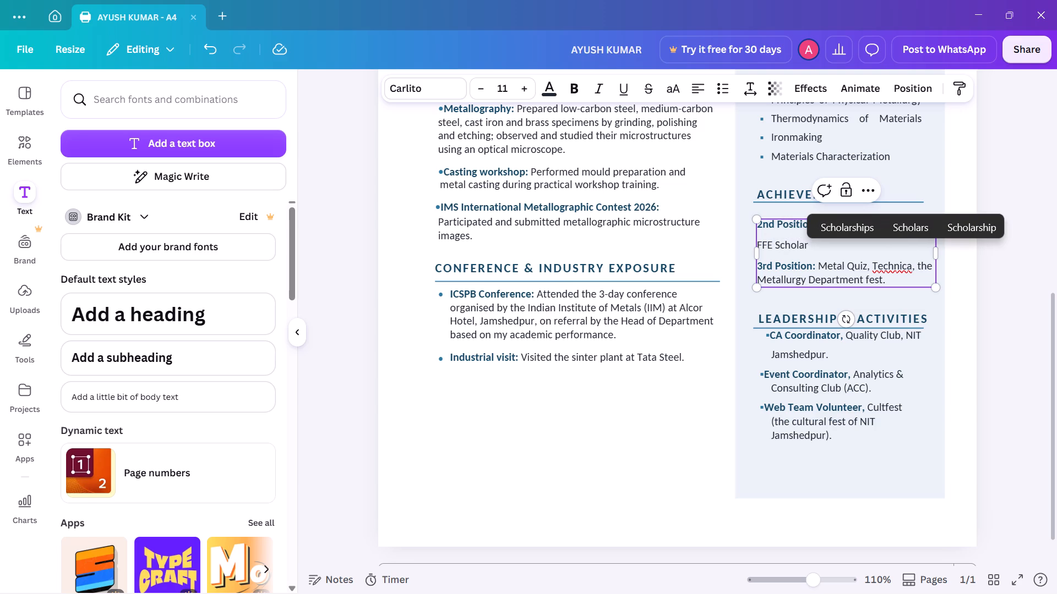
Colour the "FFE Scholar" line azure (#2b7ba3) and make it bold.
{"action": "triple_click", "coordinate": [786, 245]}
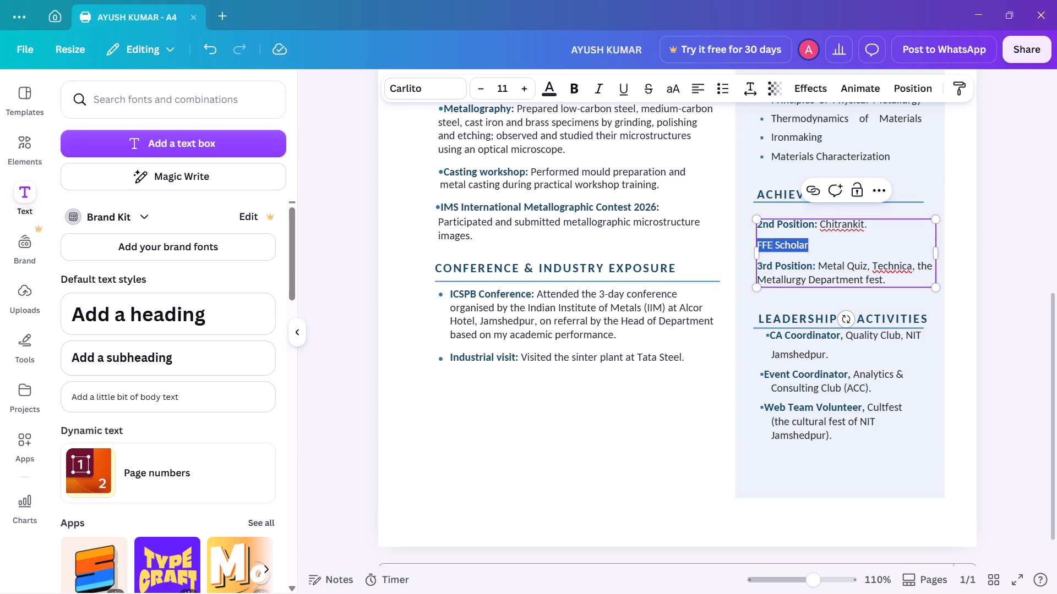
{"action": "left_click", "coordinate": [544, 85]}
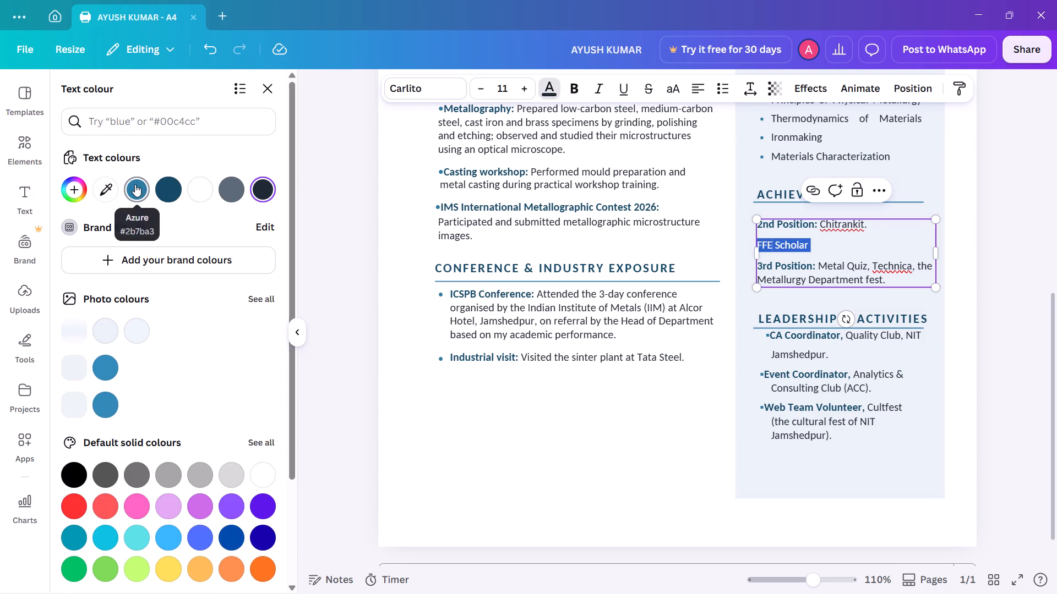
{"action": "left_click", "coordinate": [135, 184]}
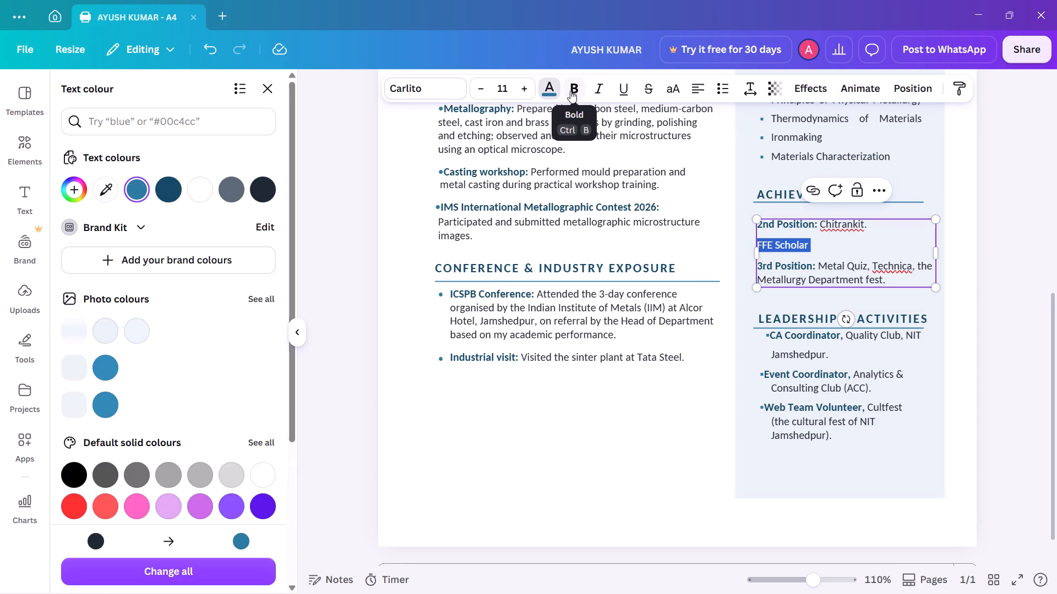
{"action": "left_click", "coordinate": [570, 91]}
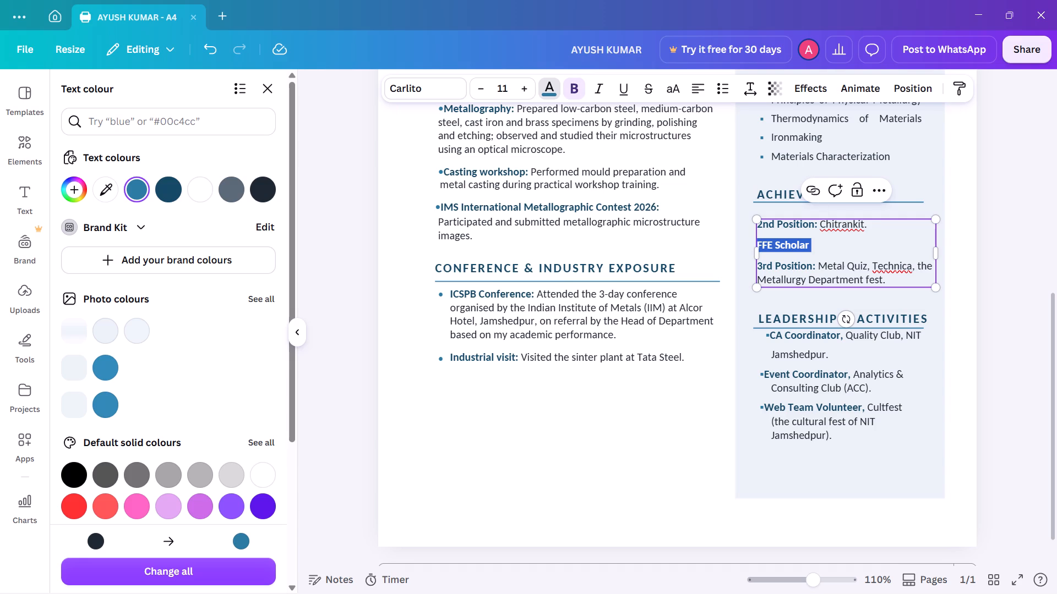
Recolour "FFE Scholar" with the document's dark blue used by the "2nd Position:" label.
{"action": "left_click", "coordinate": [780, 223]}
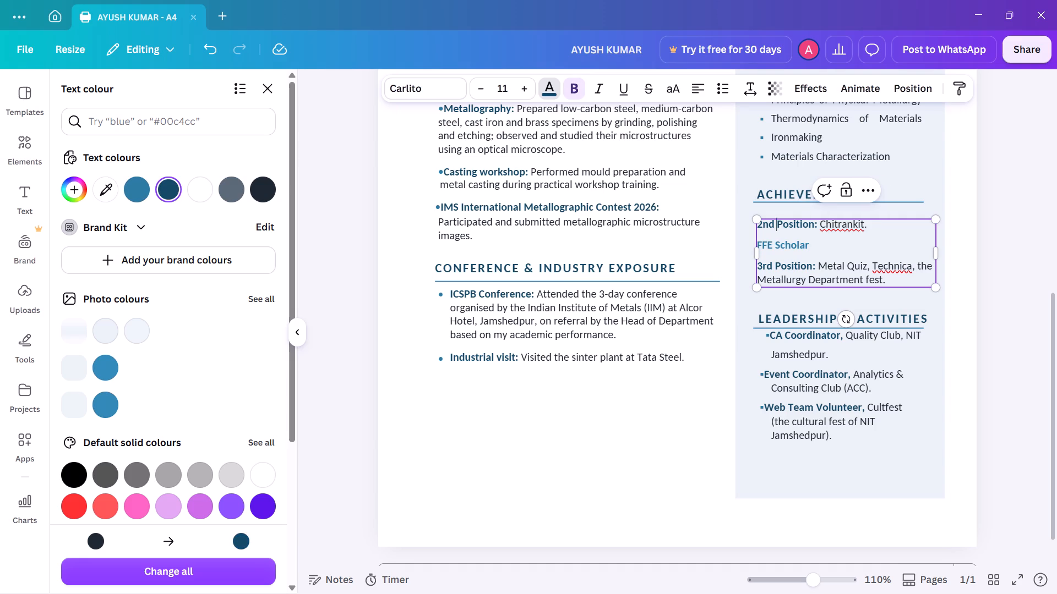
{"action": "left_click", "coordinate": [789, 226]}
{"action": "scroll", "coordinate": [787, 226], "scroll_direction": "up", "scroll_amount": 1}
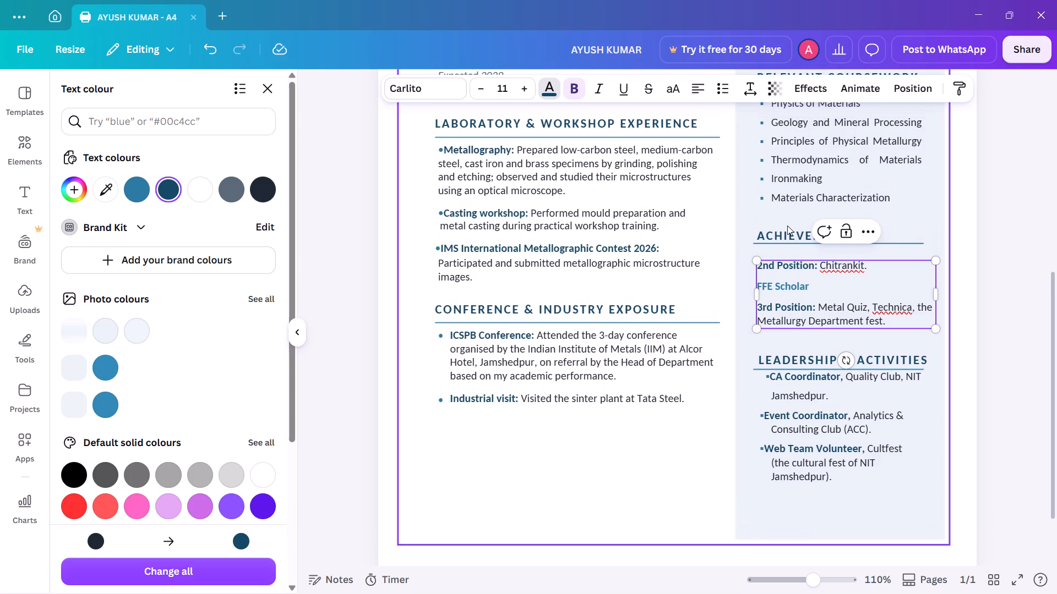
{"action": "left_click", "coordinate": [779, 286]}
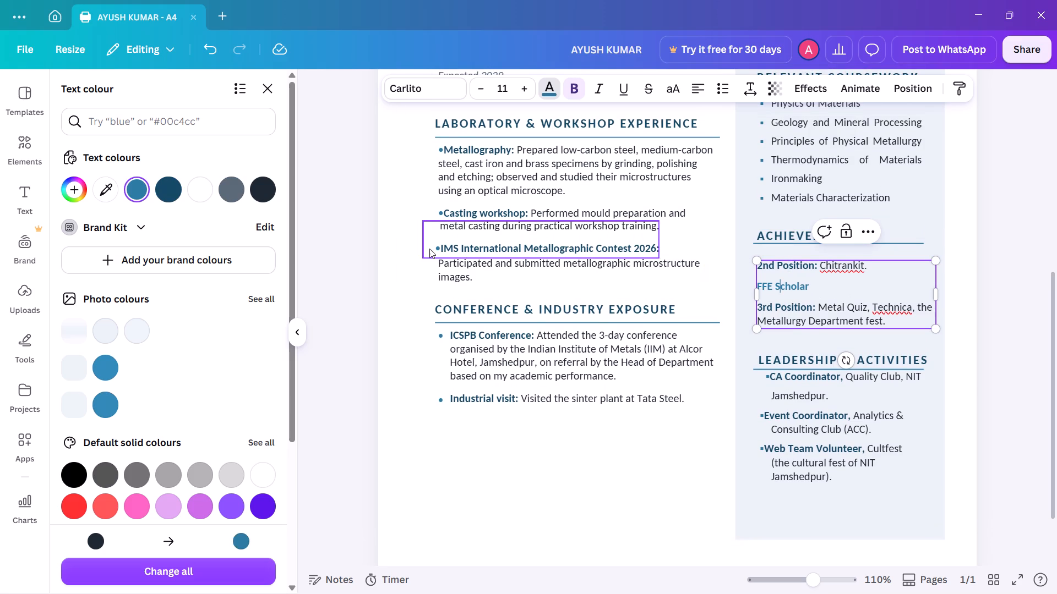
{"action": "left_click", "coordinate": [171, 183]}
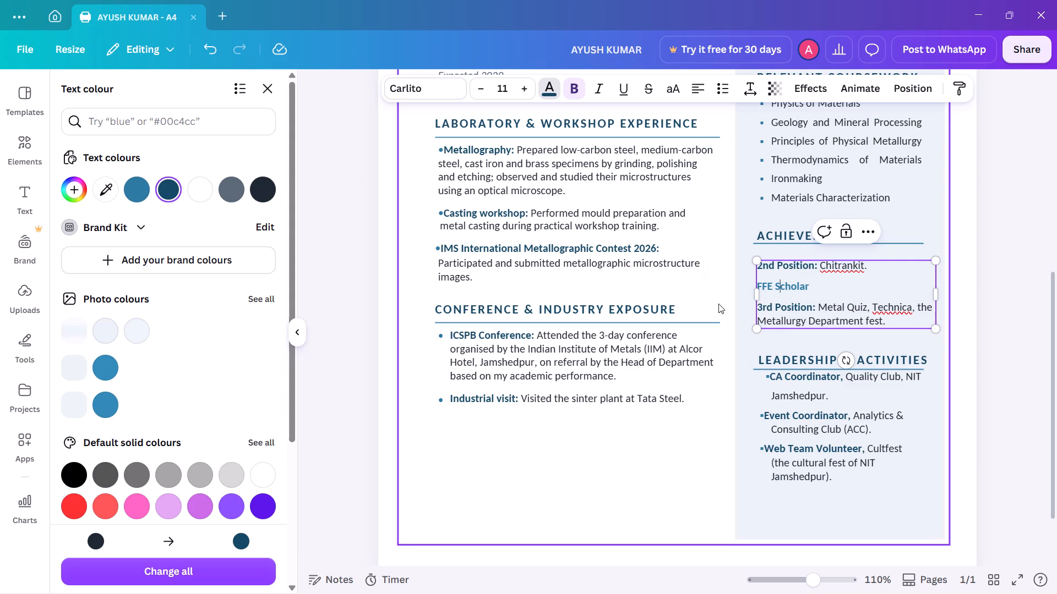
{"action": "triple_click", "coordinate": [774, 288]}
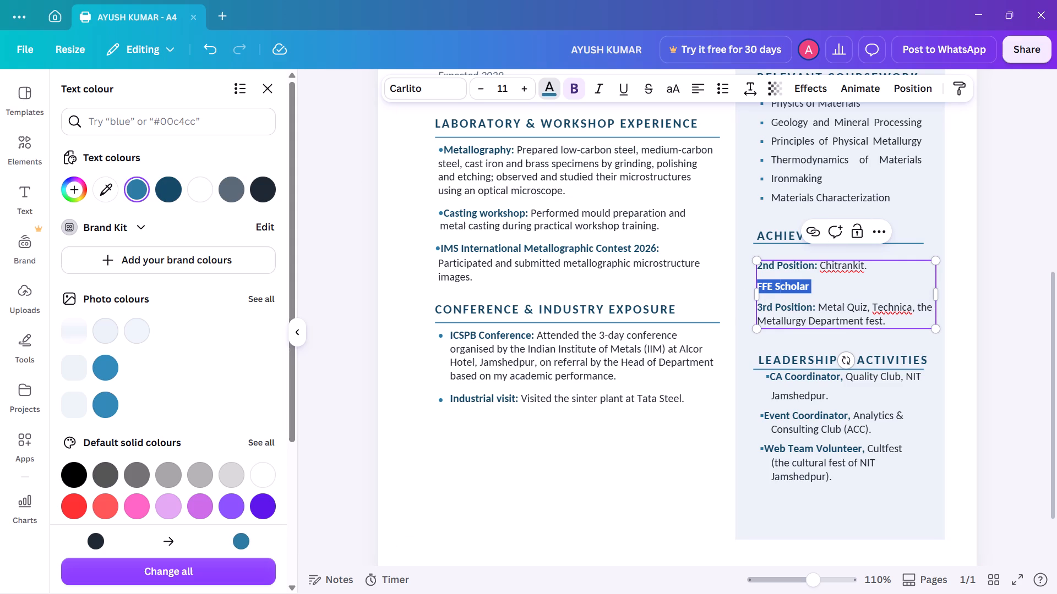
{"action": "left_click", "coordinate": [165, 198]}
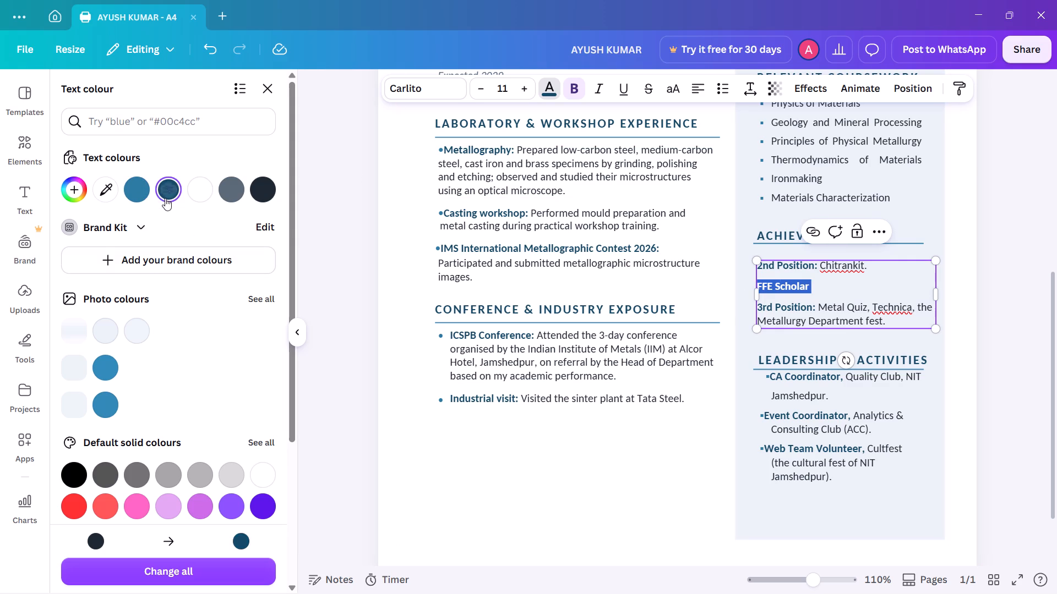
{"action": "left_click", "coordinate": [844, 296]}
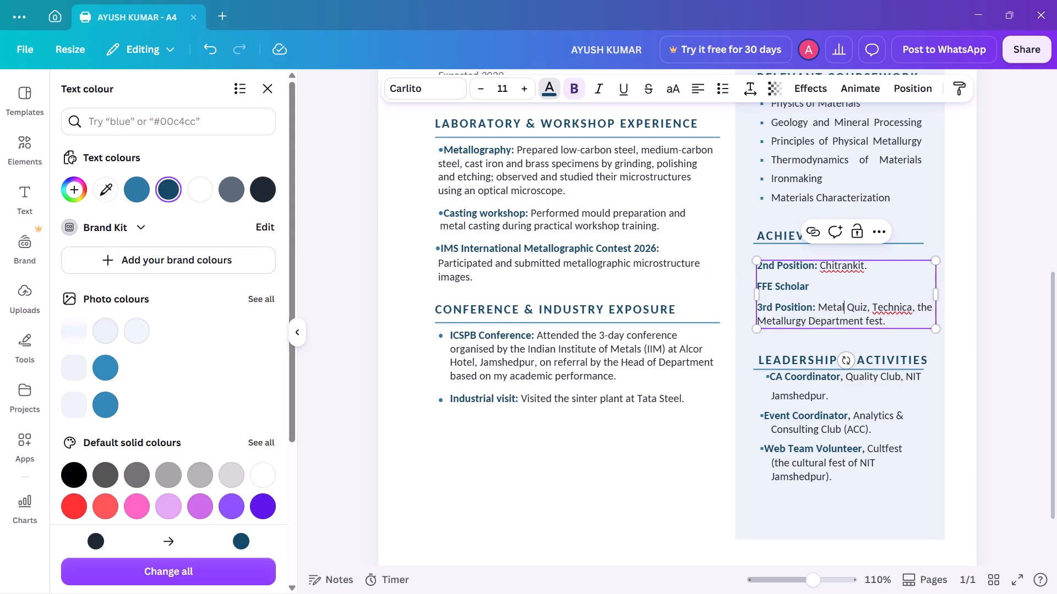
Review the résumé's sidebar from Technical Skills through Leadership & Activities, checking the entries' styling and layout.
{"action": "scroll", "coordinate": [844, 296], "scroll_direction": "up", "scroll_amount": 1}
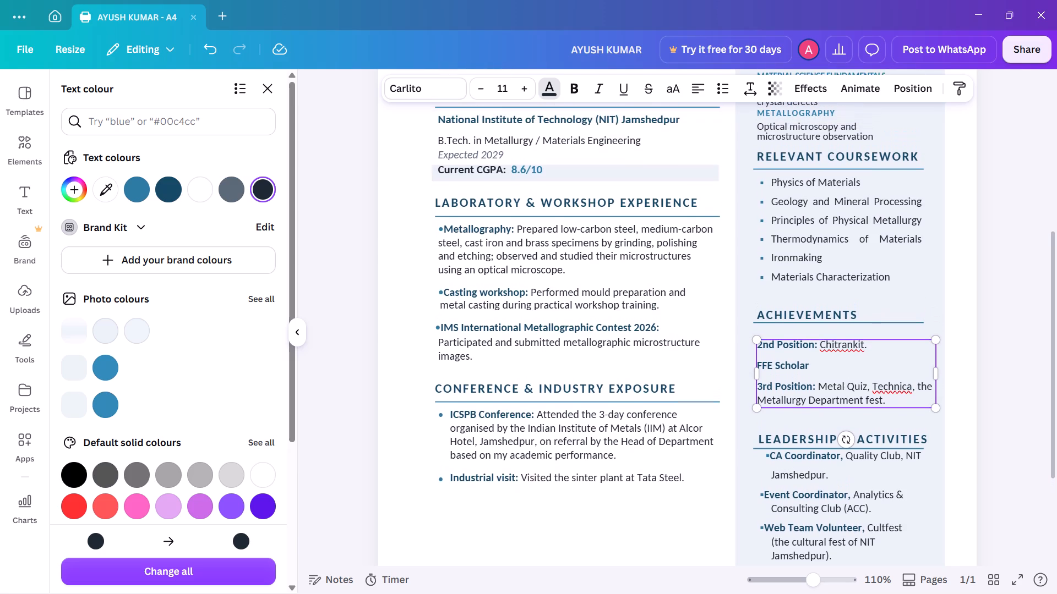
{"action": "scroll", "coordinate": [844, 296], "scroll_direction": "up", "scroll_amount": 3}
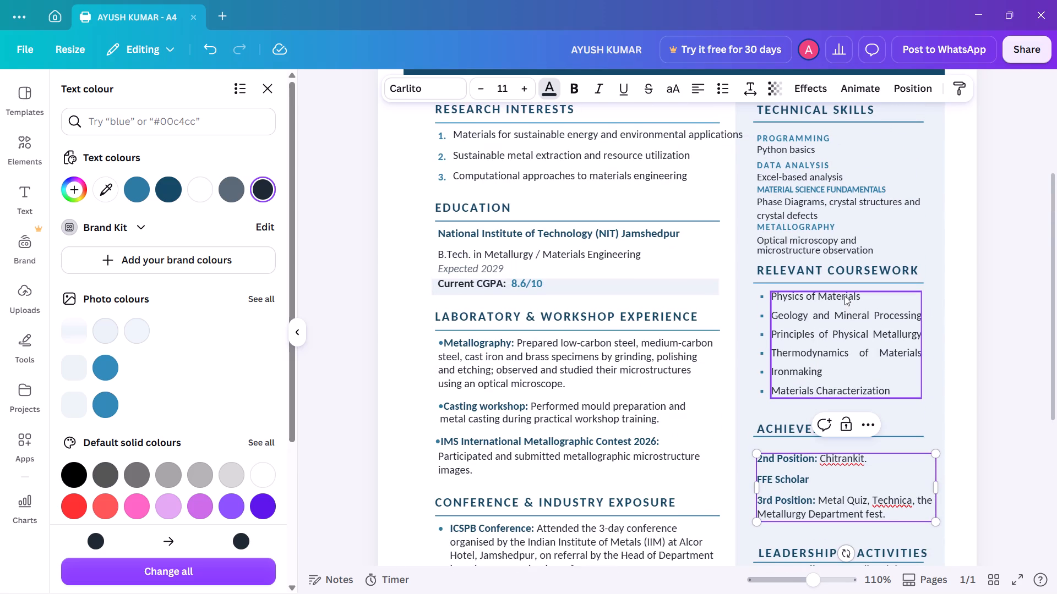
{"action": "scroll", "coordinate": [844, 296], "scroll_direction": "up", "scroll_amount": 1}
{"action": "left_click", "coordinate": [805, 163]}
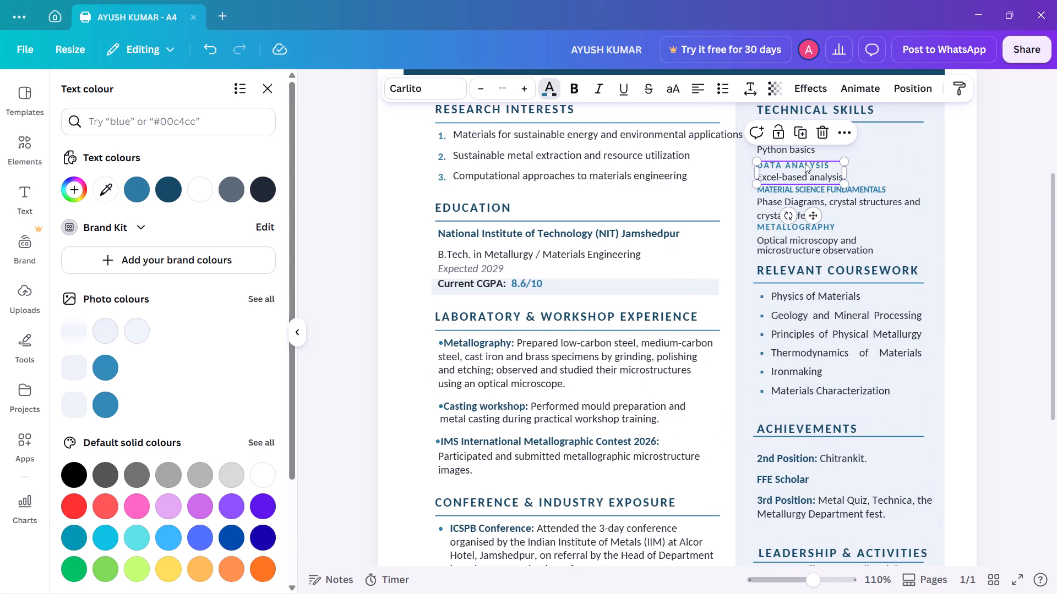
{"action": "scroll", "coordinate": [823, 363], "scroll_direction": "down", "scroll_amount": 3}
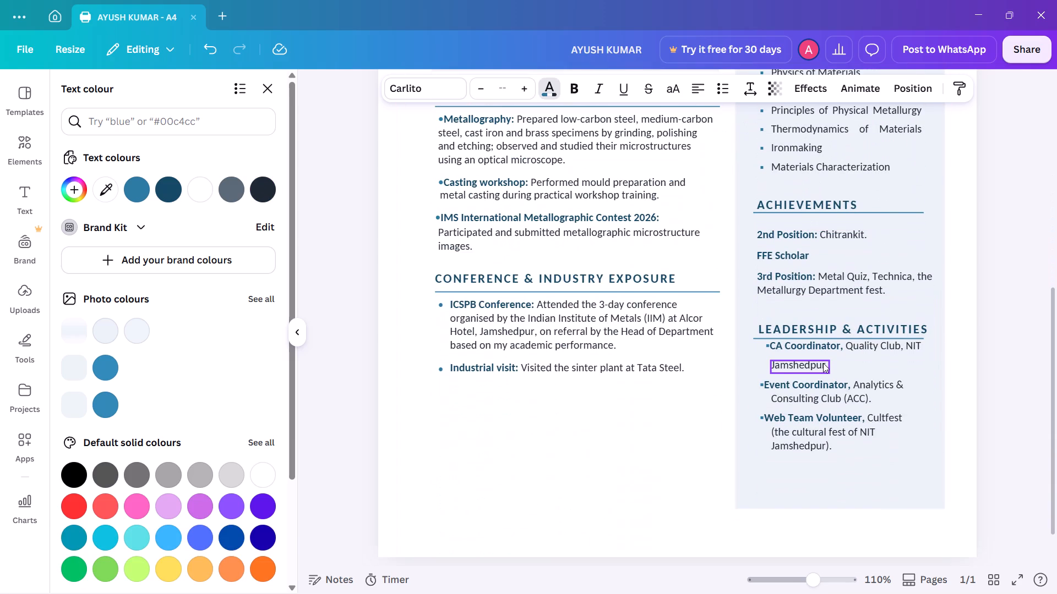
{"action": "scroll", "coordinate": [823, 363], "scroll_direction": "down", "scroll_amount": 1}
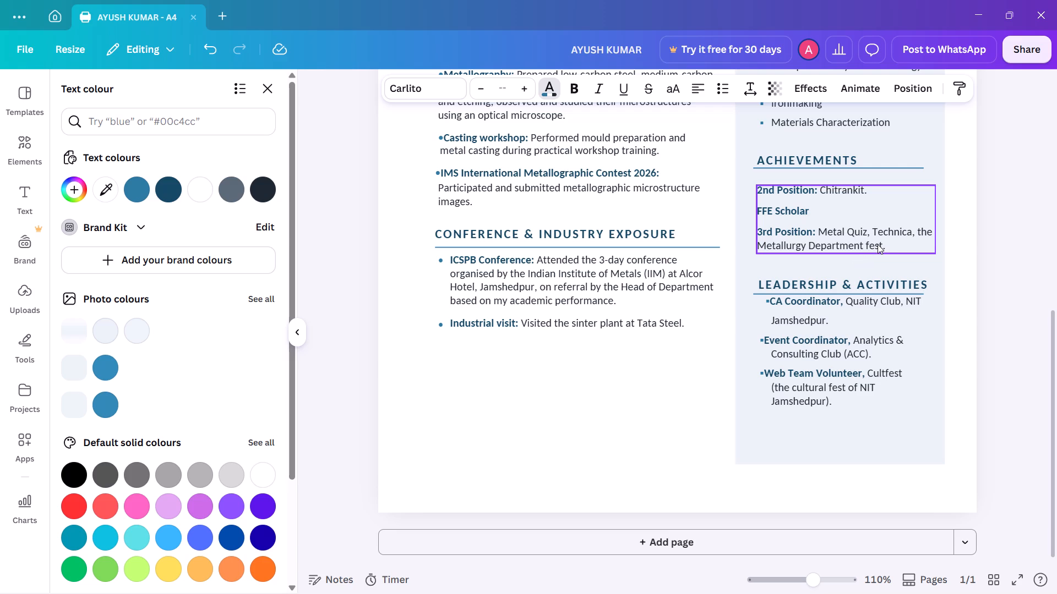
Extend the 2nd Position achievement by adding ",poster presentation competition" after "Chitrankit", before the full stop.
{"action": "left_click", "coordinate": [867, 191]}
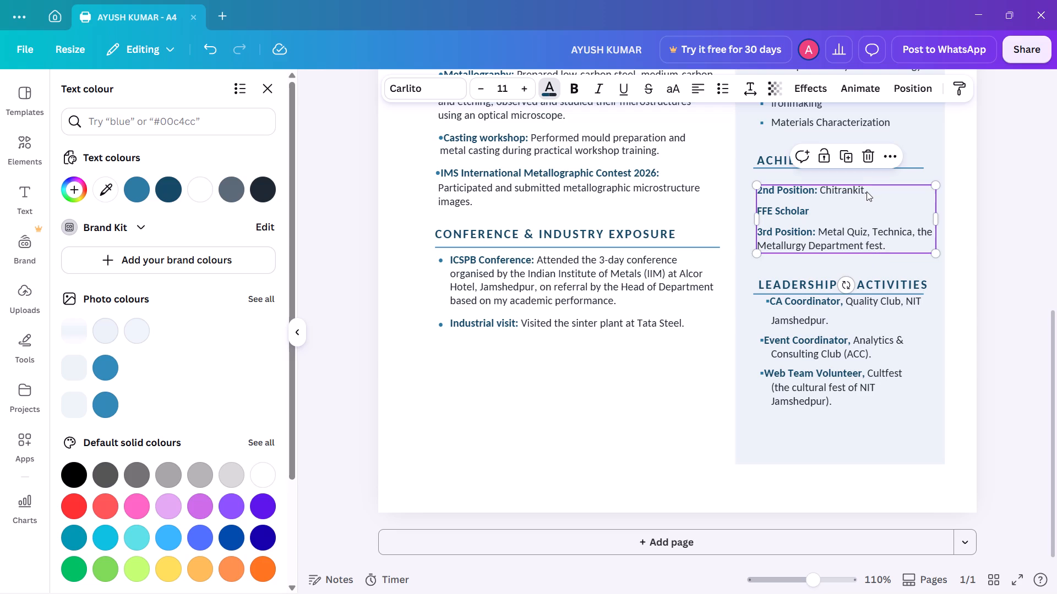
{"action": "left_click", "coordinate": [863, 190]}
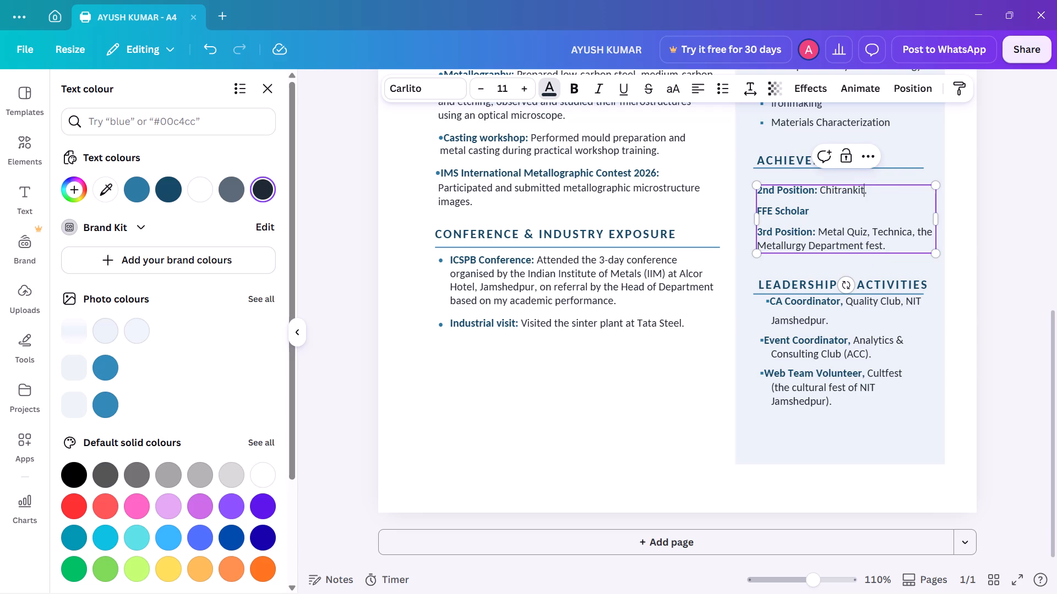
{"action": "key", "text": "comma"}
{"action": "type", "text": "poster"}
{"action": "key", "text": "space"}
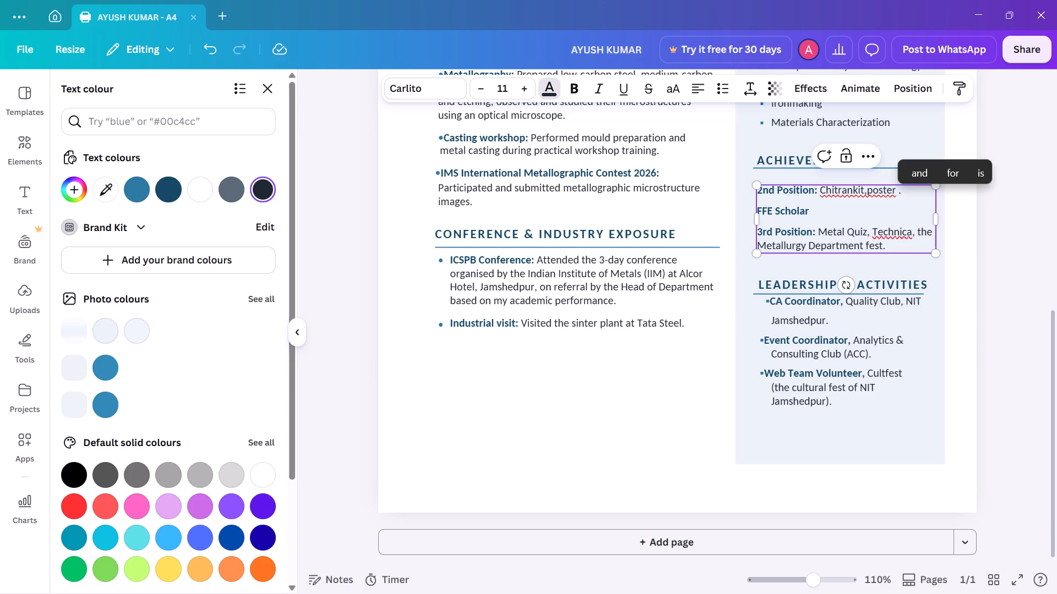
{"action": "type", "text": "presentat"}
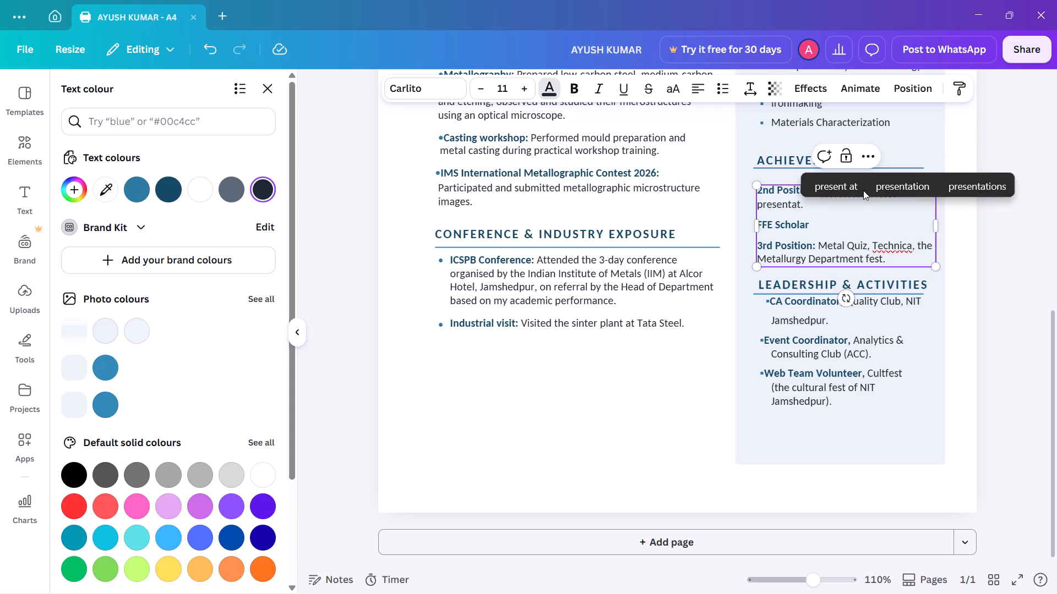
{"action": "type", "text": "ion"}
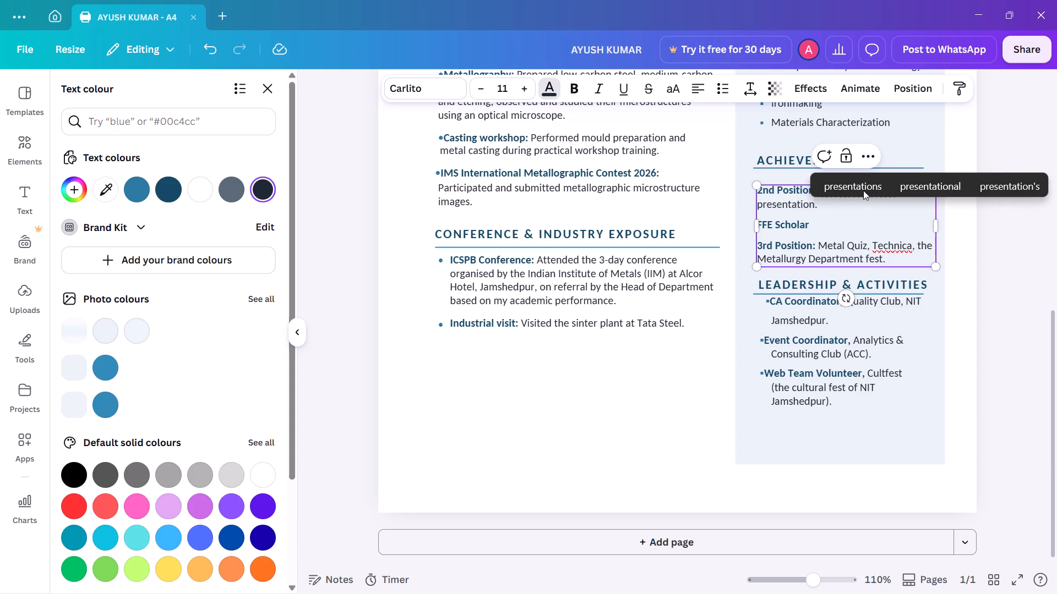
{"action": "key", "text": "space"}
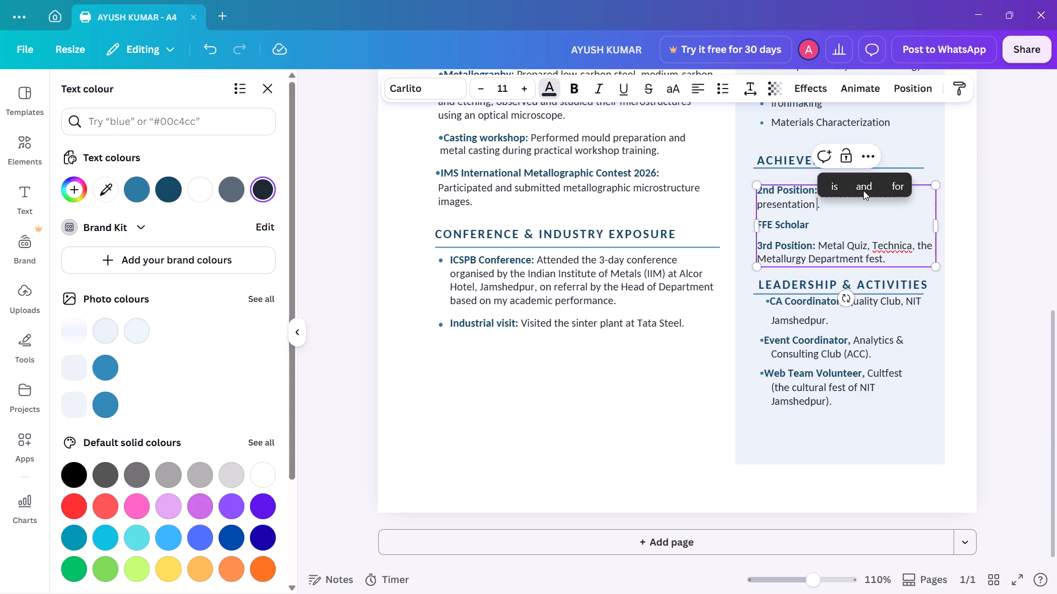
{"action": "type", "text": "competio"}
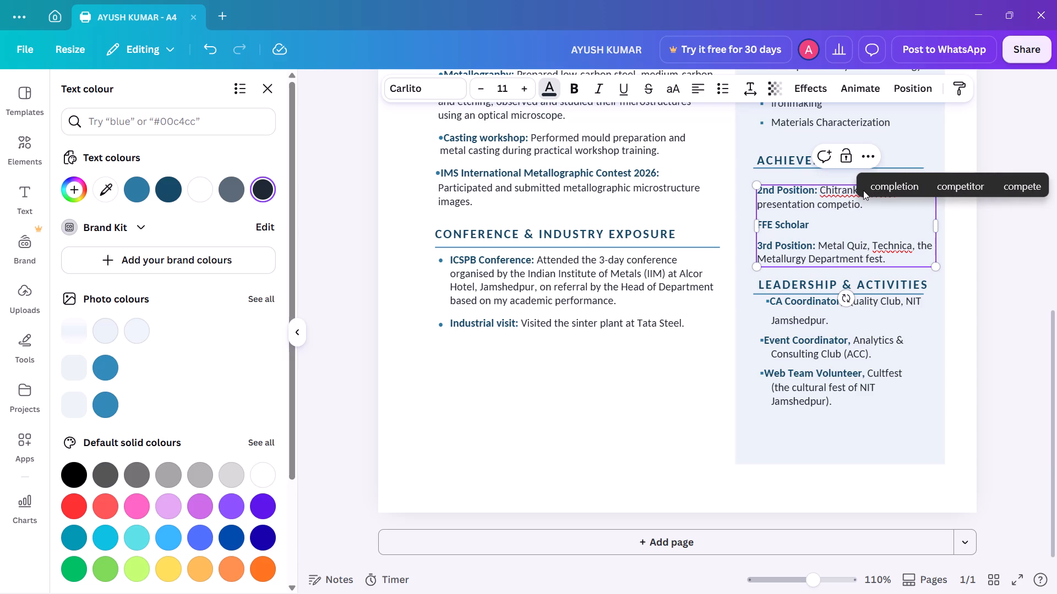
{"action": "key", "text": "BackSpace"}
{"action": "type", "text": "tion"}
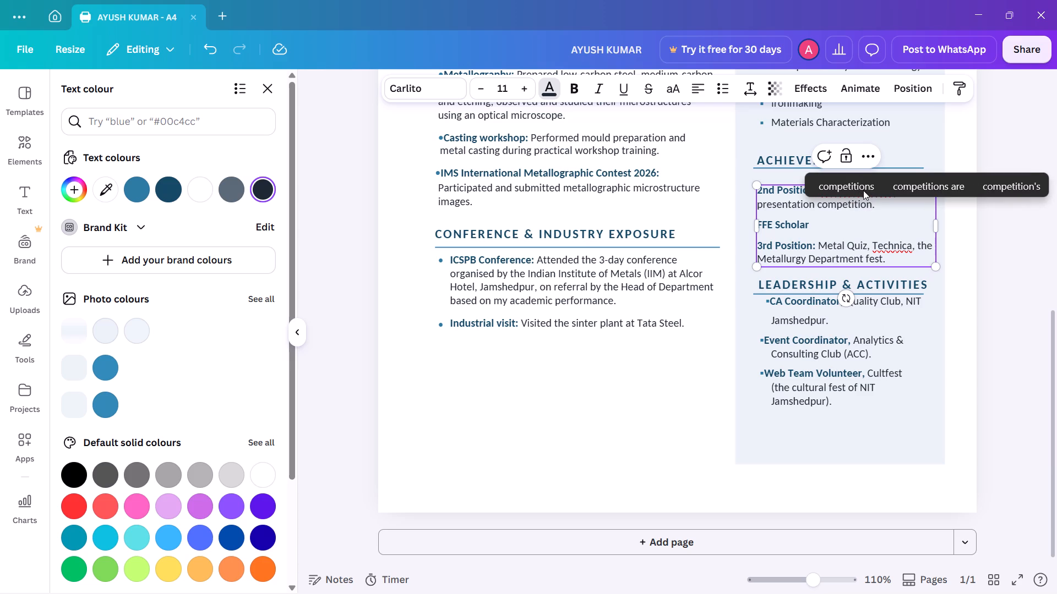
{"action": "left_click", "coordinate": [895, 255]}
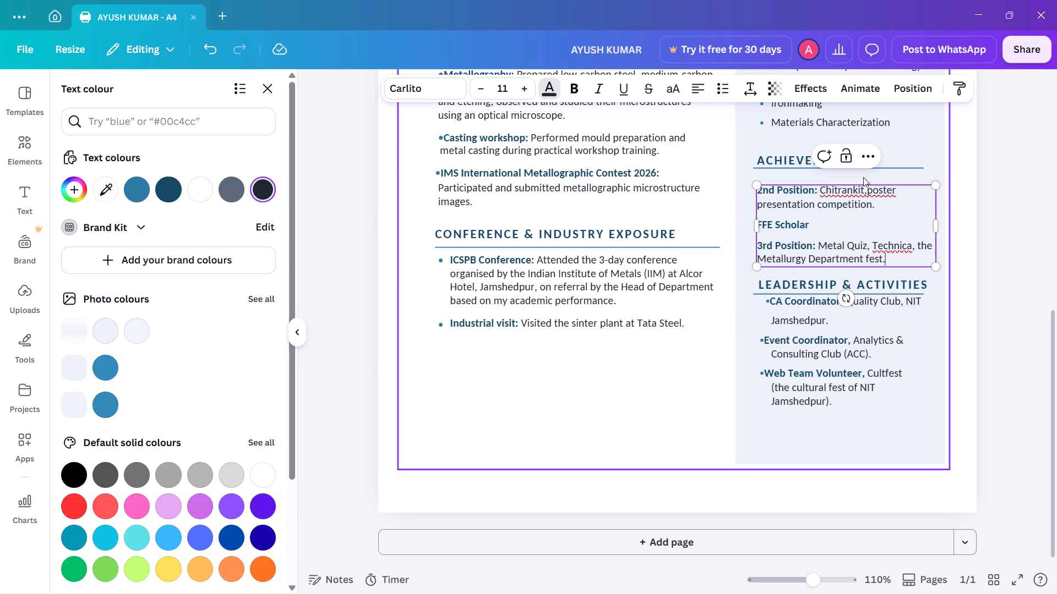
In the 2nd Position achievement, add a space after the comma following "Chitrankit" and insert "the" before "poster".
{"action": "left_click", "coordinate": [865, 191]}
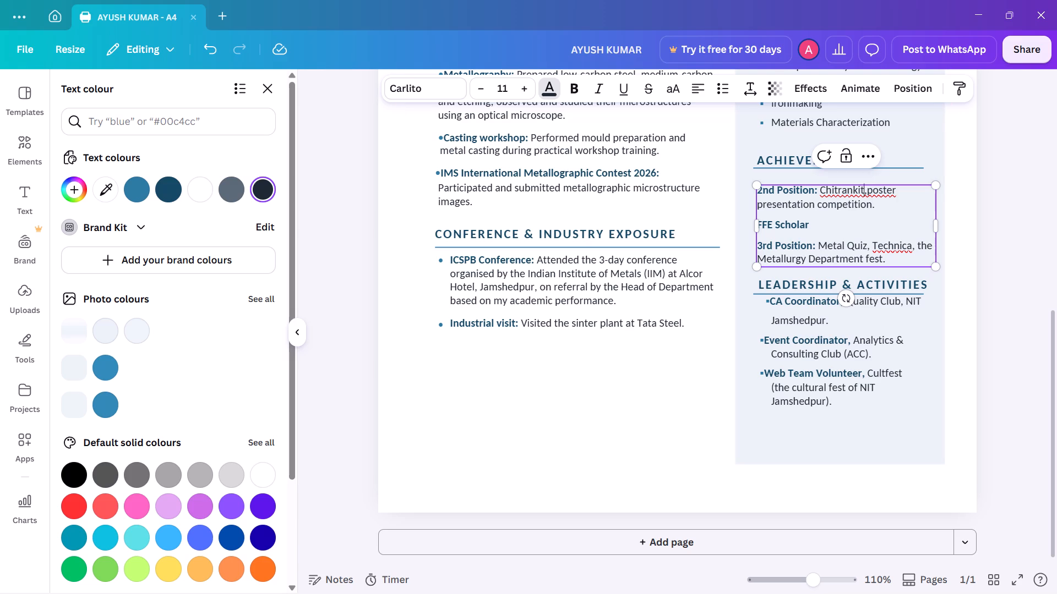
{"action": "key", "text": "Right"}
{"action": "key", "text": "space"}
{"action": "left_click", "coordinate": [896, 201]}
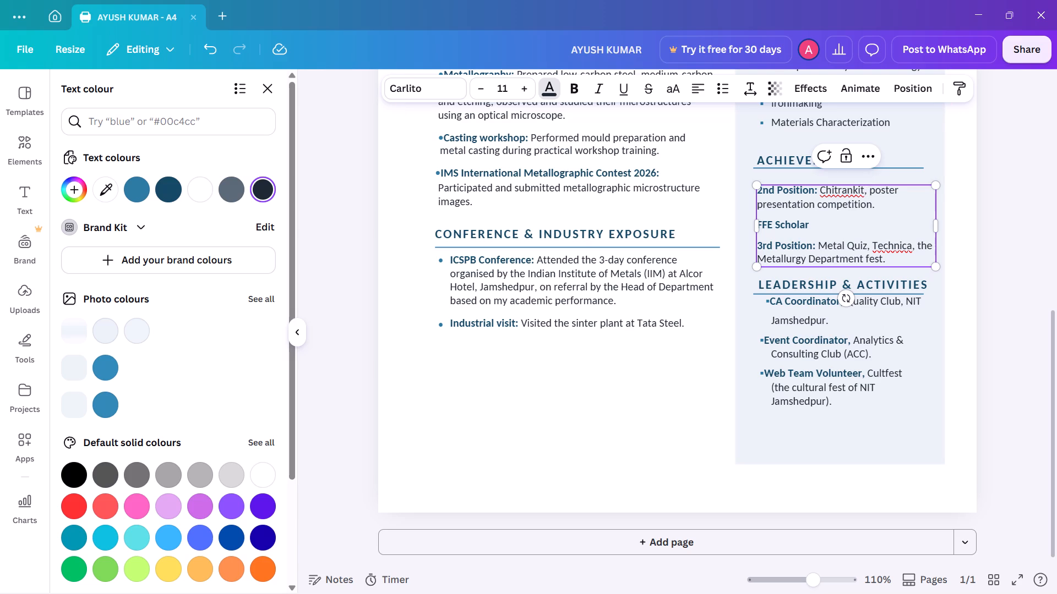
{"action": "left_click", "coordinate": [869, 191]}
{"action": "type", "text": "the"}
{"action": "key", "text": "space"}
{"action": "left_click", "coordinate": [852, 245]}
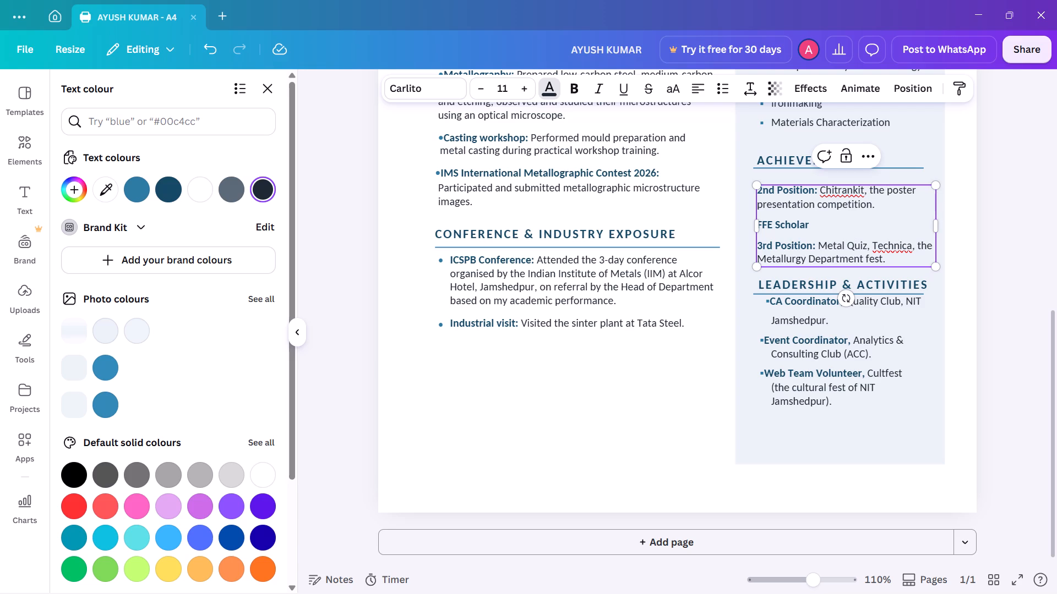
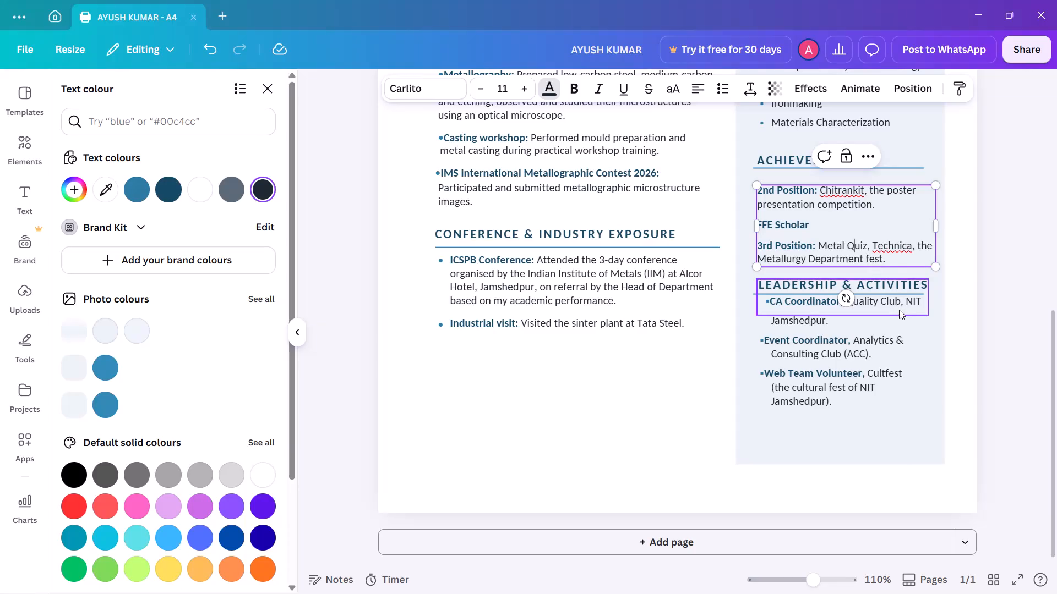
In the 3rd Position achievement, replace "Metal Quiz" with "Quizzica", keeping the comma before "Technica".
{"action": "left_click", "coordinate": [866, 246]}
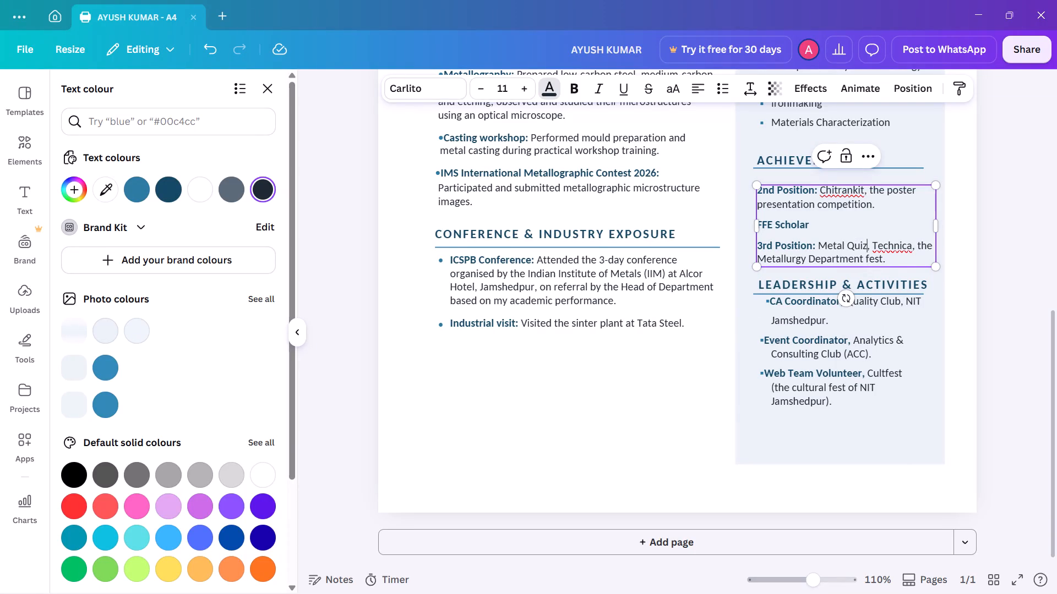
{"action": "key", "text": "BackSpace"}
{"action": "key", "text": "BackSpace"}
{"action": "key", "text": "BackSpace"}
{"action": "key", "text": "BackSpace"}
{"action": "key", "text": "BackSpace"}
{"action": "key", "text": "BackSpace"}
{"action": "key", "text": "BackSpace"}
{"action": "key", "text": "BackSpace"}
{"action": "key", "text": "BackSpace"}
{"action": "key", "text": "BackSpace"}
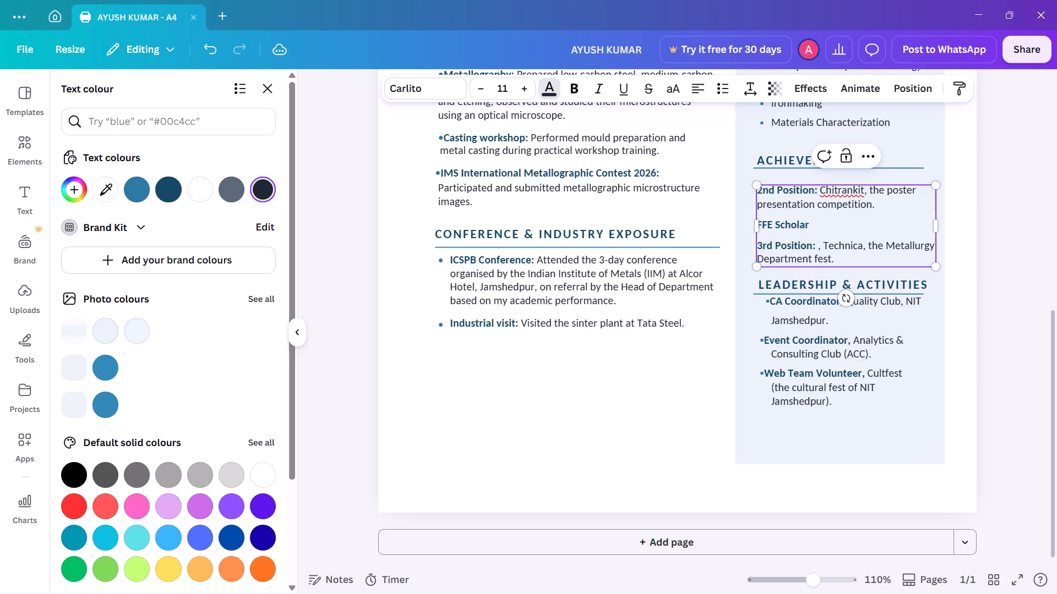
{"action": "key", "text": "q"}
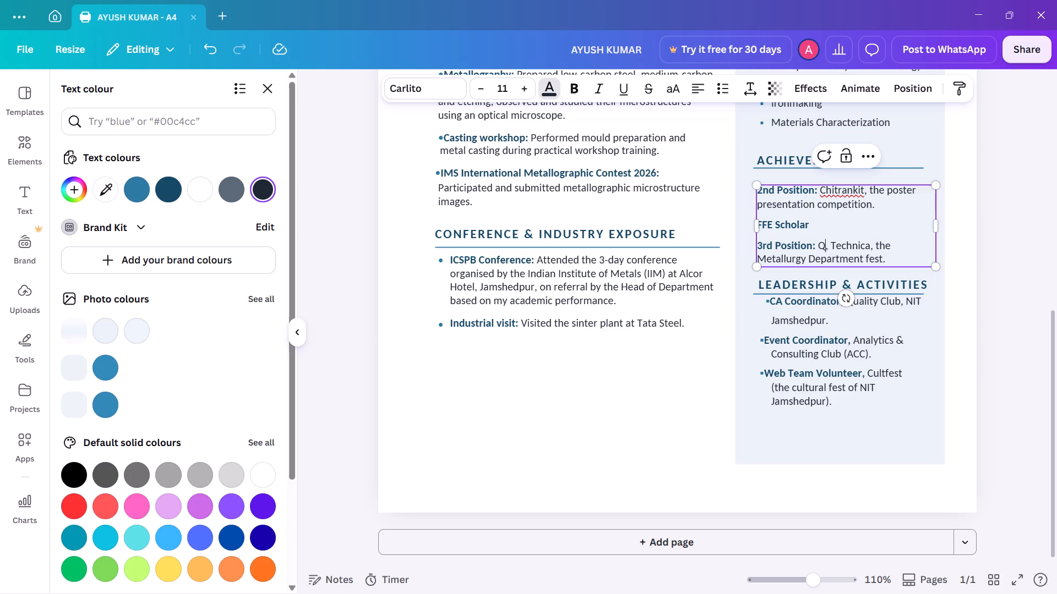
{"action": "type", "text": "ui"}
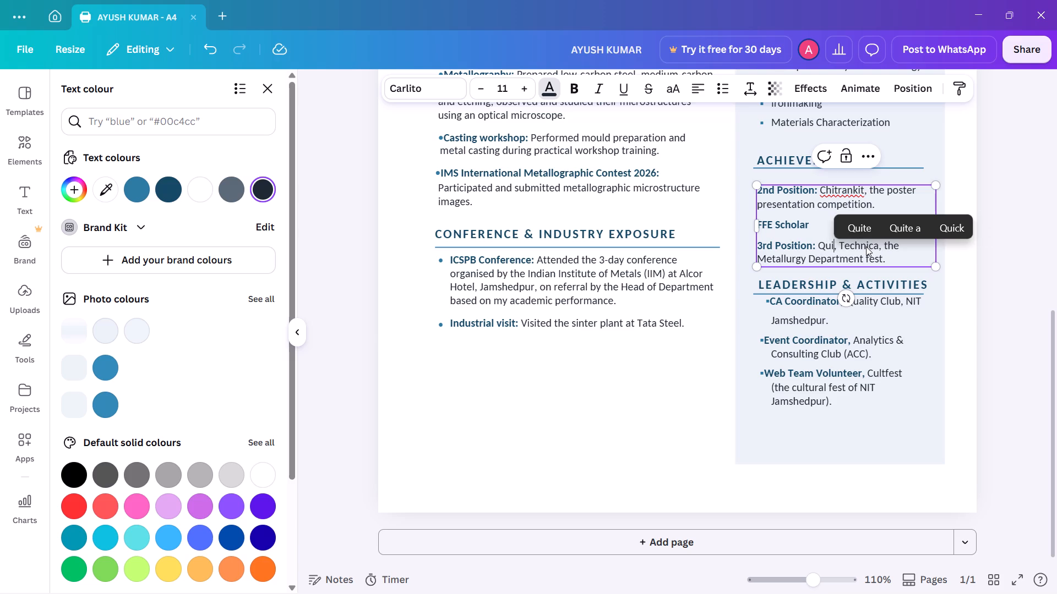
{"action": "type", "text": "zz"}
{"action": "key", "text": "i"}
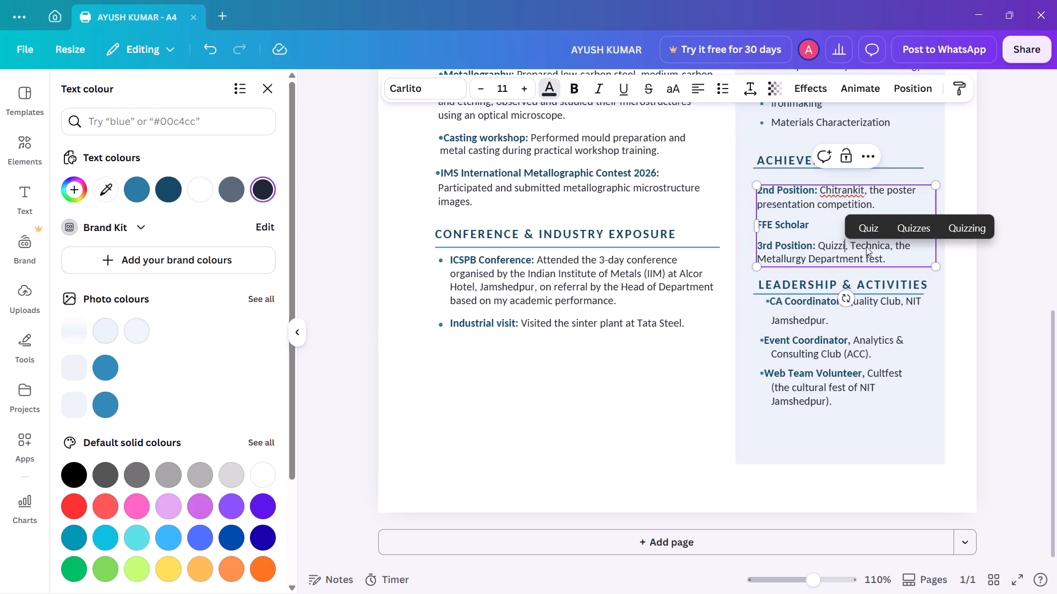
{"action": "key", "text": "c"}
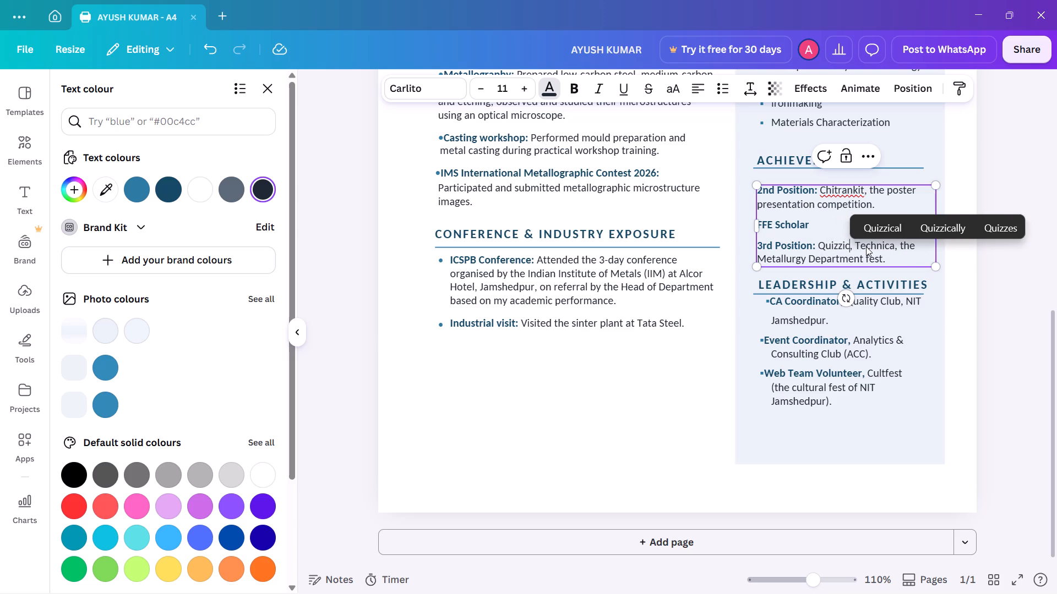
{"action": "key", "text": "a"}
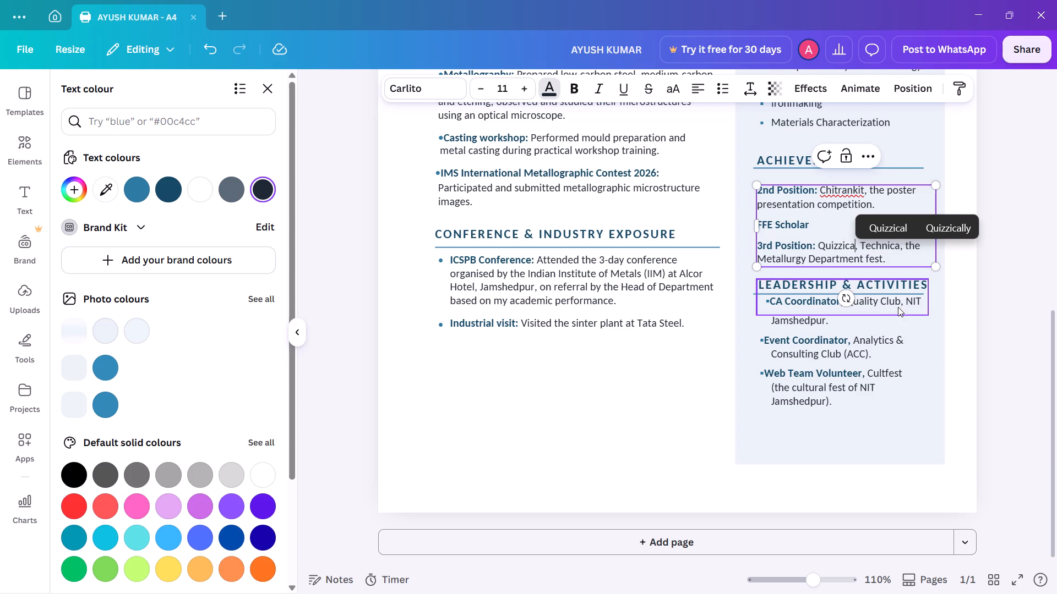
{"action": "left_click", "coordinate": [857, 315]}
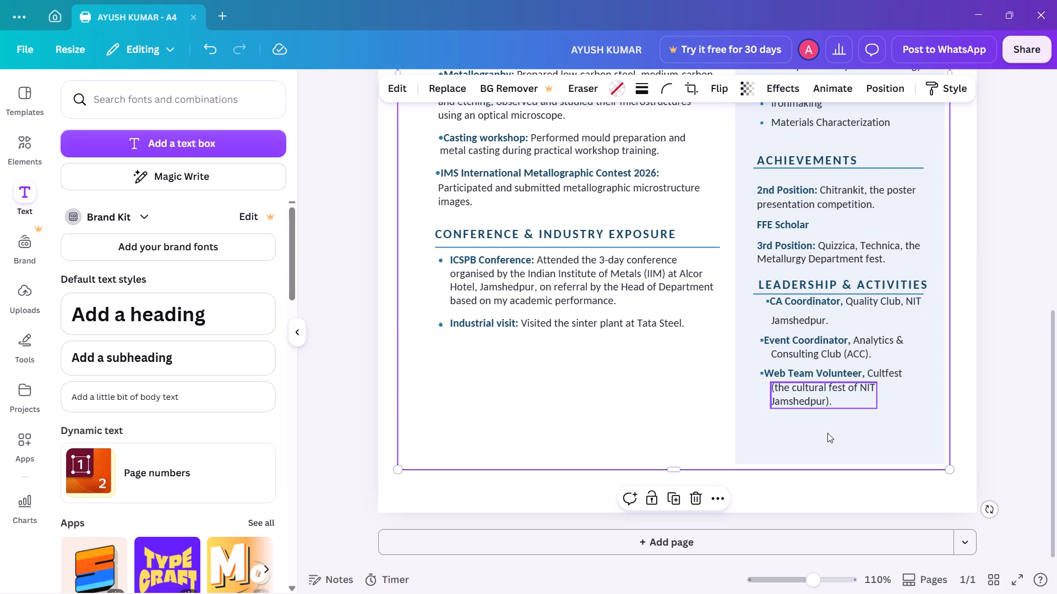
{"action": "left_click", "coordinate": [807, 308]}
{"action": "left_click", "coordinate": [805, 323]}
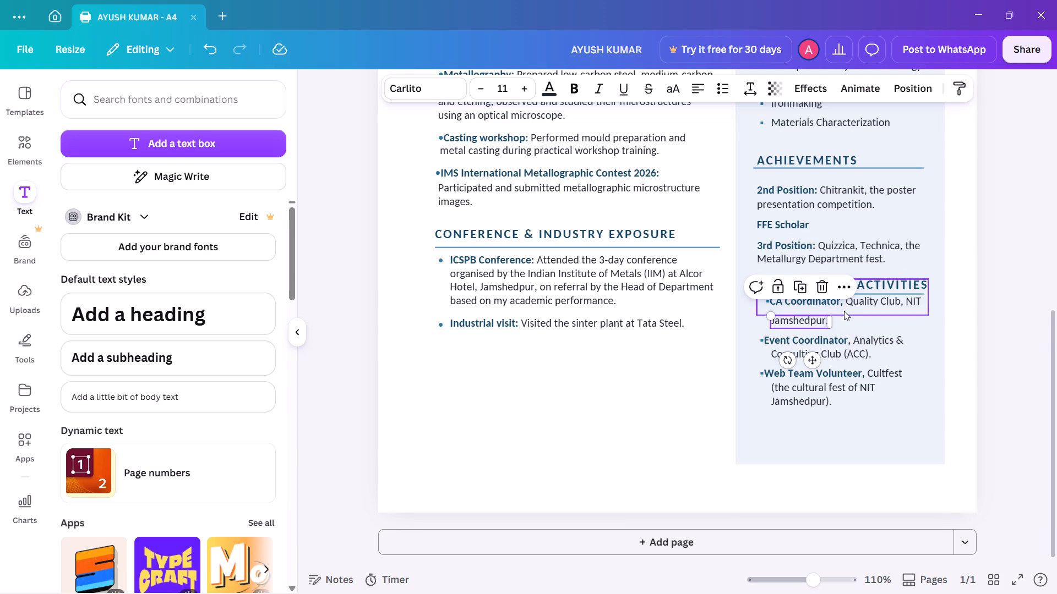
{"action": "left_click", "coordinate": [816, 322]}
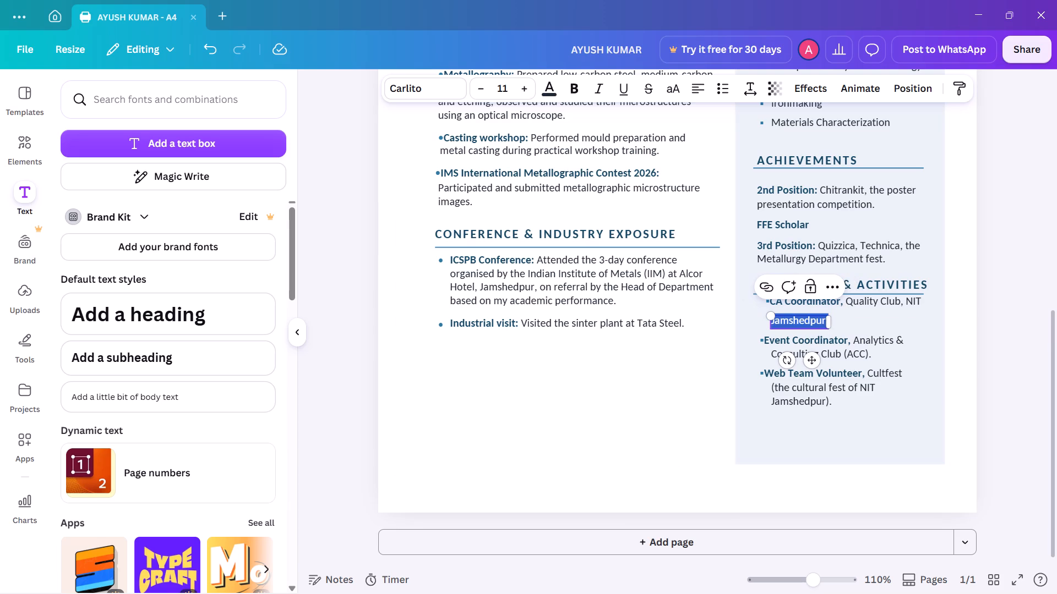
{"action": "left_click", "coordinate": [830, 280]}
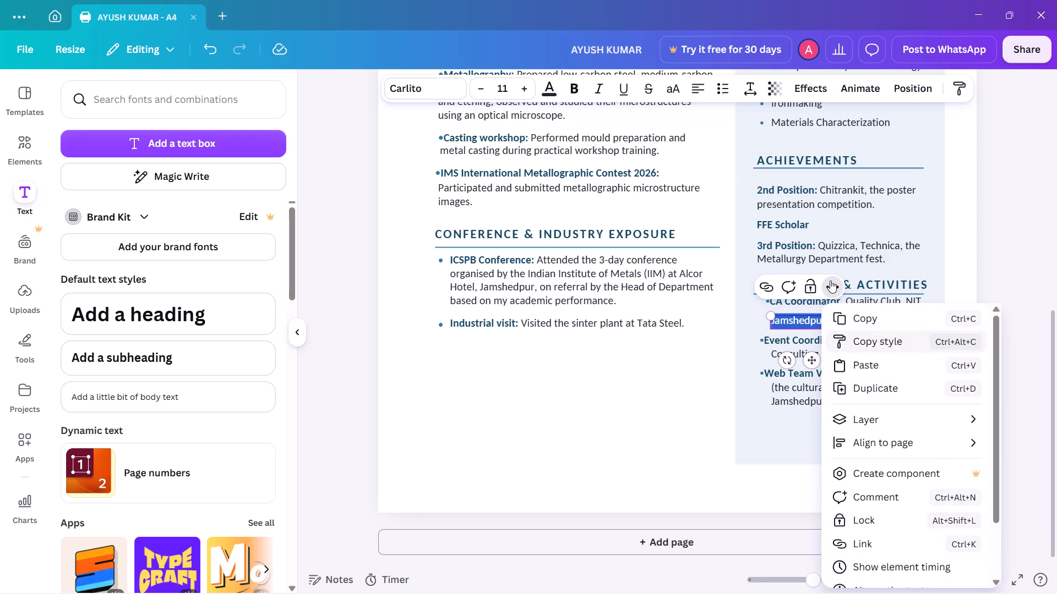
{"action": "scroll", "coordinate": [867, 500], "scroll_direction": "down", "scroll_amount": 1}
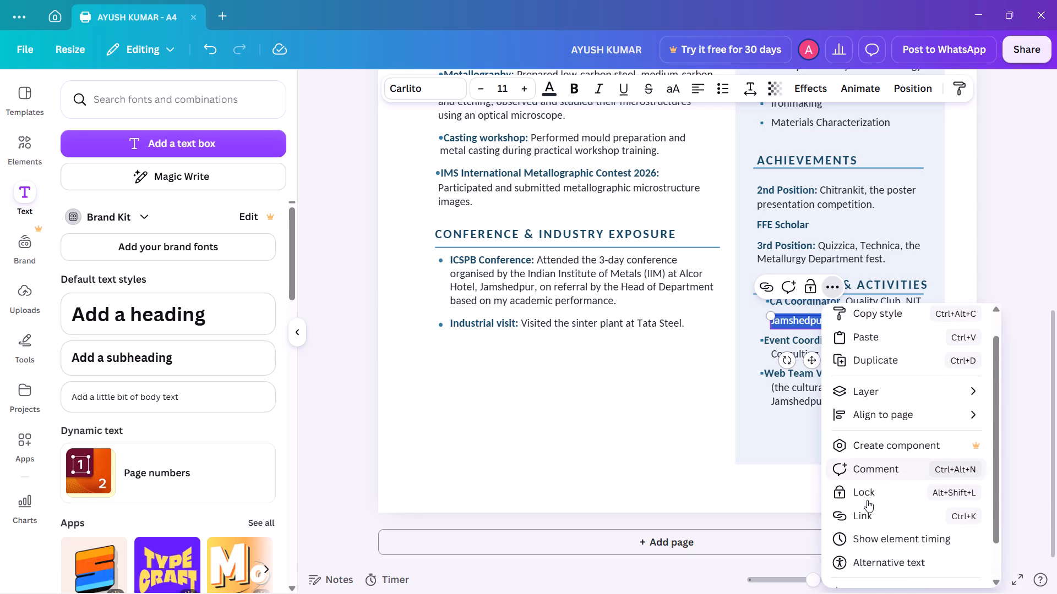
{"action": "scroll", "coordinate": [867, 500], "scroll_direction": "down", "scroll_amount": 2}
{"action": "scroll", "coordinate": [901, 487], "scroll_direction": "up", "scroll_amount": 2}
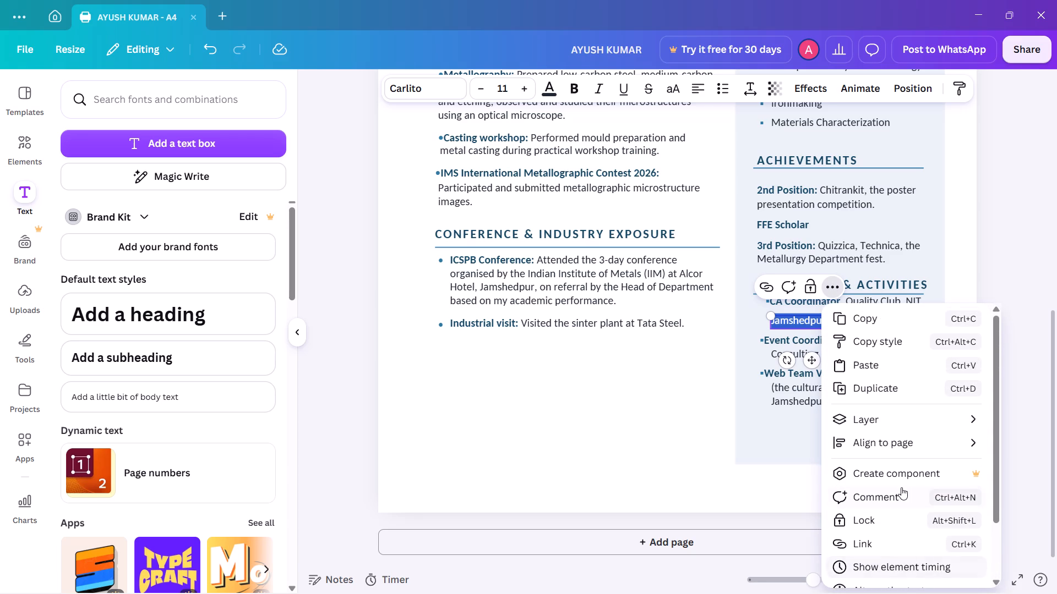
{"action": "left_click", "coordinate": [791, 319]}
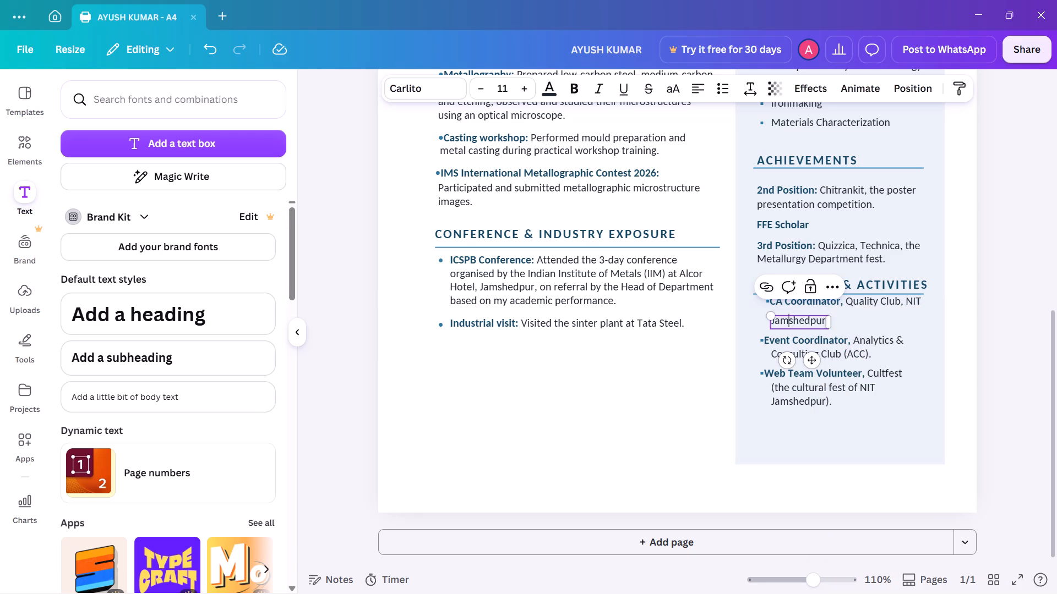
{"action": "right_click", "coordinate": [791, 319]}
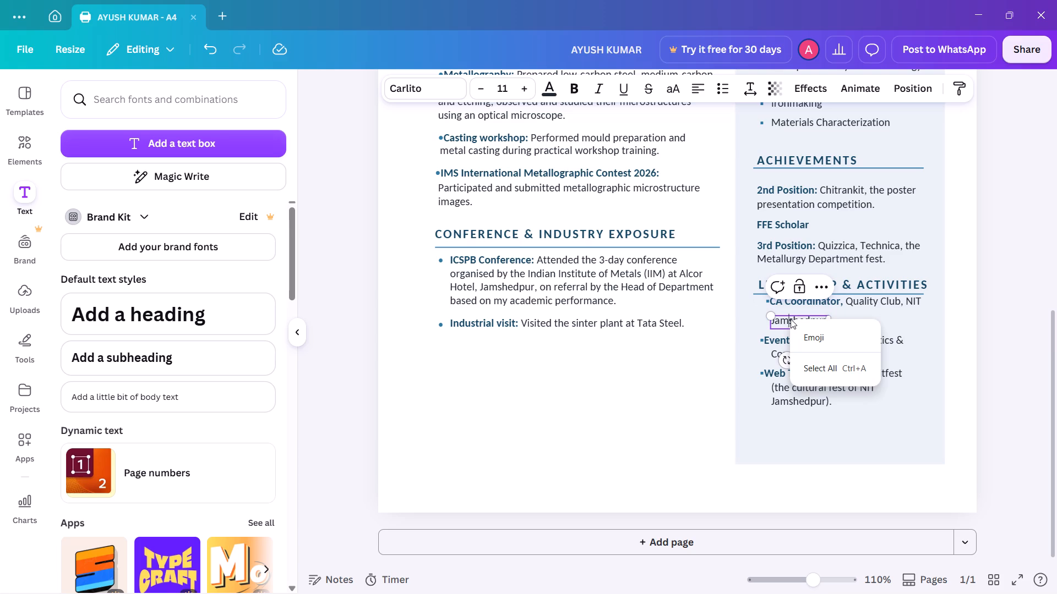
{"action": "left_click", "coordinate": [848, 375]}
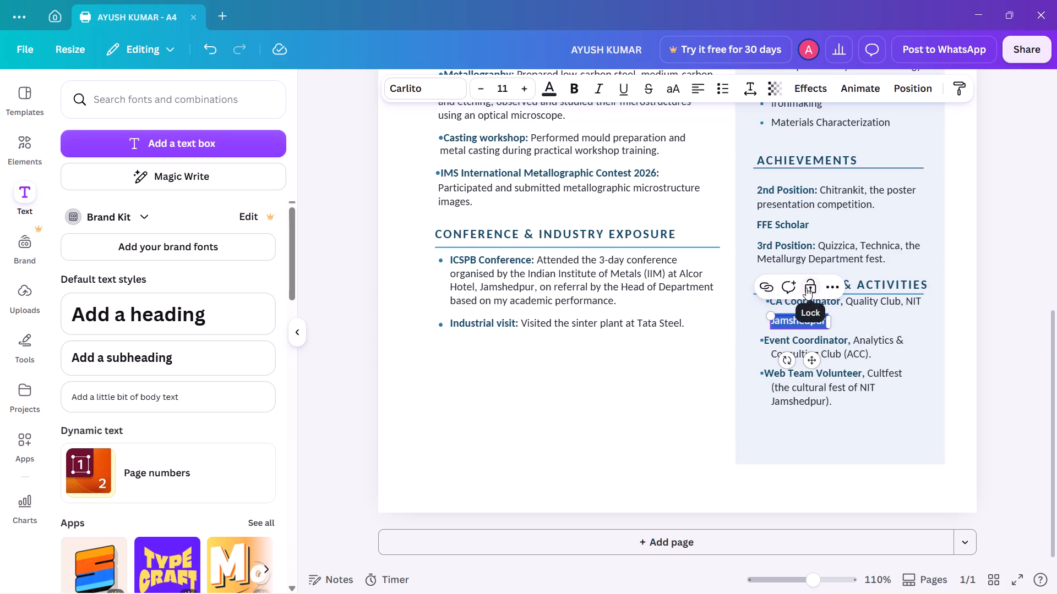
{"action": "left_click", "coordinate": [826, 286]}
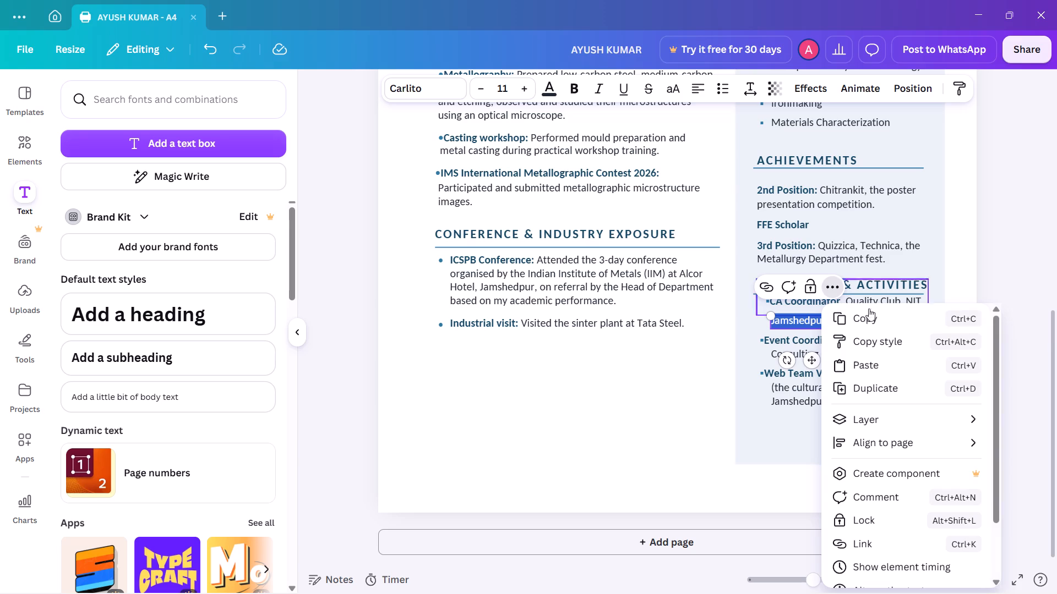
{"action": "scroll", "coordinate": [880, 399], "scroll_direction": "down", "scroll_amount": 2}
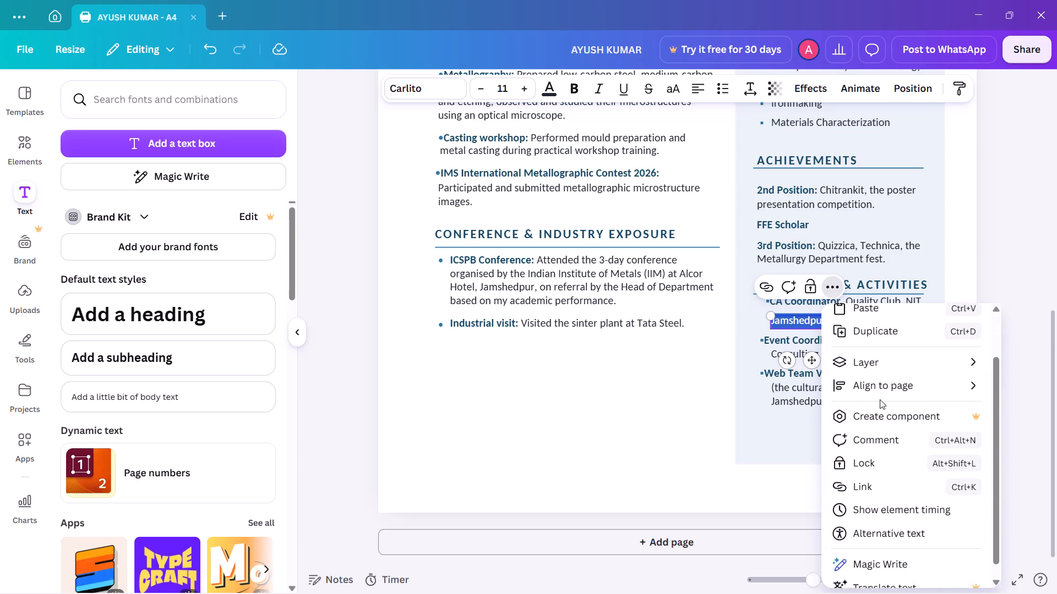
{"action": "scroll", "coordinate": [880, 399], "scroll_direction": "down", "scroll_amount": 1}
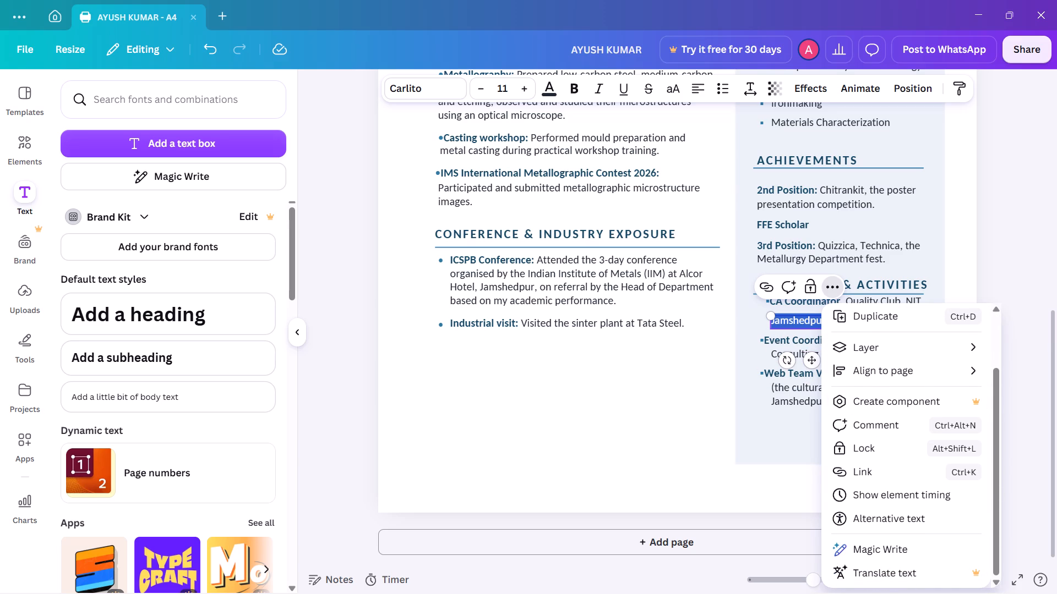
Clear the separate "Jamshedpur" text below the CA Coordinator entry and move its emptied text box off the page.
{"action": "key", "text": "BackSpace"}
{"action": "left_click", "coordinate": [776, 324]}
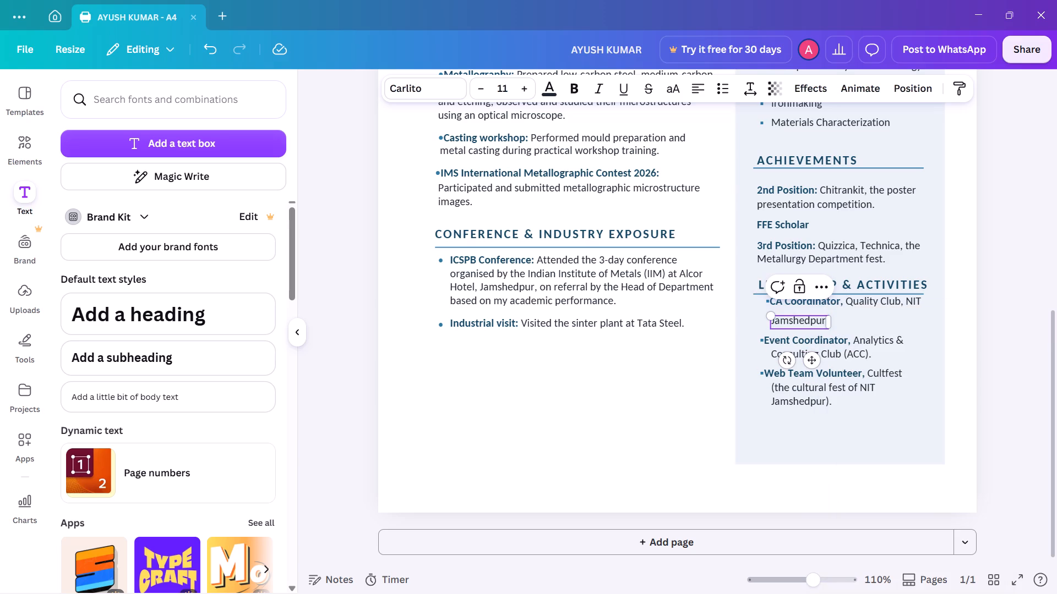
{"action": "triple_click", "coordinate": [776, 324]}
{"action": "key", "text": "BackSpace"}
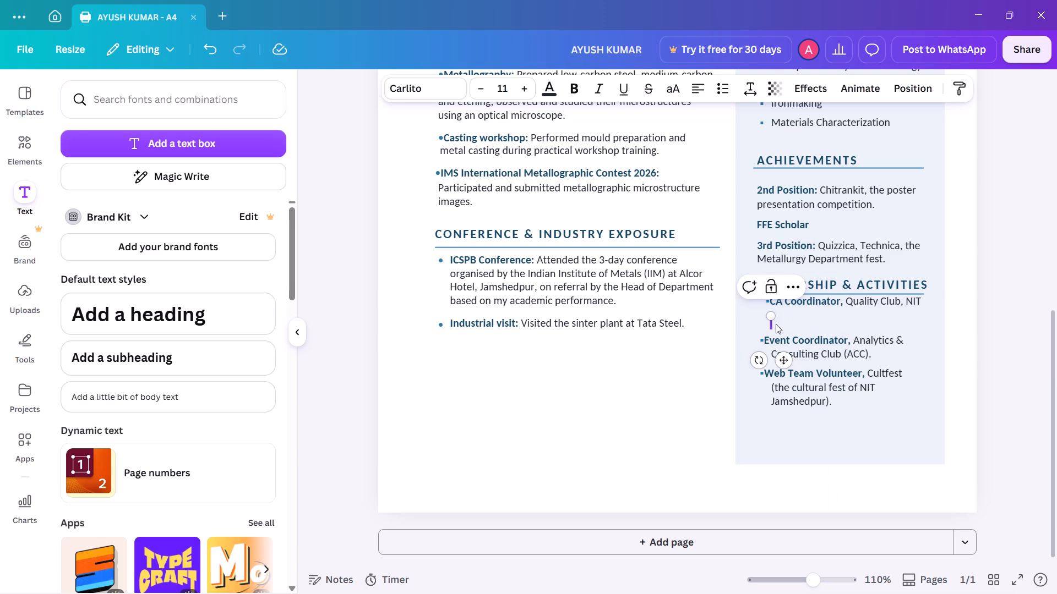
{"action": "left_click", "coordinate": [771, 320]}
{"action": "left_click_drag", "start_coordinate": [771, 324], "coordinate": [831, 313]}
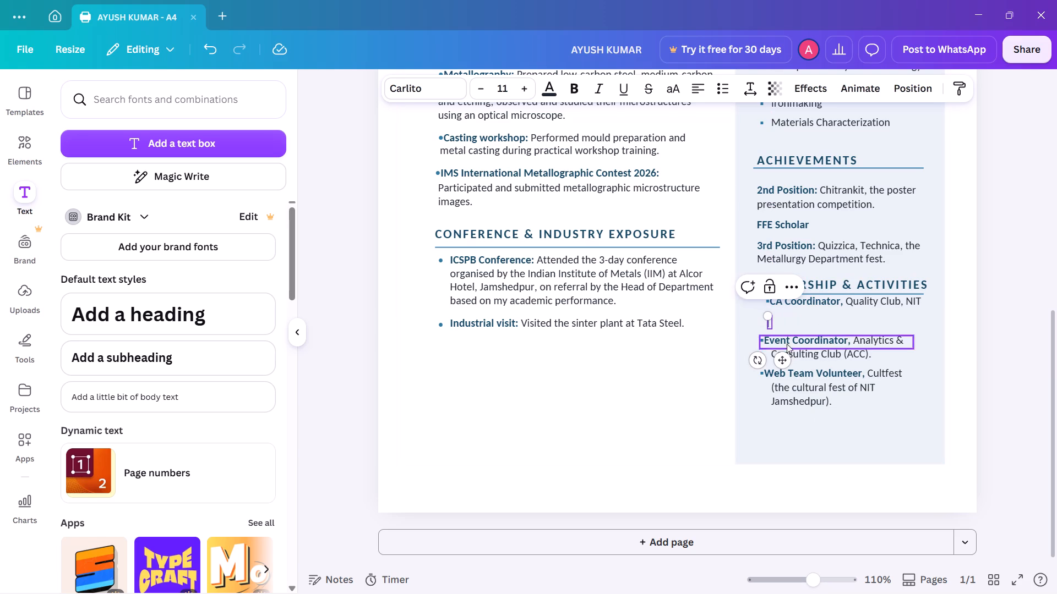
{"action": "left_click_drag", "start_coordinate": [781, 358], "coordinate": [1013, 324]}
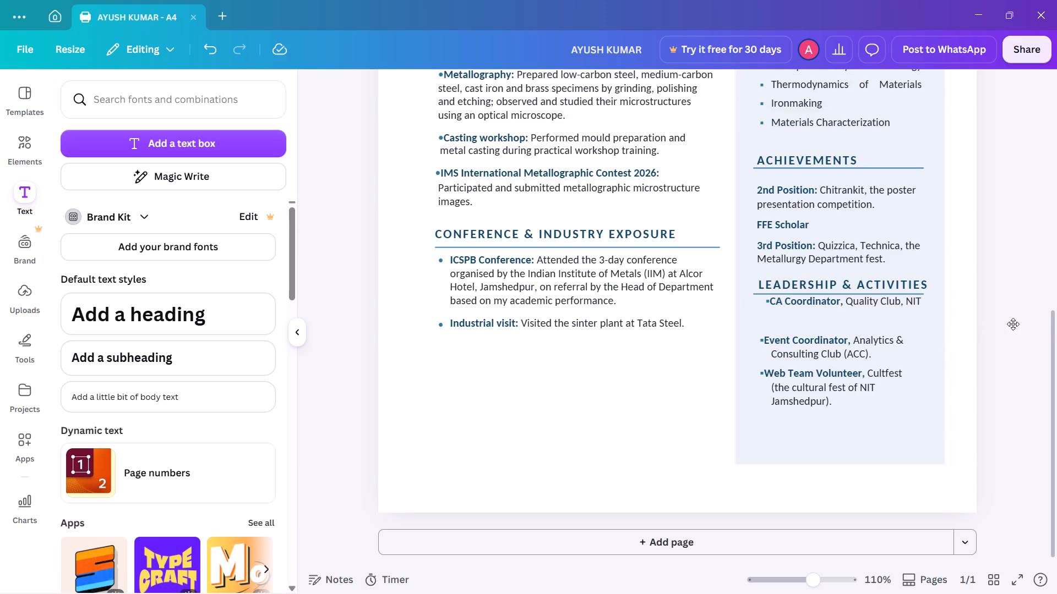
{"action": "left_click_drag", "start_coordinate": [1013, 324], "coordinate": [1045, 316]}
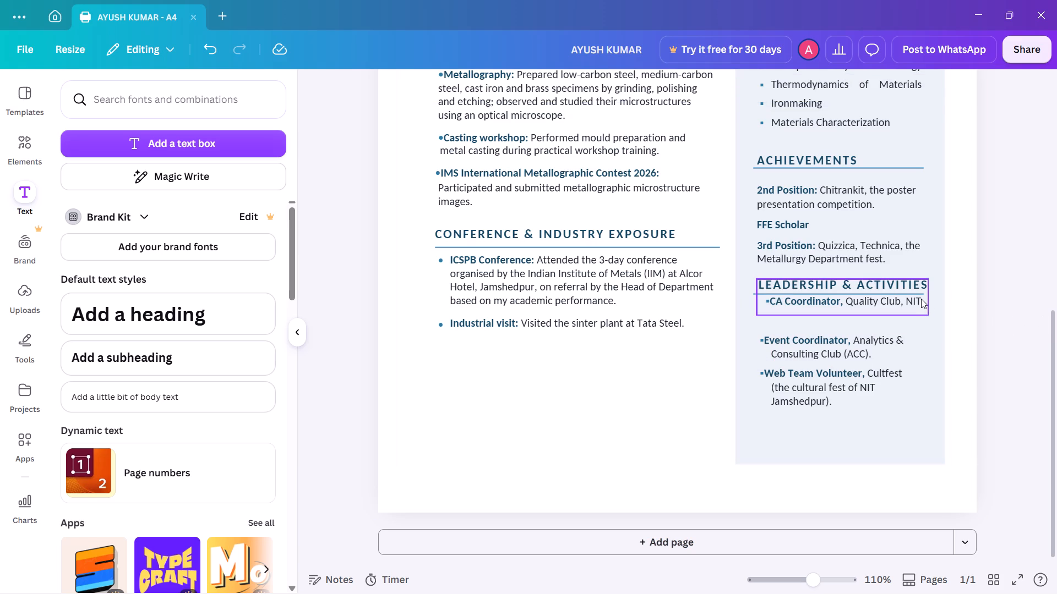
Add "Jamshedpur" after "NIT" at the end of the CA Coordinator entry.
{"action": "left_click", "coordinate": [921, 299]}
{"action": "left_click", "coordinate": [921, 299]}
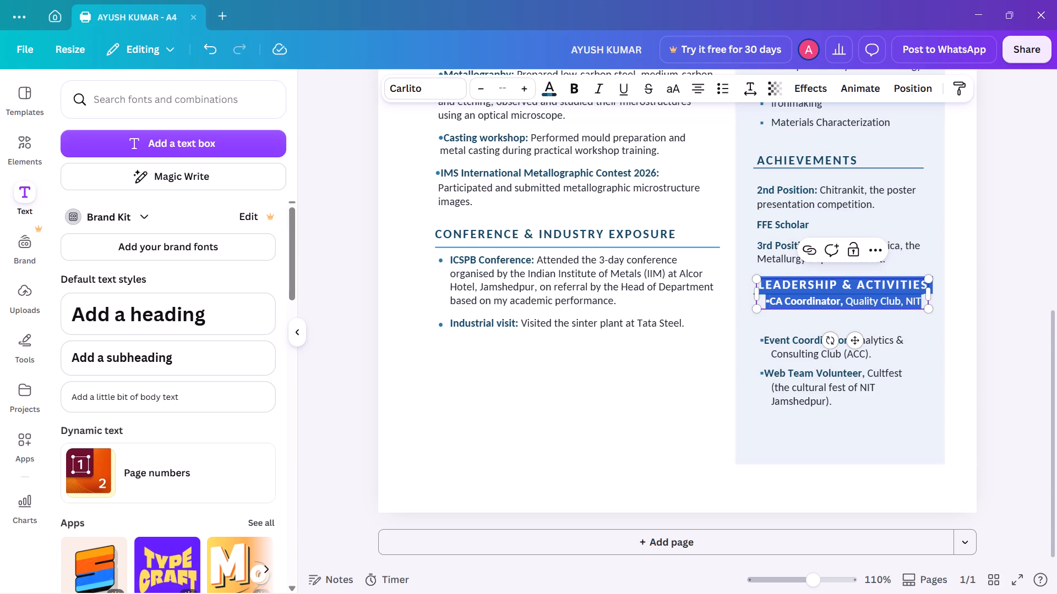
{"action": "left_click", "coordinate": [921, 299]}
{"action": "key", "text": "space"}
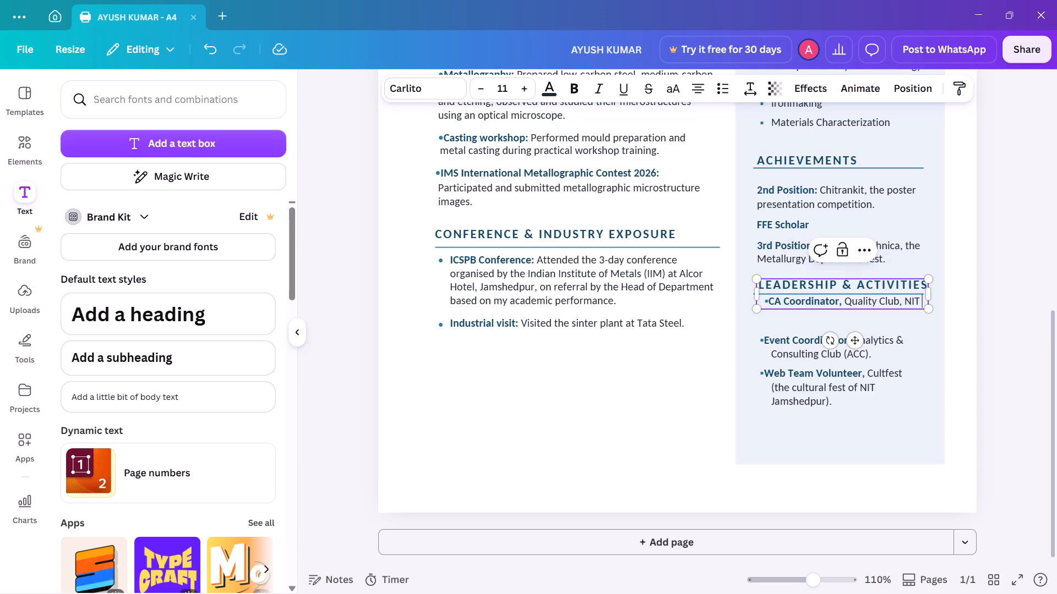
{"action": "key", "text": "j"}
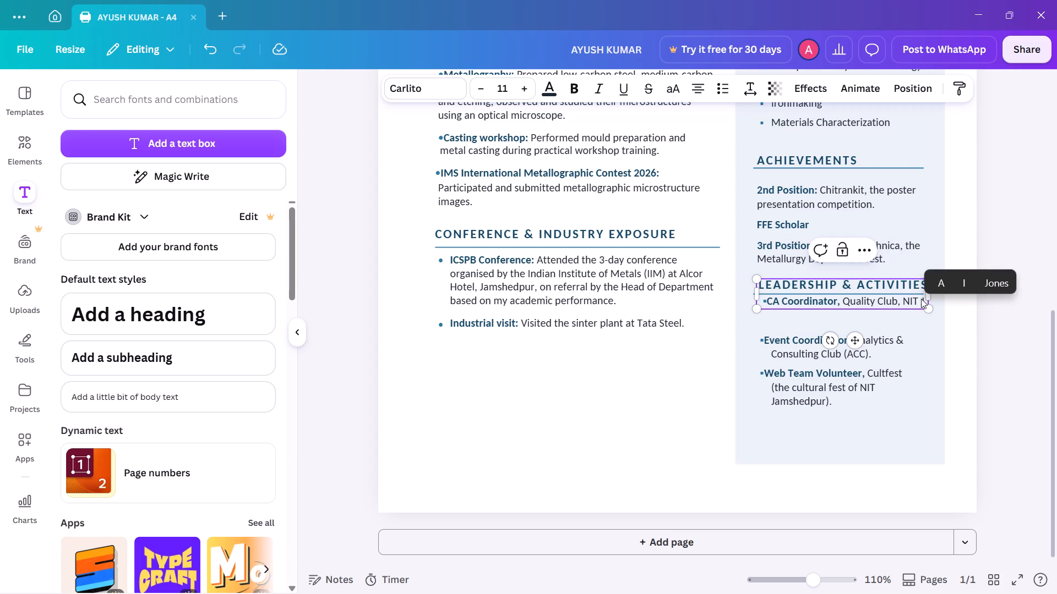
{"action": "type", "text": "amshed"}
{"action": "type", "text": "pur"}
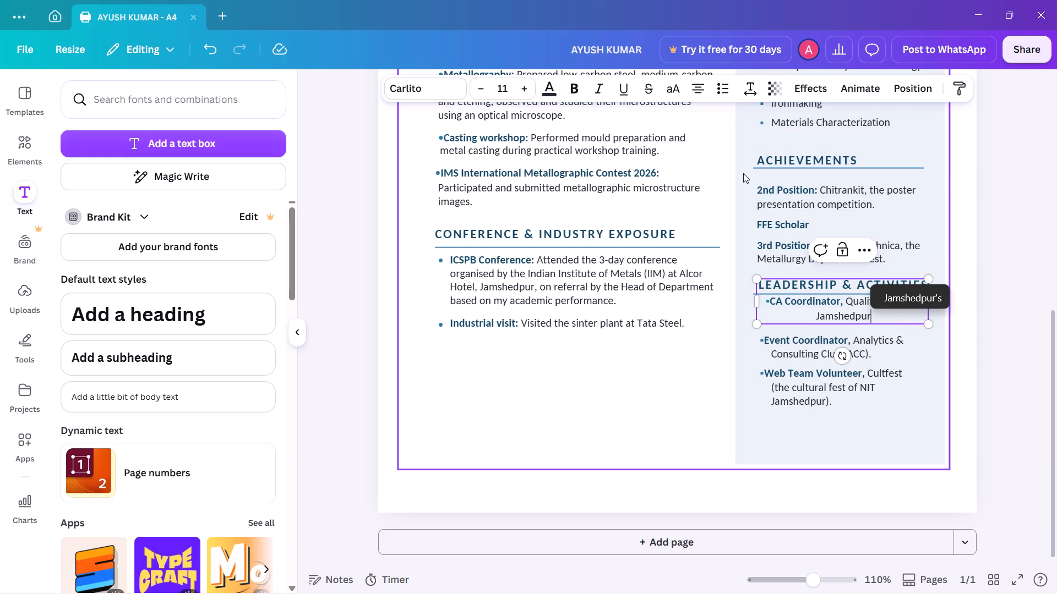
Left-align the CA Coordinator entry under Leadership & Activities.
{"action": "left_click", "coordinate": [695, 92]}
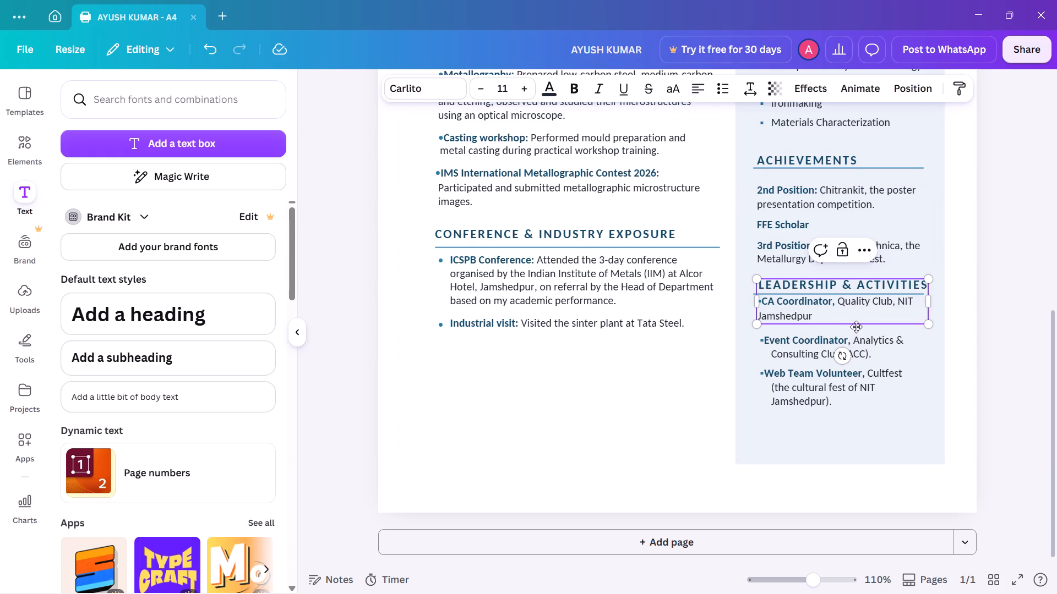
Delete the title "Event Coordinator" from the second Leadership & Activities entry, keeping its bullet and the comma before "Analytics &".
{"action": "left_click", "coordinate": [780, 344]}
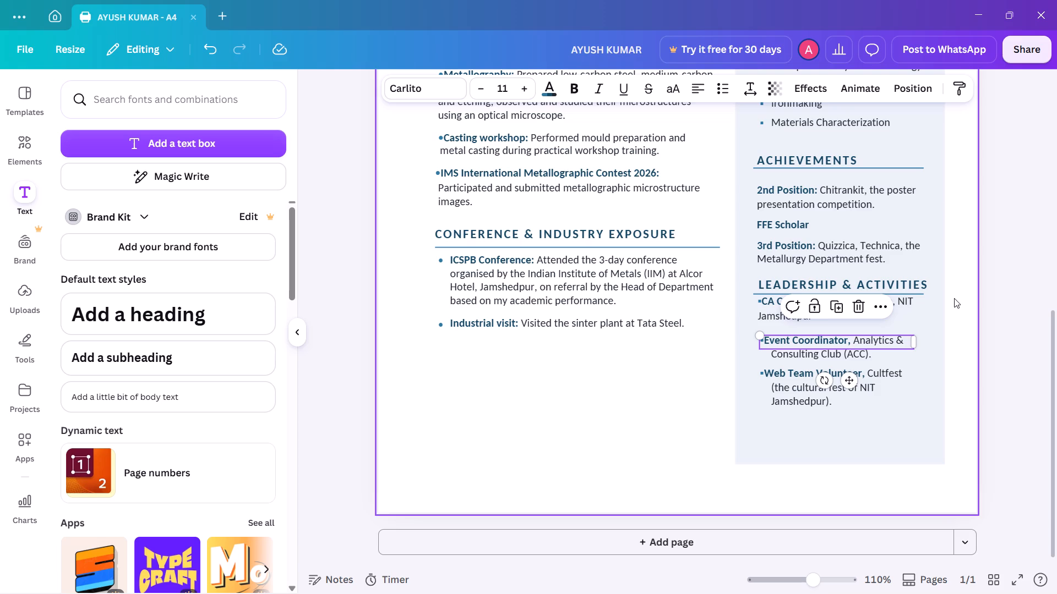
{"action": "left_click", "coordinate": [1006, 293]}
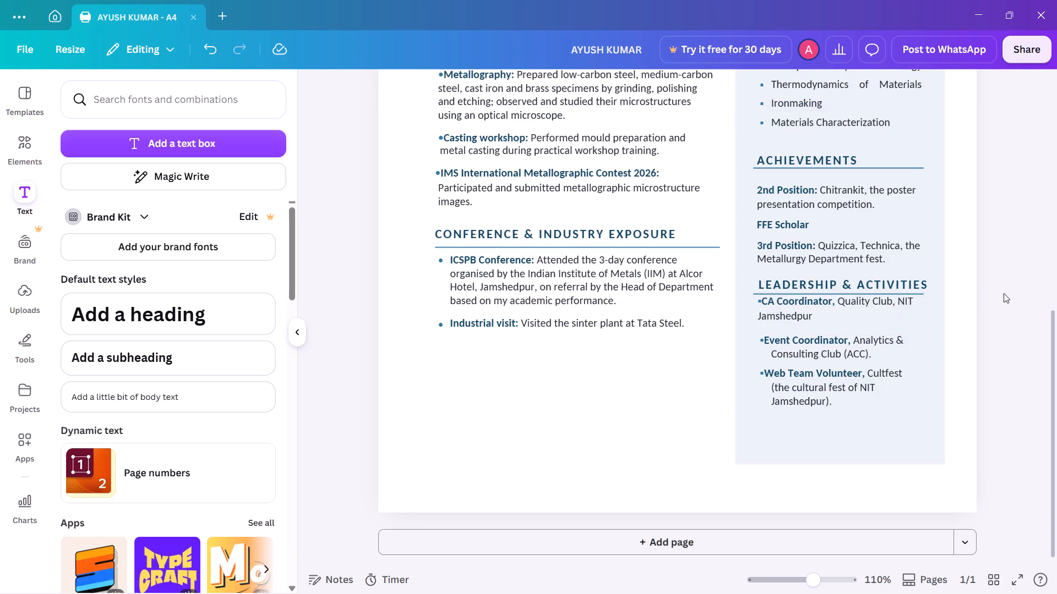
{"action": "left_click", "coordinate": [831, 338]}
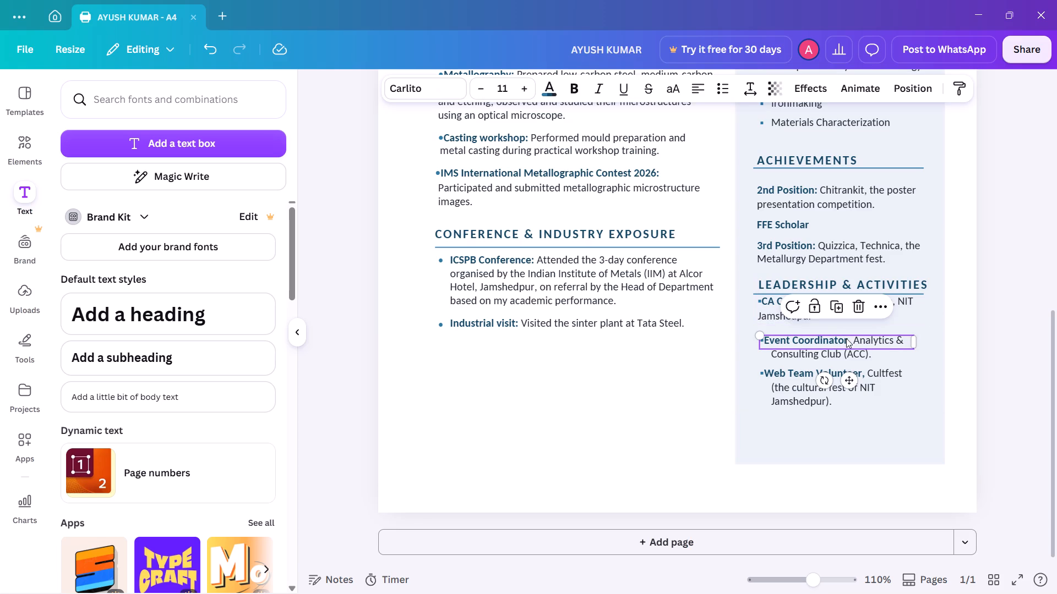
{"action": "double_click", "coordinate": [846, 338]}
{"action": "left_click", "coordinate": [846, 338]}
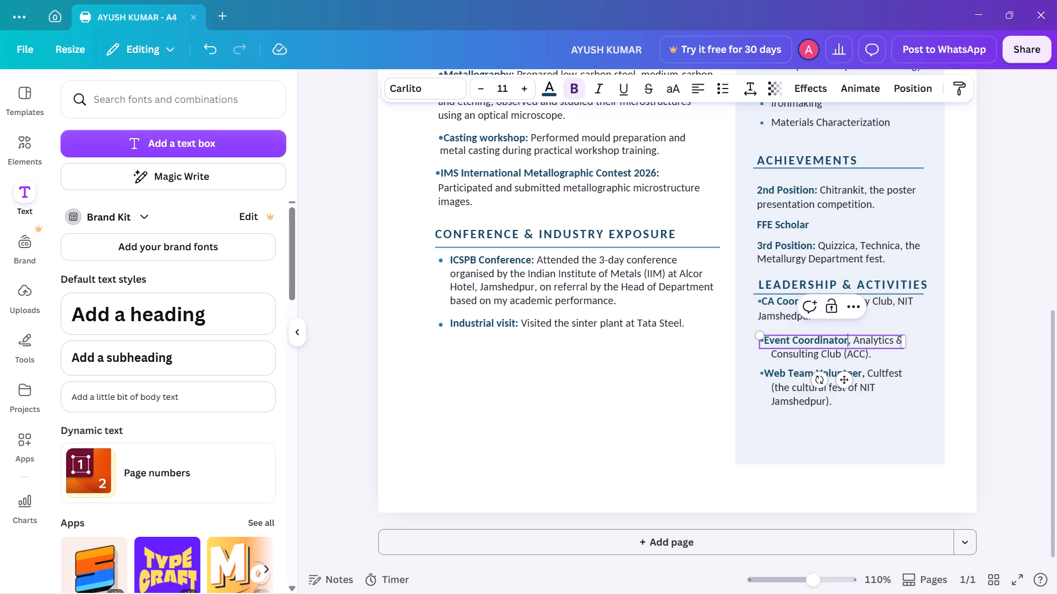
{"action": "key", "text": "BackSpace"}
{"action": "key", "text": "BackSpace"}
{"action": "key", "text": "BackSpace"}
{"action": "key", "text": "BackSpace"}
{"action": "key", "text": "BackSpace"}
{"action": "key", "text": "BackSpace"}
{"action": "key", "text": "BackSpace"}
{"action": "key", "text": "BackSpace"}
{"action": "key", "text": "BackSpace"}
{"action": "key", "text": "BackSpace"}
{"action": "key", "text": "BackSpace"}
{"action": "key", "text": "BackSpace"}
{"action": "key", "text": "BackSpace"}
{"action": "key", "text": "BackSpace"}
{"action": "key", "text": "BackSpace"}
{"action": "key", "text": "BackSpace"}
{"action": "key", "text": "BackSpace"}
{"action": "key", "text": "BackSpace"}
{"action": "key", "text": "BackSpace"}
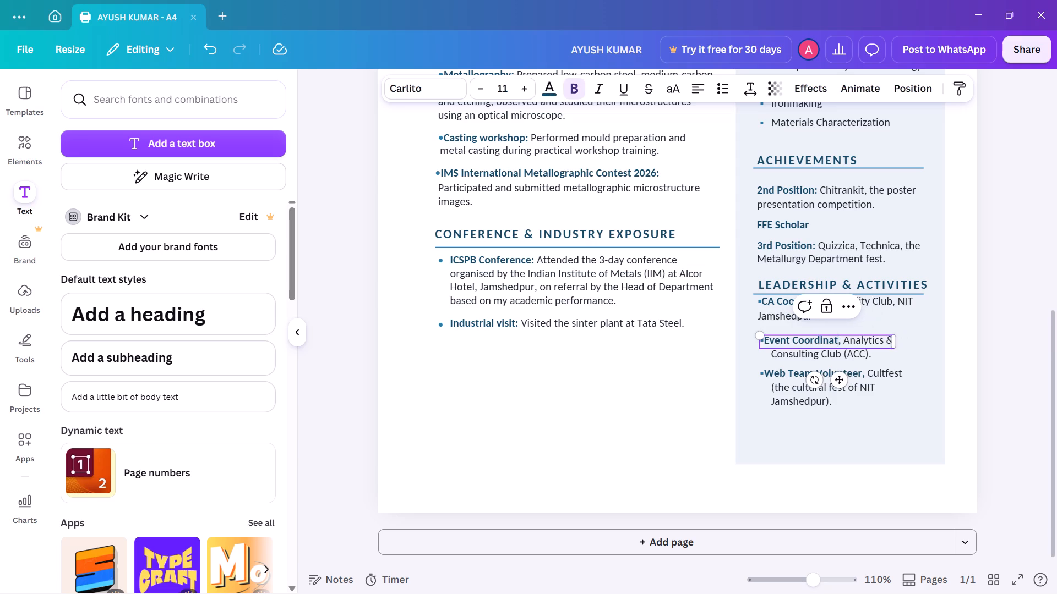
{"action": "key", "text": "BackSpace"}
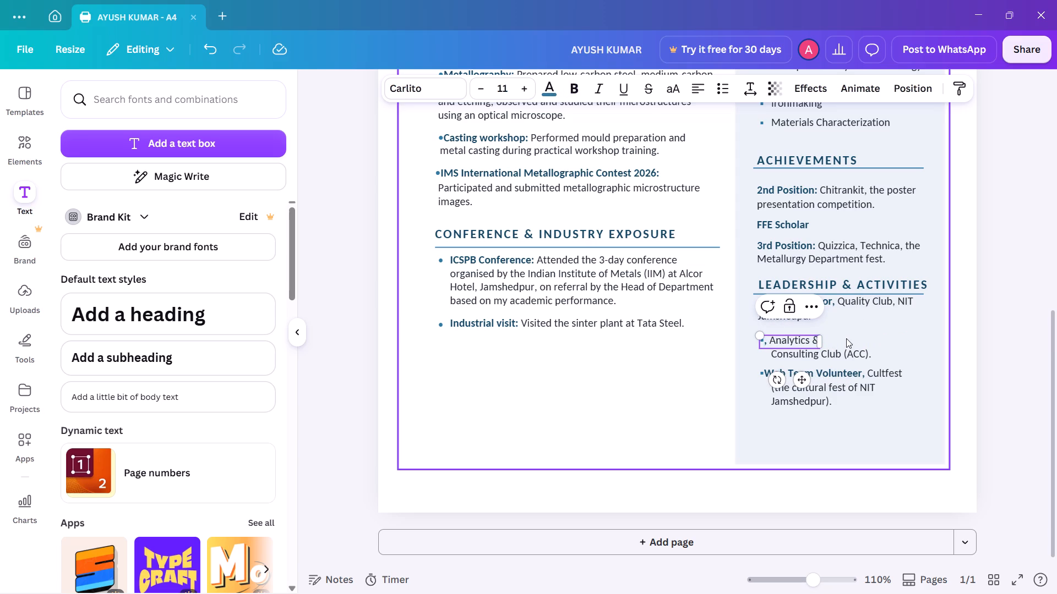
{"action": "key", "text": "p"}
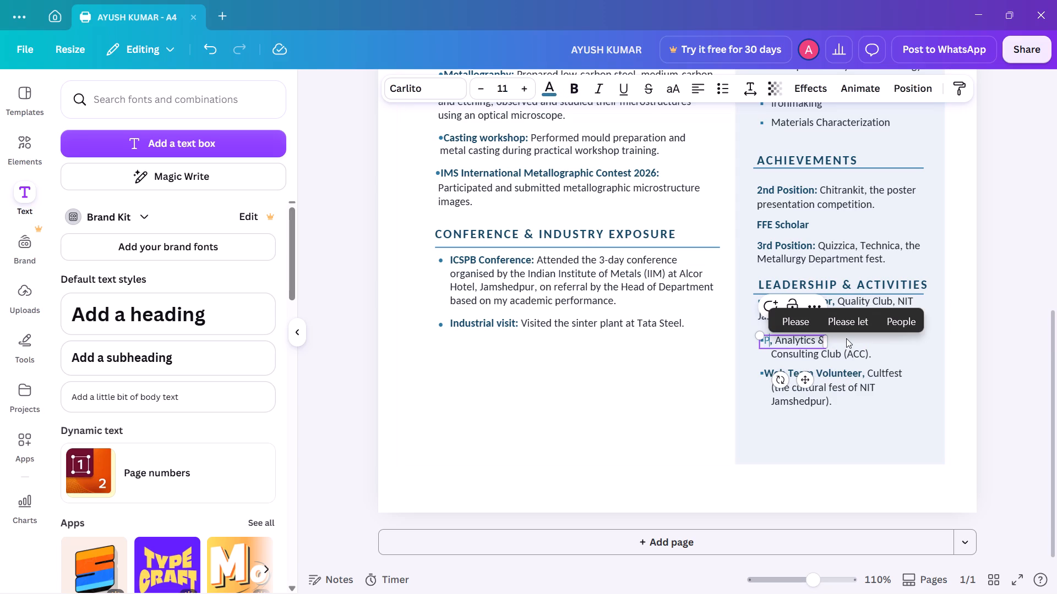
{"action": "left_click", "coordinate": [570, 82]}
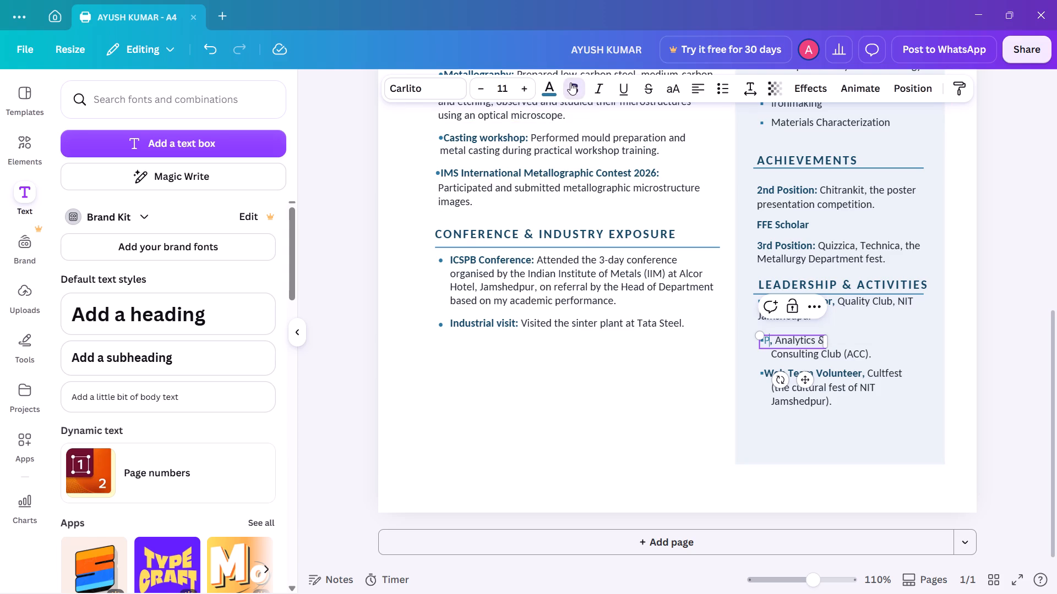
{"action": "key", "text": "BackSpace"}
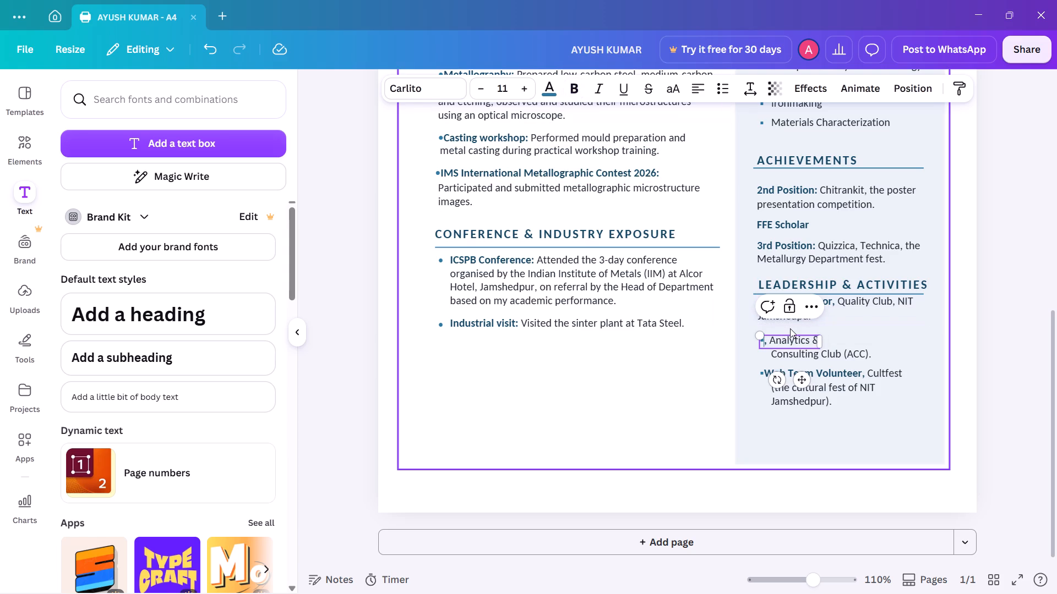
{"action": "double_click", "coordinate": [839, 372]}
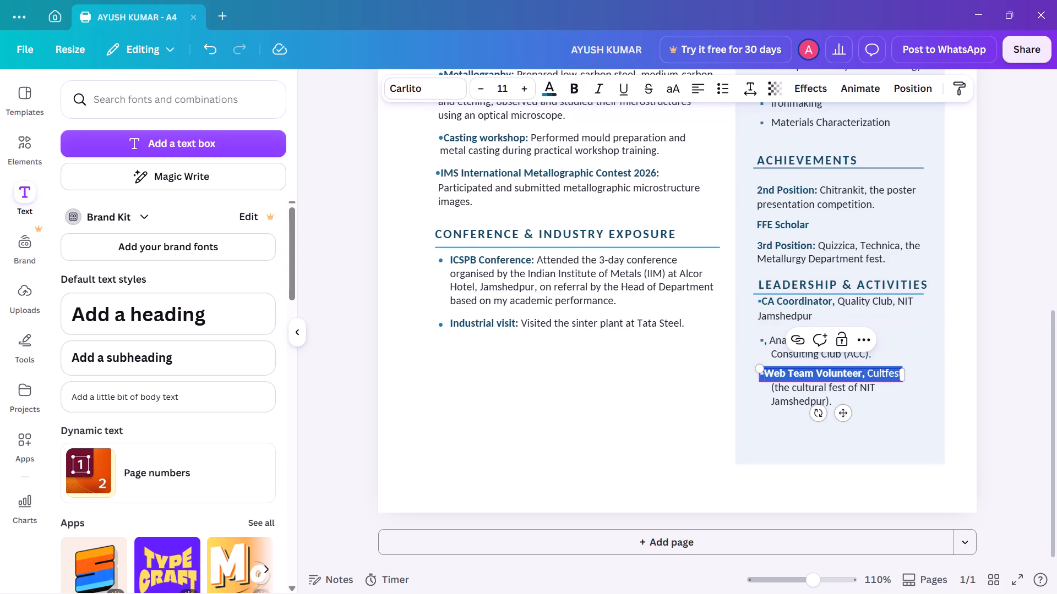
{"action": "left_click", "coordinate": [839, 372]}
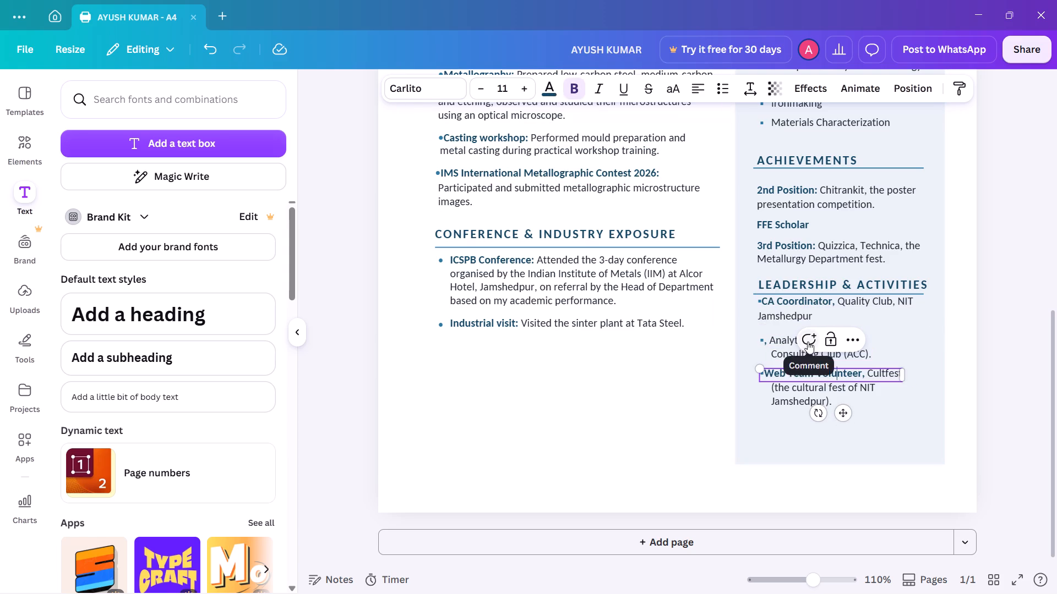
Enter "Planning and Devlopment Coordinator" as the second entry's title, between the bullet and the comma.
{"action": "left_click", "coordinate": [769, 339]}
{"action": "left_click", "coordinate": [769, 339]}
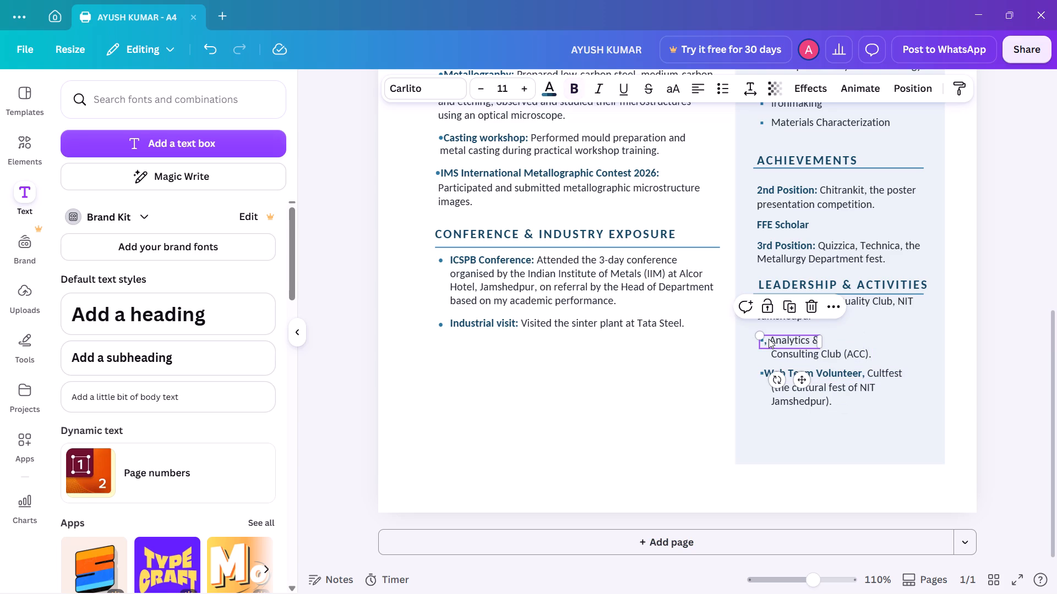
{"action": "key", "text": "Left"}
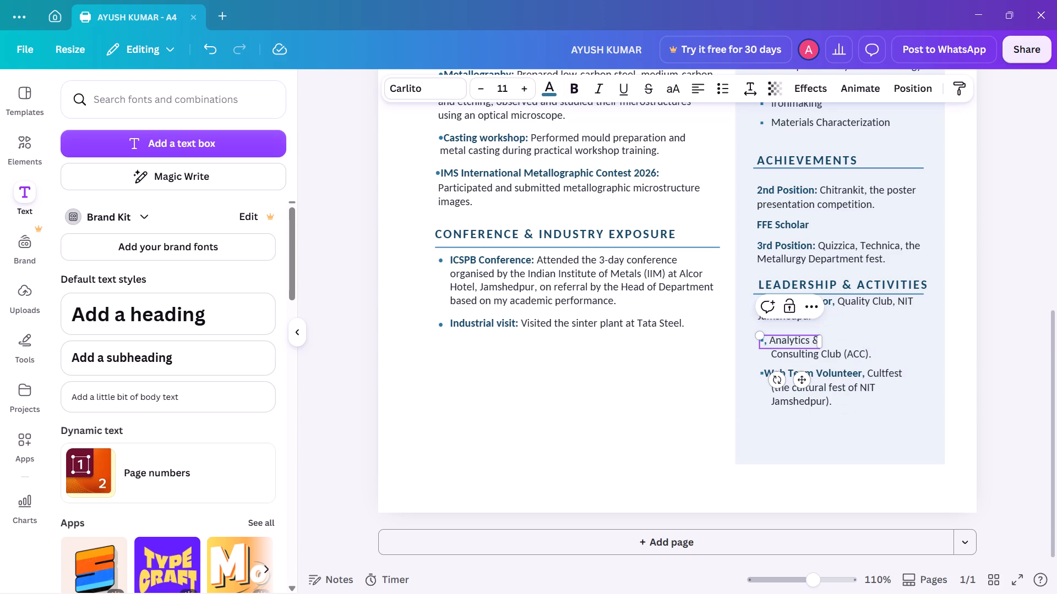
{"action": "key", "text": "p"}
{"action": "type", "text": "lanning"}
{"action": "key", "text": "space"}
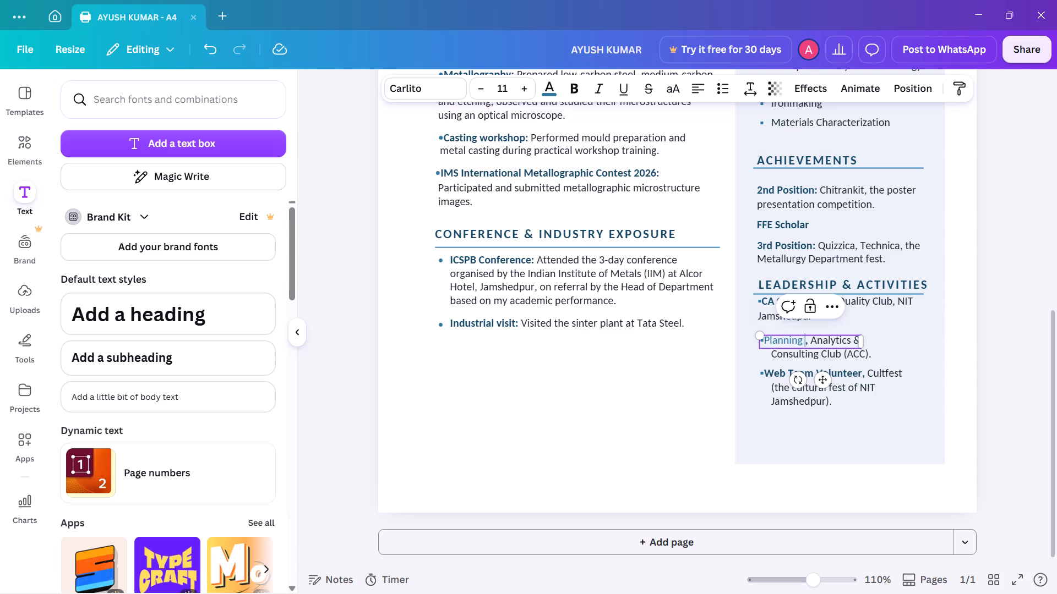
{"action": "type", "text": "and"}
{"action": "key", "text": "space"}
{"action": "type", "text": "DIV"}
{"action": "key", "text": "BackSpace"}
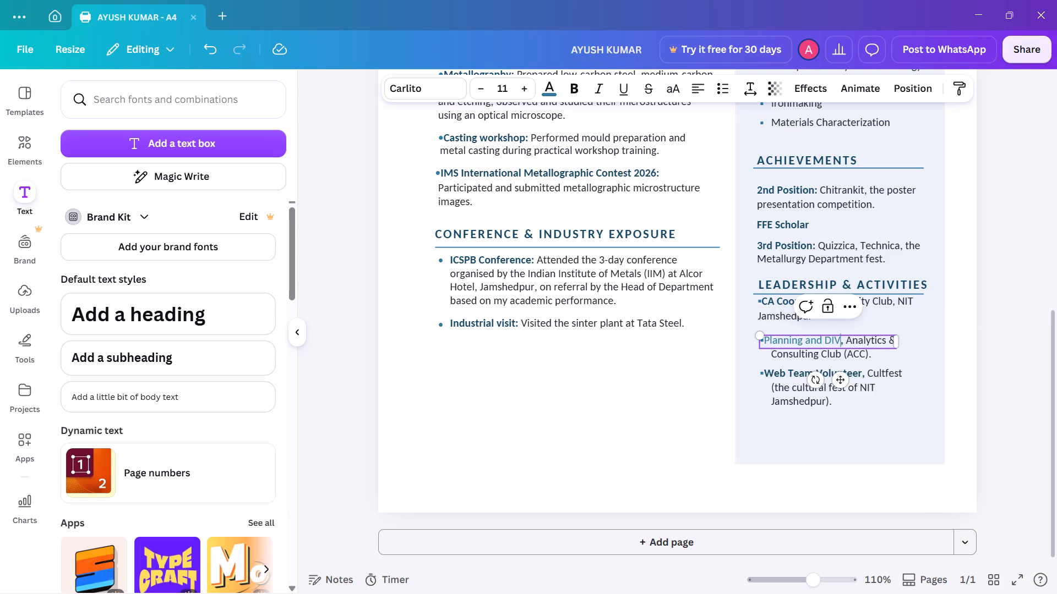
{"action": "key", "text": "BackSpace"}
{"action": "type", "text": "ivision"}
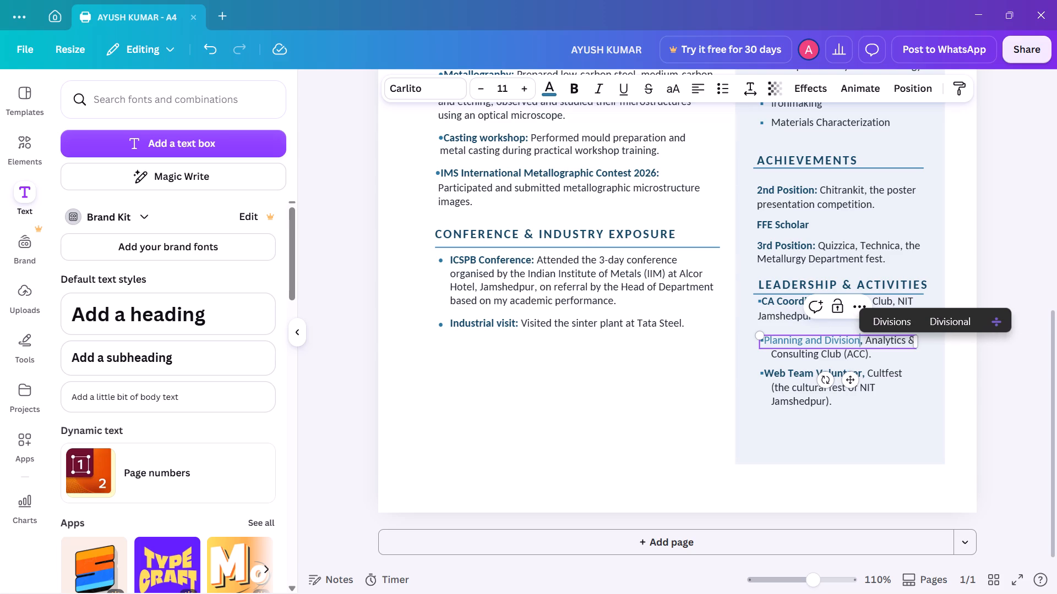
{"action": "key", "text": "BackSpace"}
{"action": "key", "text": "BackSpace"}
{"action": "key", "text": "BackSpace"}
{"action": "key", "text": "BackSpace"}
{"action": "key", "text": "BackSpace"}
{"action": "key", "text": "BackSpace"}
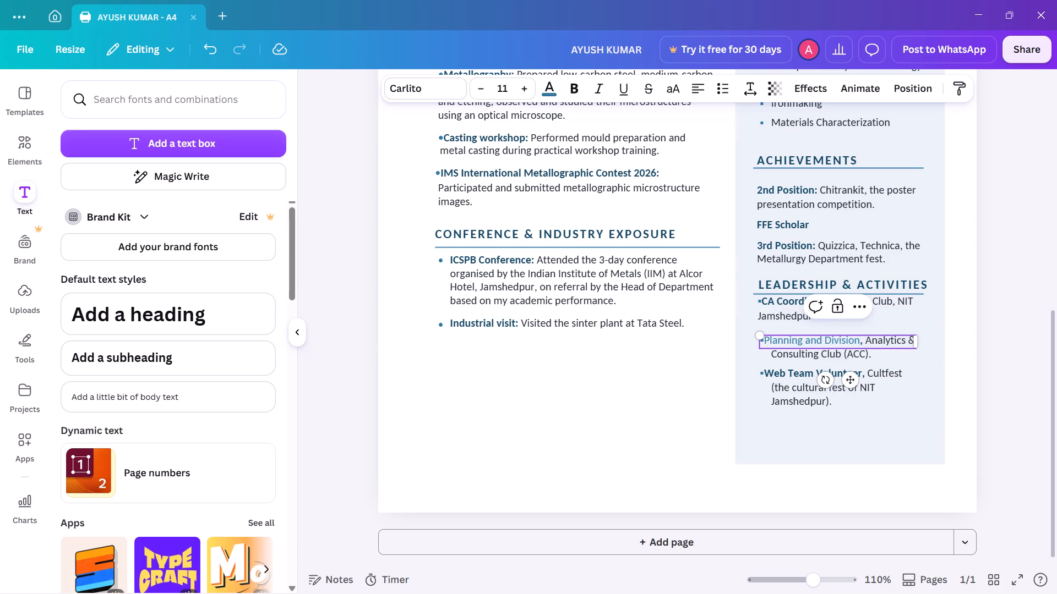
{"action": "key", "text": "BackSpace"}
{"action": "key", "text": "e"}
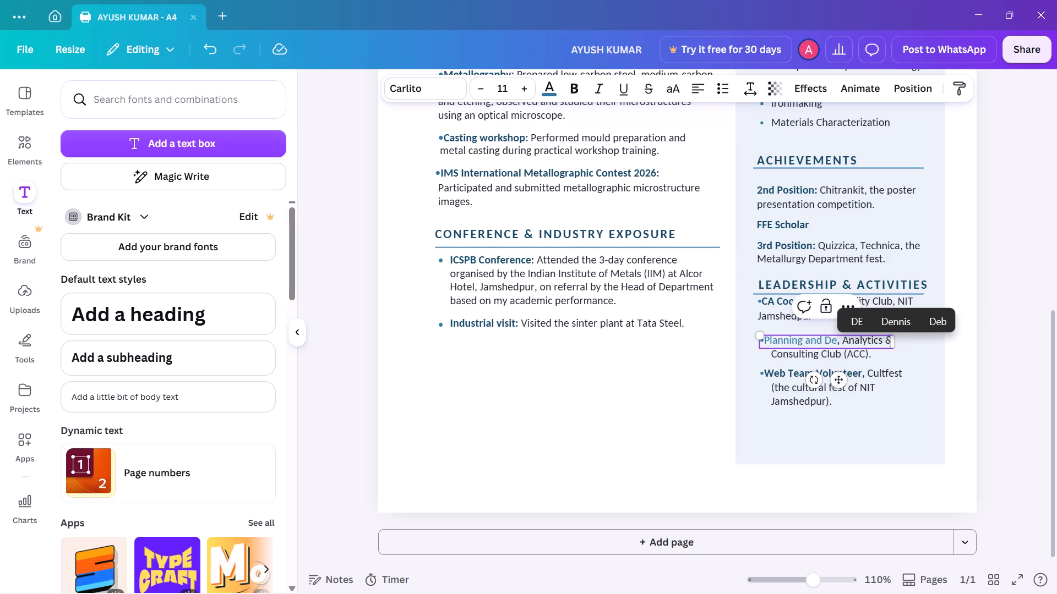
{"action": "key", "text": "v"}
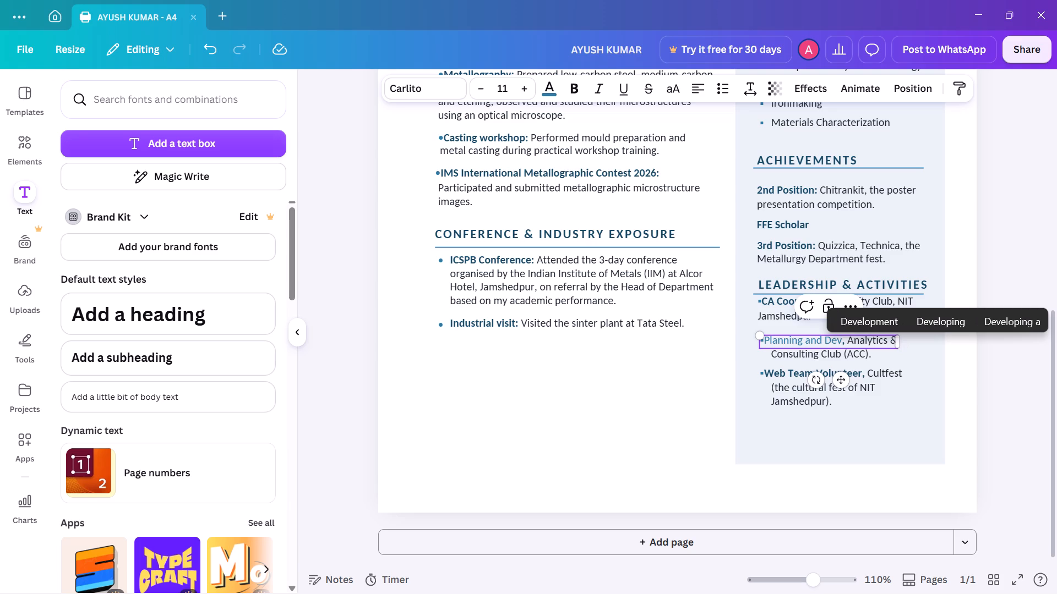
{"action": "type", "text": "lopment"}
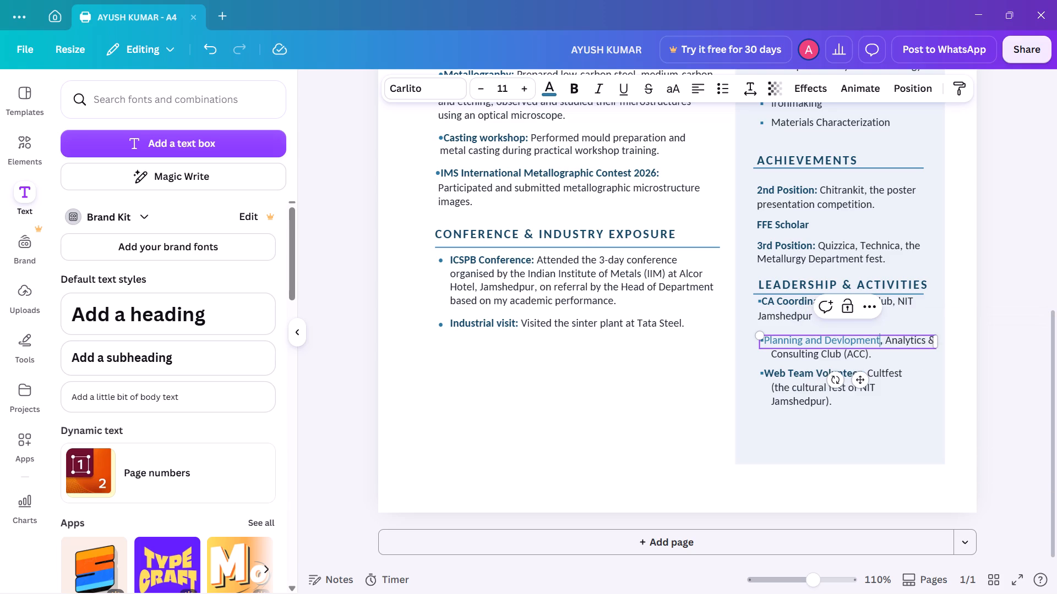
{"action": "key", "text": "c"}
{"action": "type", "text": "or"}
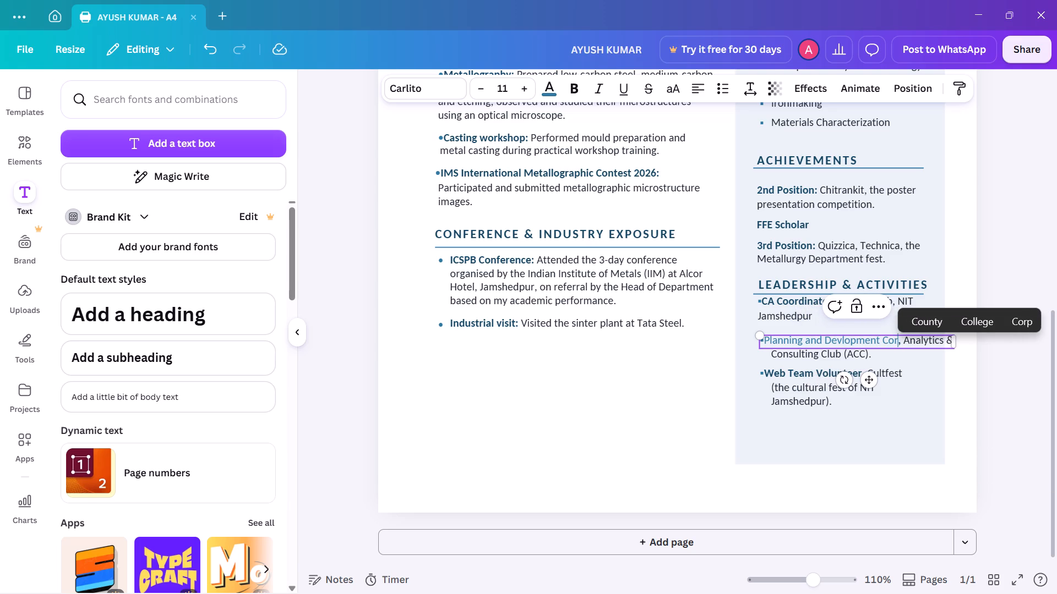
{"action": "key", "text": "BackSpace"}
{"action": "type", "text": "ordinator"}
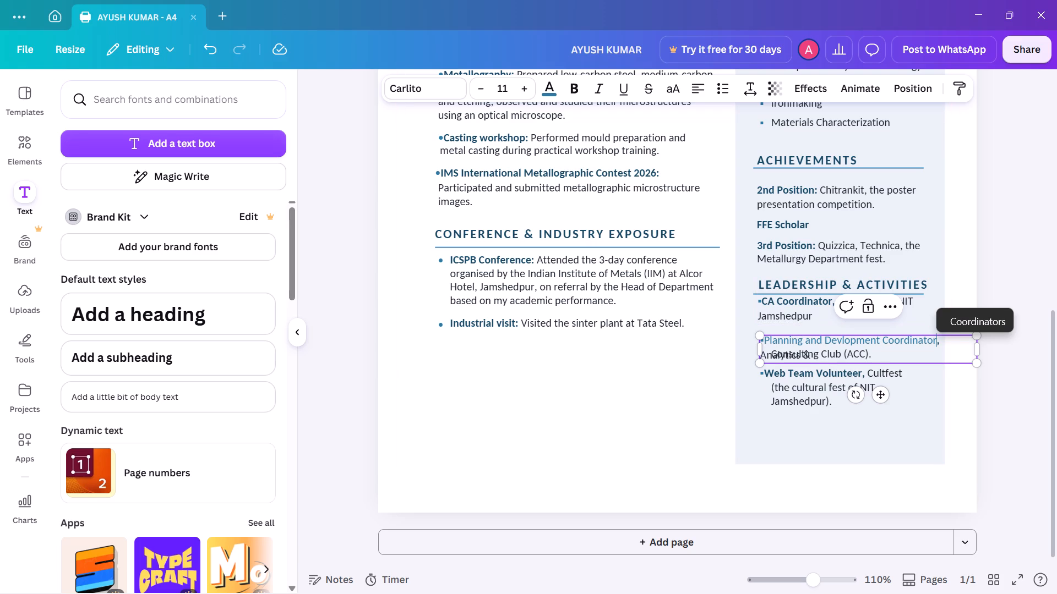
Make the title "Planning and Devlopment Coordinator" bold.
{"action": "left_click", "coordinate": [764, 339]}
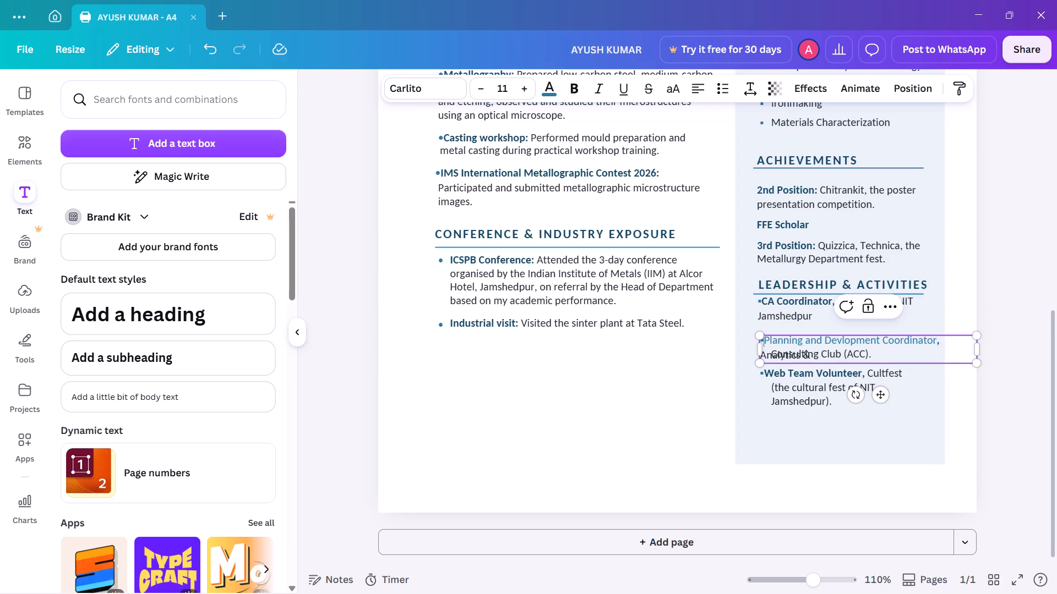
{"action": "left_click_drag", "start_coordinate": [764, 339], "coordinate": [966, 316]}
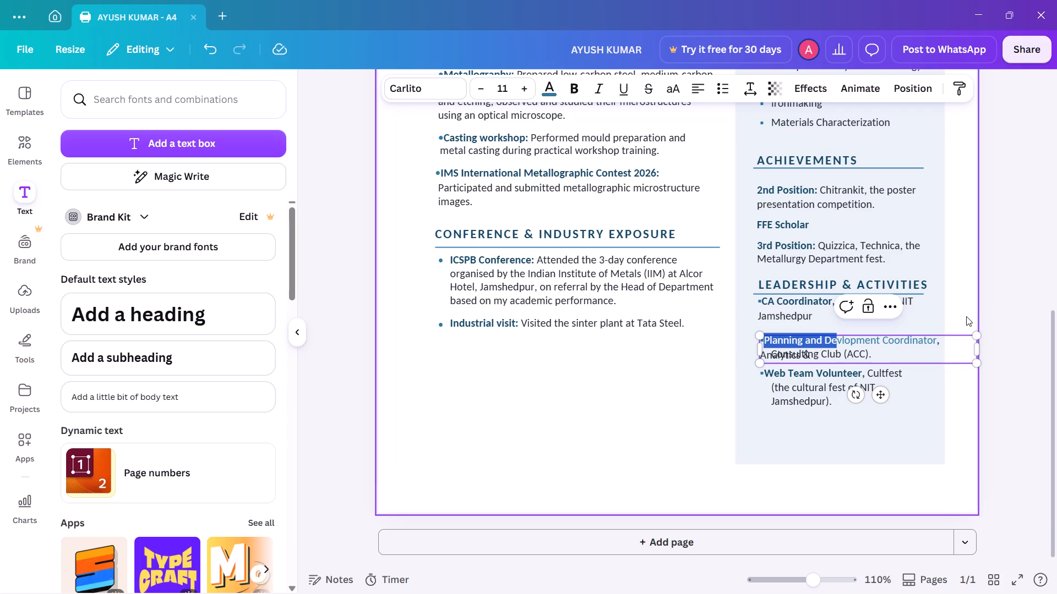
{"action": "left_click_drag", "start_coordinate": [966, 316], "coordinate": [936, 340]}
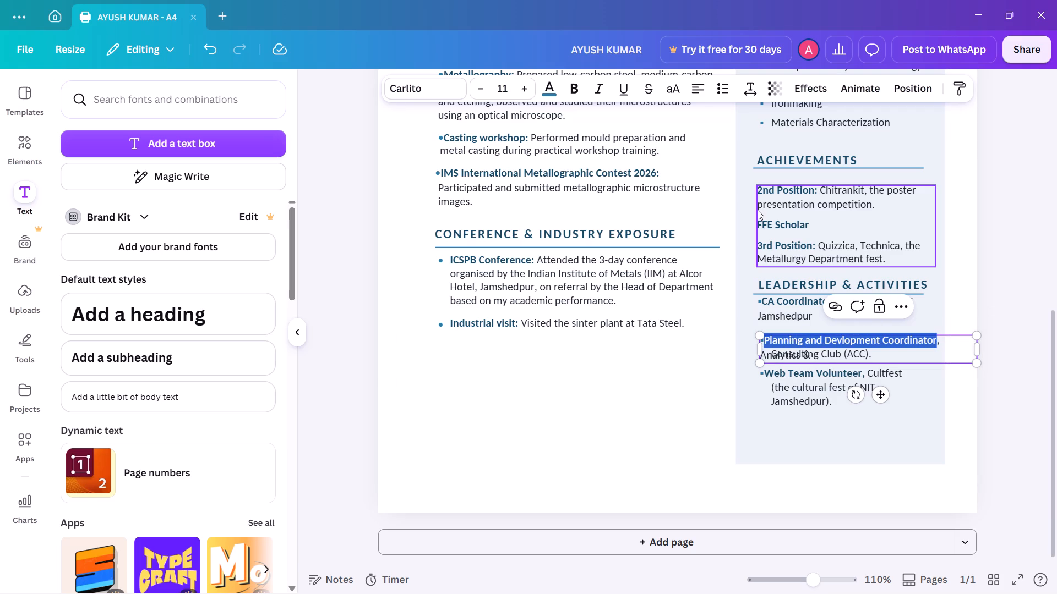
{"action": "left_click", "coordinate": [568, 91]}
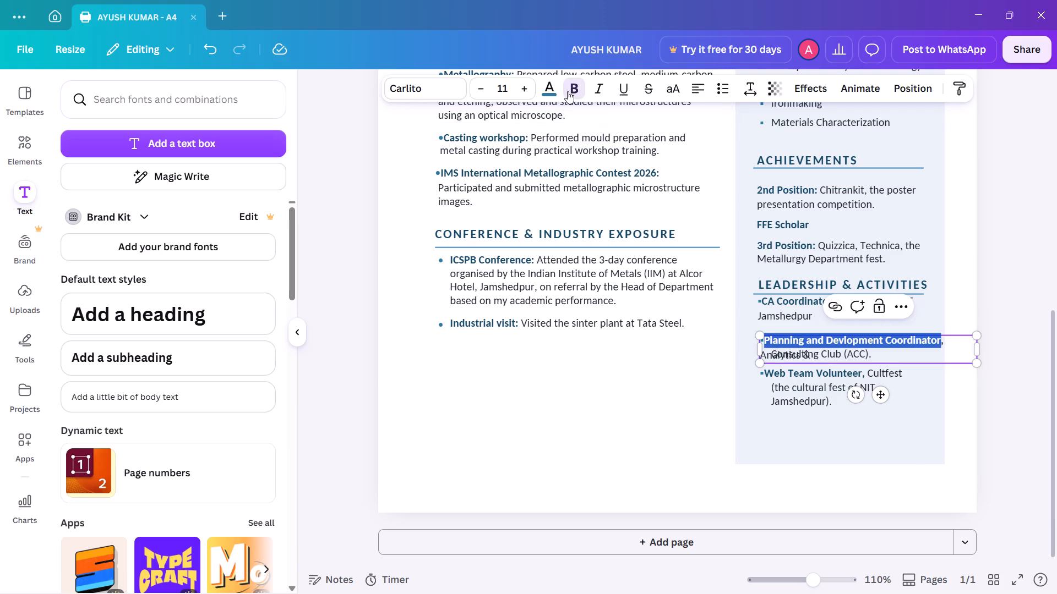
Delete "Analytics &" after the comma in the Planning and Devlopment Coordinator entry.
{"action": "left_click", "coordinate": [877, 361]}
{"action": "left_click", "coordinate": [873, 353]}
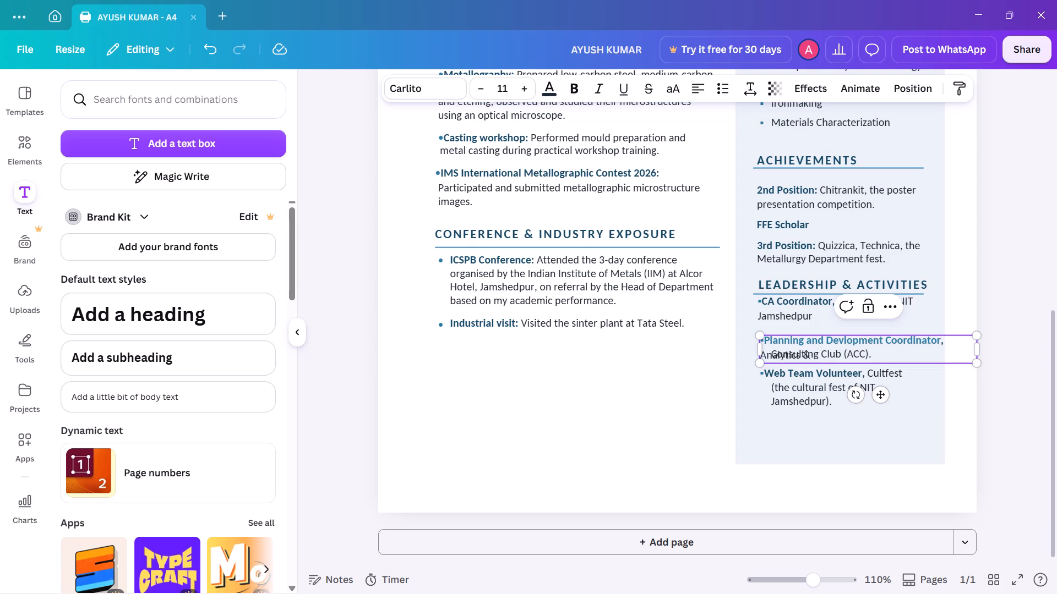
{"action": "left_click", "coordinate": [873, 353]}
{"action": "left_click", "coordinate": [869, 354]}
{"action": "key", "text": "BackSpace"}
{"action": "key", "text": "BackSpace"}
{"action": "key", "text": "BackSpace"}
{"action": "key", "text": "BackSpace"}
{"action": "key", "text": "BackSpace"}
{"action": "key", "text": "BackSpace"}
{"action": "key", "text": "BackSpace"}
{"action": "key", "text": "BackSpace"}
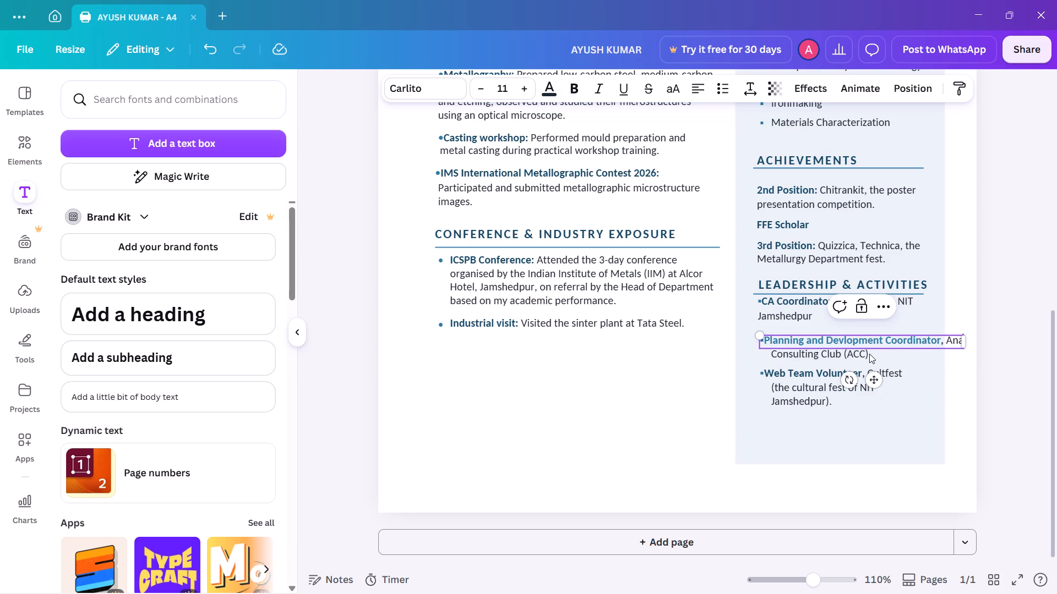
{"action": "key", "text": "BackSpace"}
{"action": "key", "text": "BackSpace"}
{"action": "key", "text": "BackSpace"}
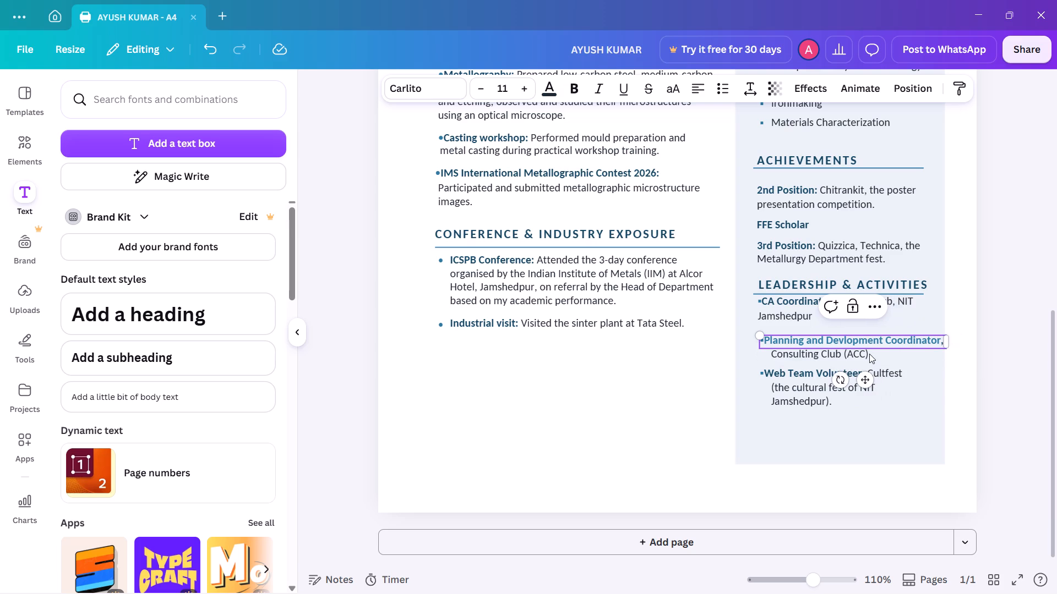
Delete the separate "Consulting Club (ACC)." text box below the Planning and Devlopment Coordinator title.
{"action": "left_click", "coordinate": [853, 355]}
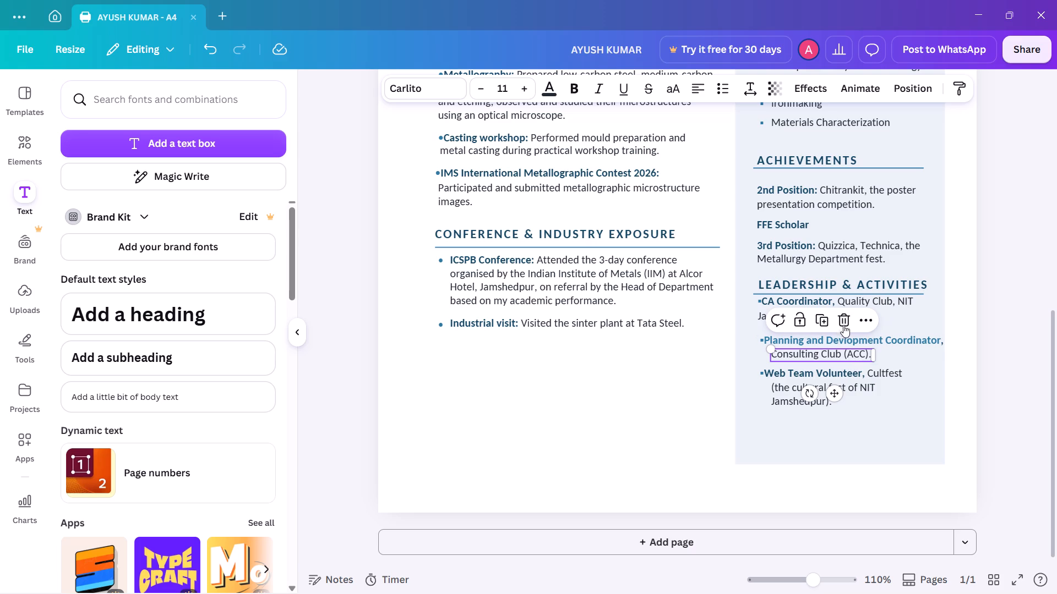
{"action": "left_click", "coordinate": [841, 316]}
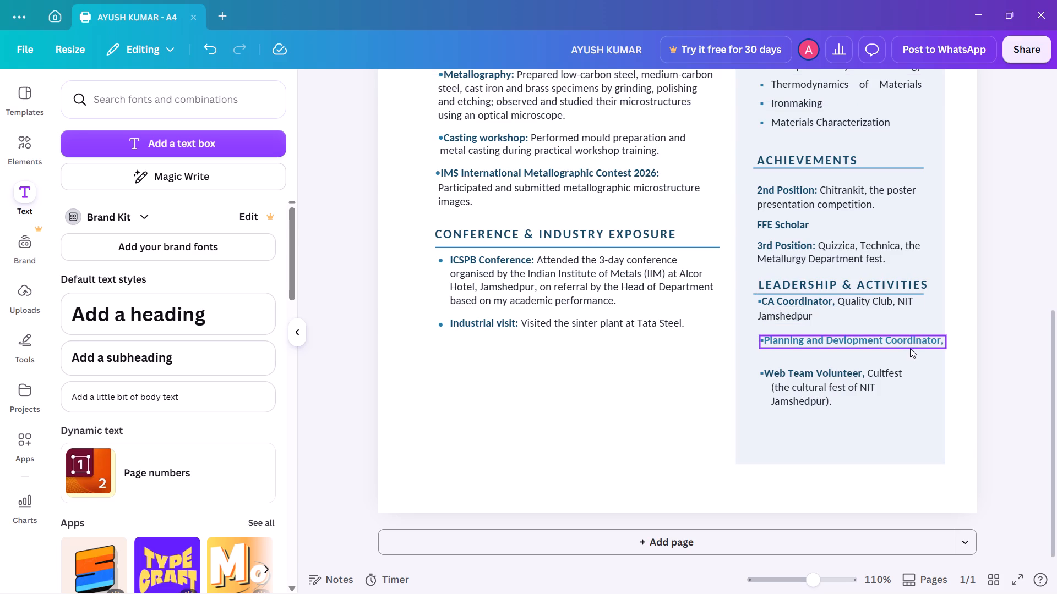
Add "SMES" after the comma in the Planning and Devlopment Coordinator entry, using non-bold dark greyblue text at size 11.
{"action": "left_click", "coordinate": [925, 338]}
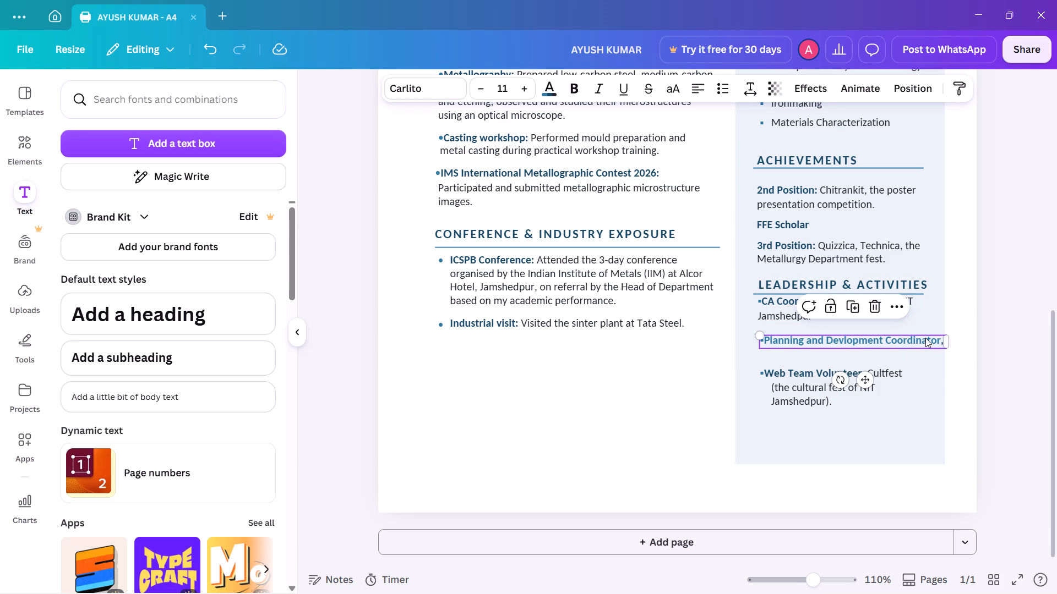
{"action": "left_click", "coordinate": [927, 337]}
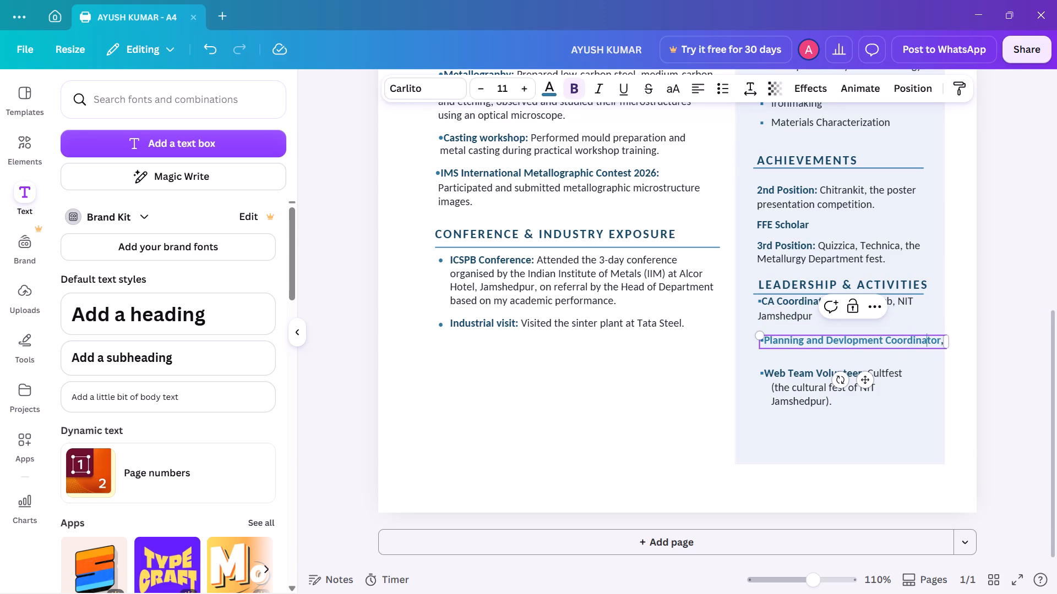
{"action": "key", "text": "Right"}
{"action": "key", "text": "Right"}
{"action": "key", "text": "Right"}
{"action": "key", "text": "Right"}
{"action": "key", "text": "space"}
{"action": "key", "text": "n"}
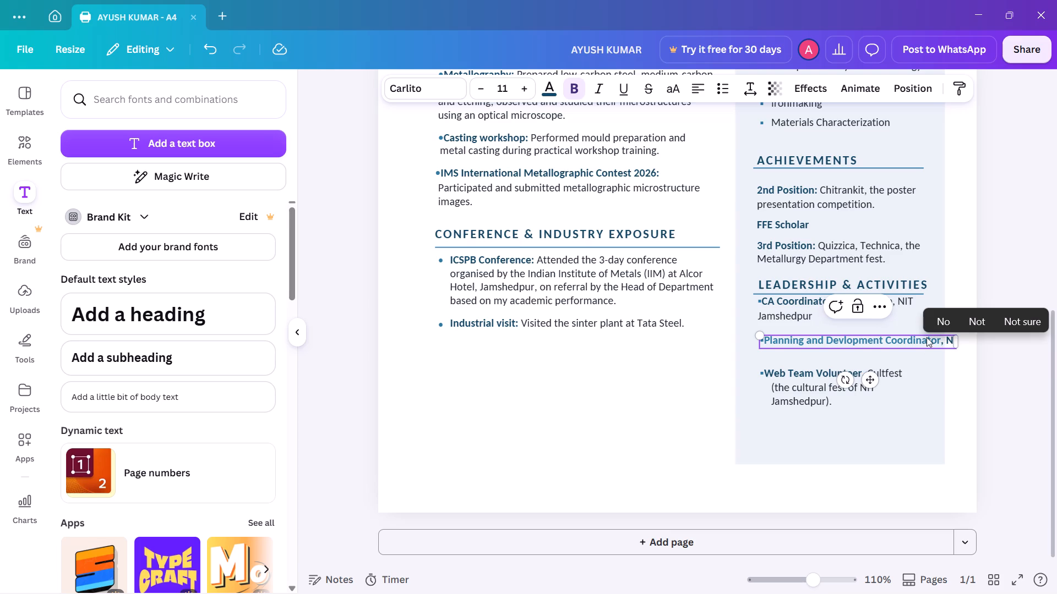
{"action": "key", "text": "BackSpace"}
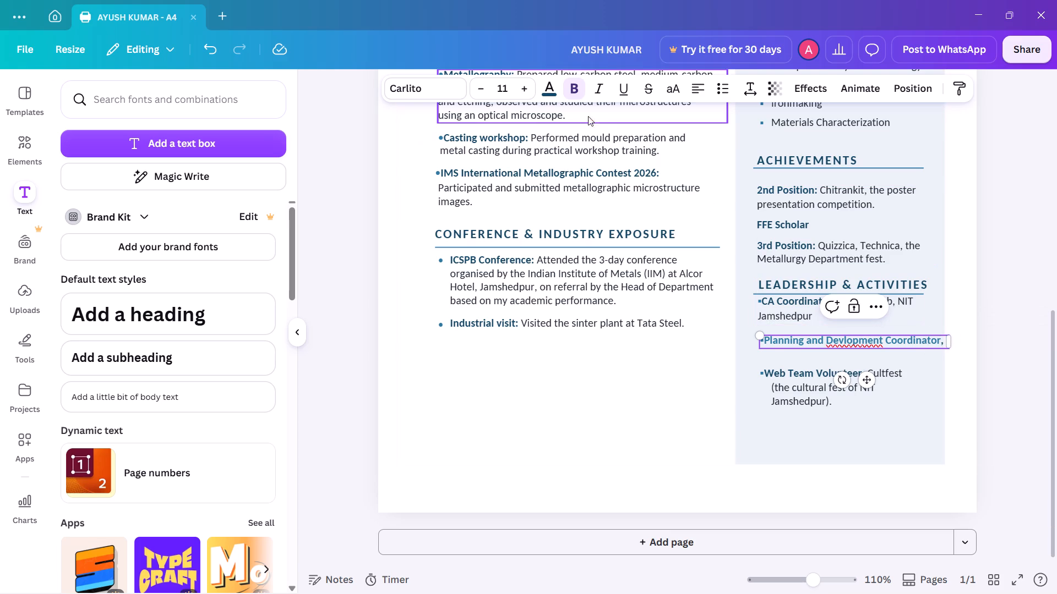
{"action": "left_click", "coordinate": [572, 91]}
{"action": "left_click", "coordinate": [544, 91]}
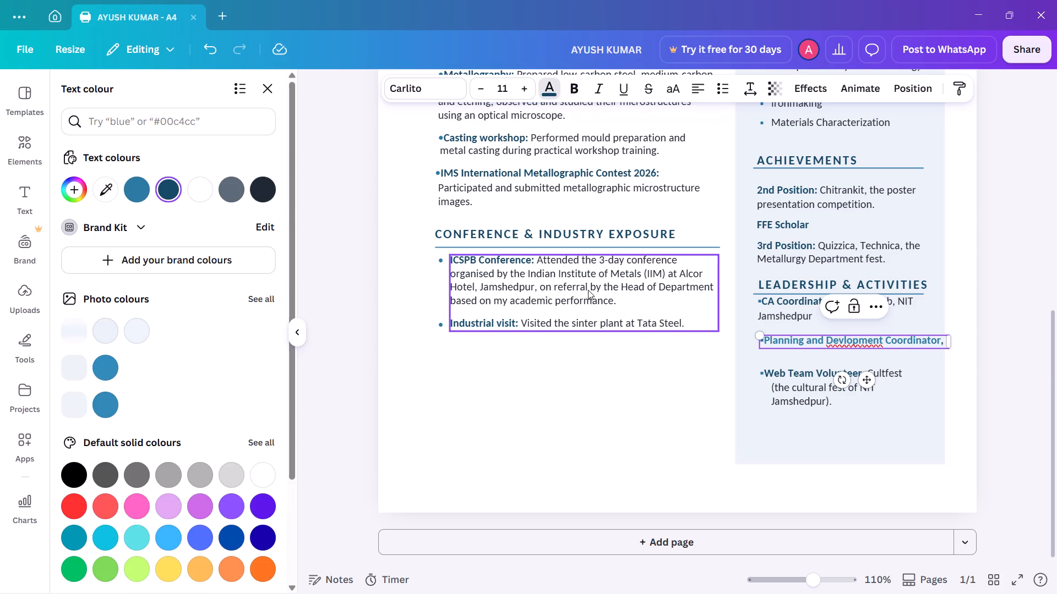
{"action": "left_click", "coordinate": [257, 185]}
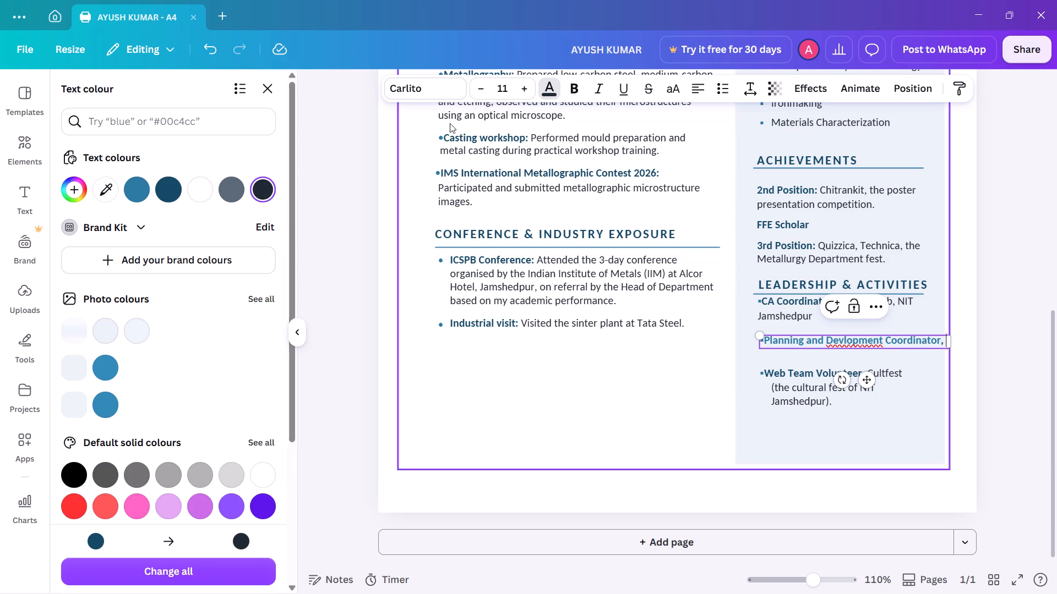
{"action": "left_click", "coordinate": [477, 89]}
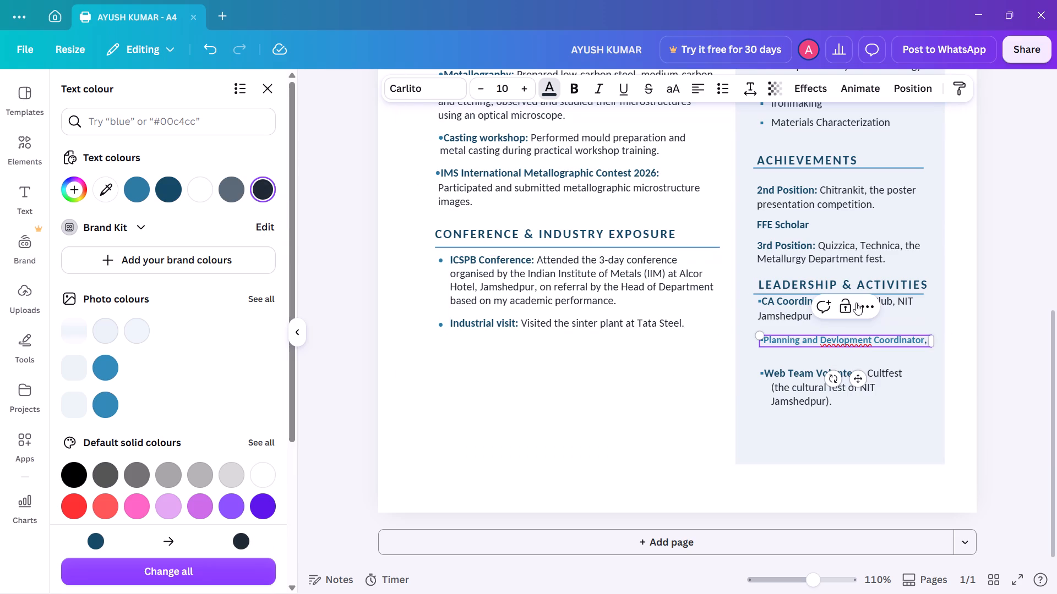
{"action": "left_click", "coordinate": [520, 90]}
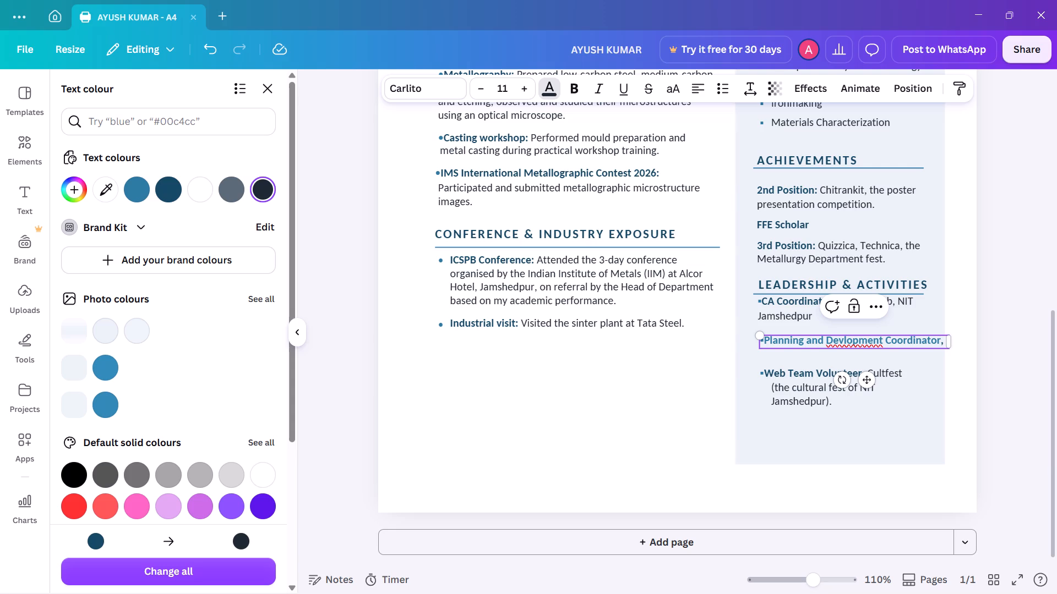
{"action": "type", "text": "SMES"}
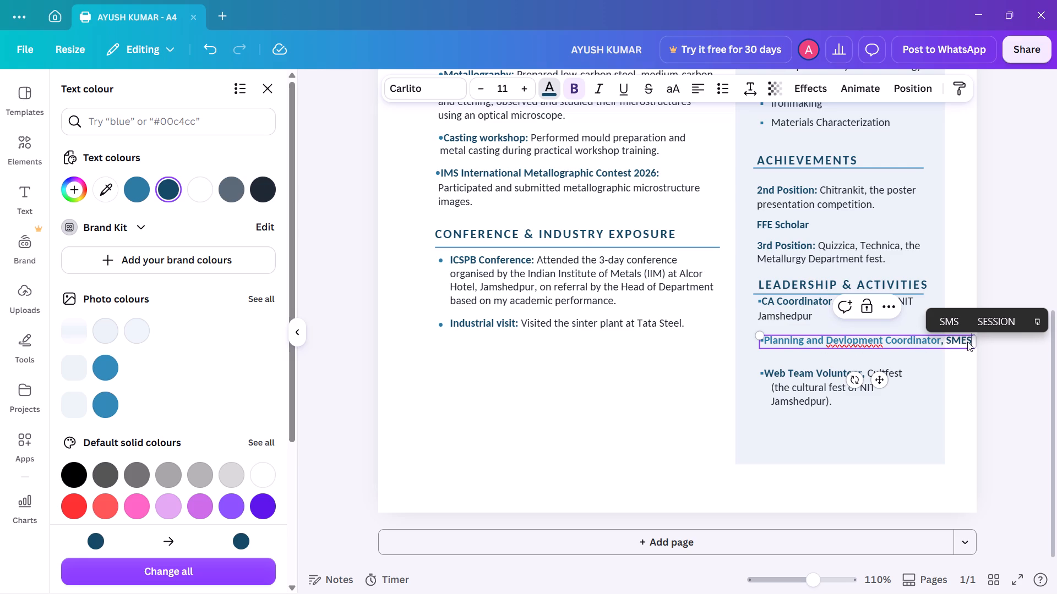
Break "SMES" onto its own line below the Planning and Devlopment Coordinator title.
{"action": "key", "text": "Left"}
{"action": "key", "text": "Left"}
{"action": "key", "text": "Left"}
{"action": "key", "text": "Left"}
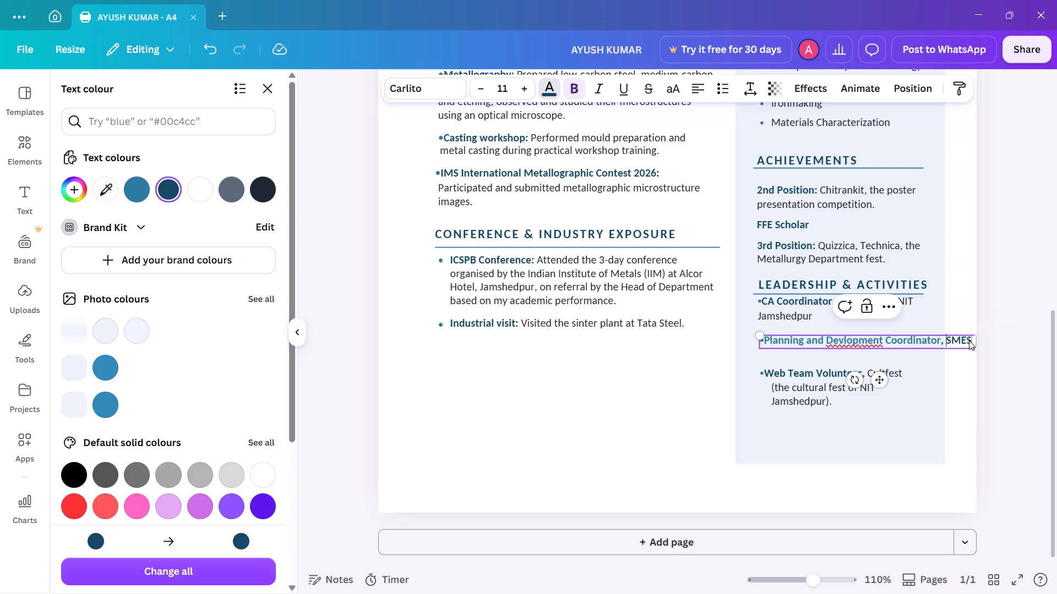
{"action": "key", "text": "Return"}
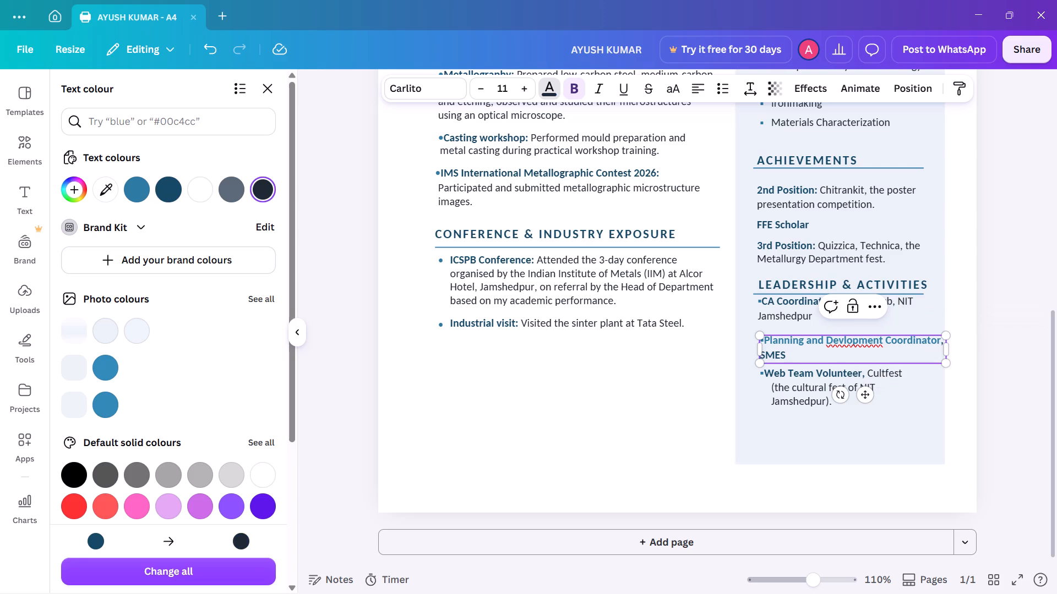
Make the "SMES" line regular weight and colour it dark greyblue #1f2933.
{"action": "triple_click", "coordinate": [773, 356]}
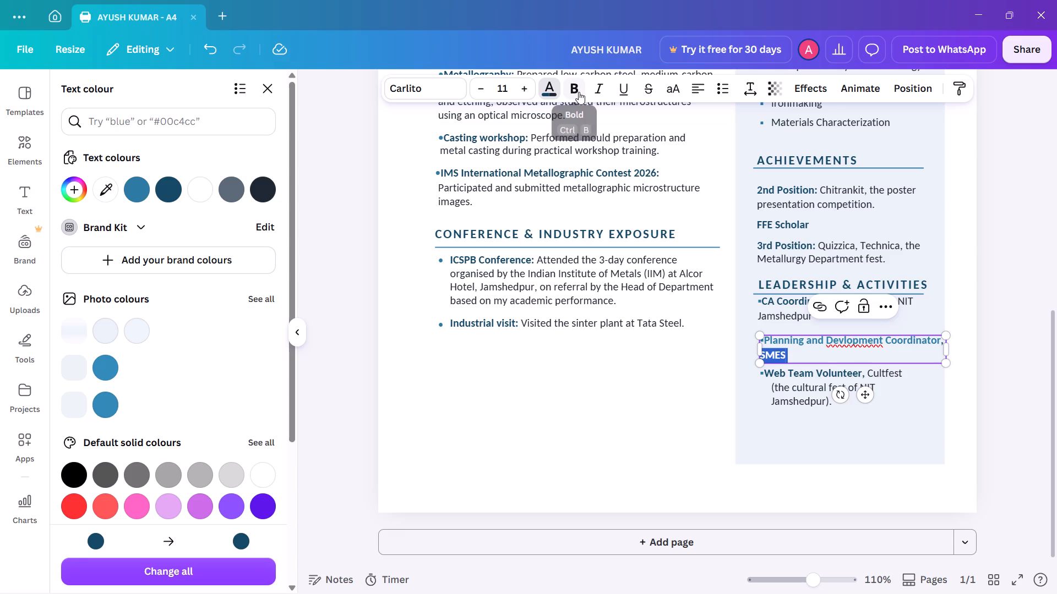
{"action": "left_click", "coordinate": [579, 92]}
{"action": "left_click", "coordinate": [579, 92]}
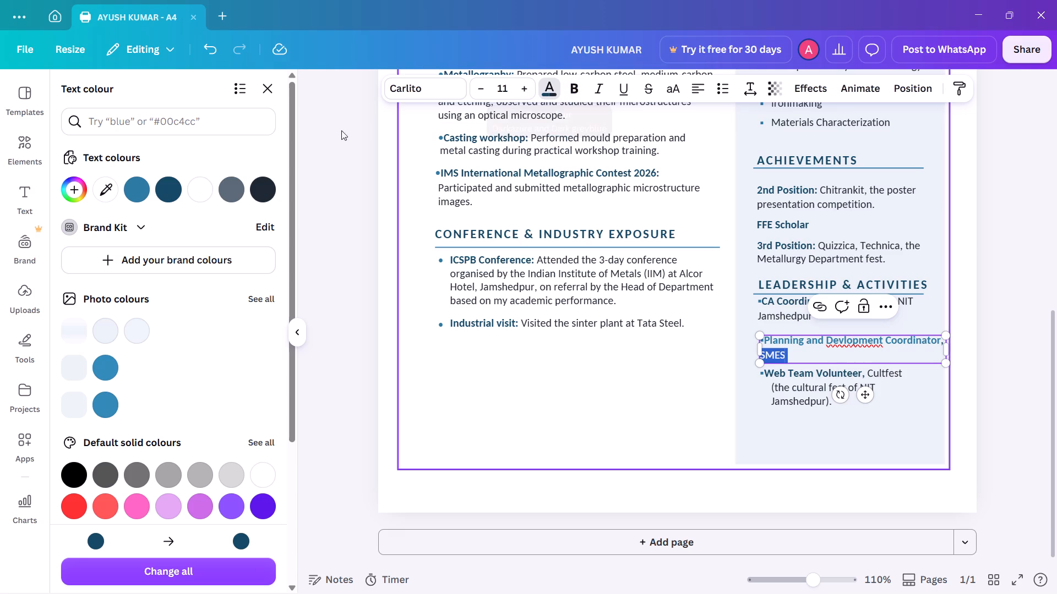
{"action": "left_click", "coordinate": [255, 195]}
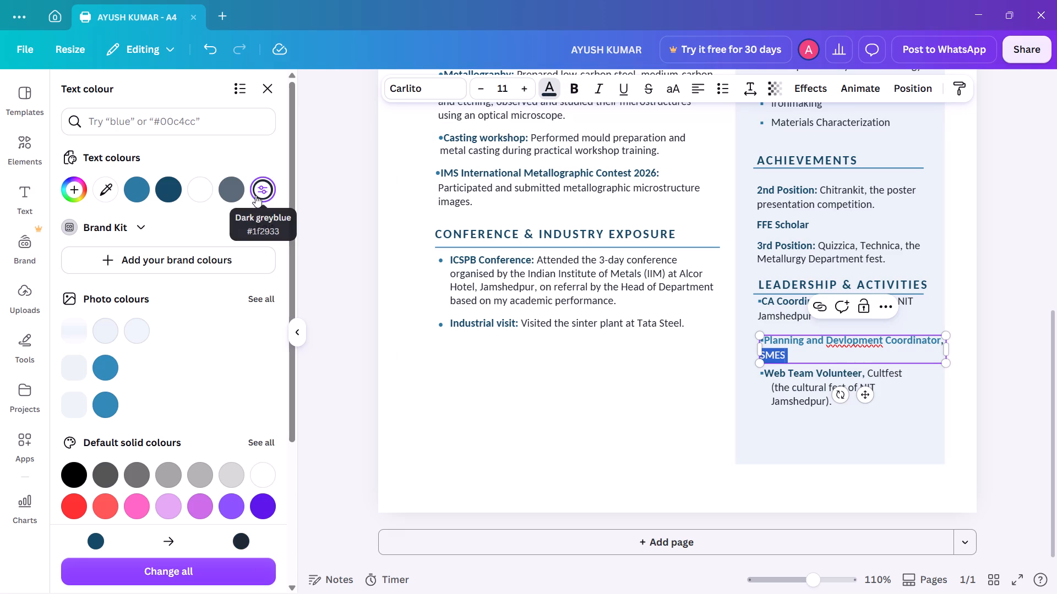
{"action": "left_click", "coordinate": [483, 364]}
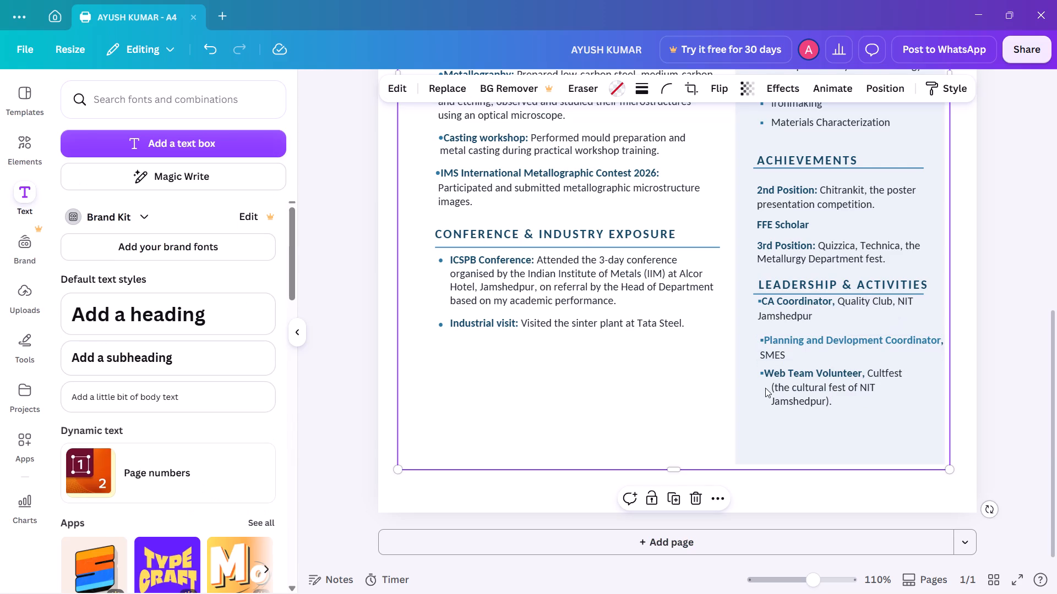
Append ",NIT Jamshedpur" after "SMES" in the Planning and Devlopment Coordinator entry.
{"action": "left_click", "coordinate": [788, 353]}
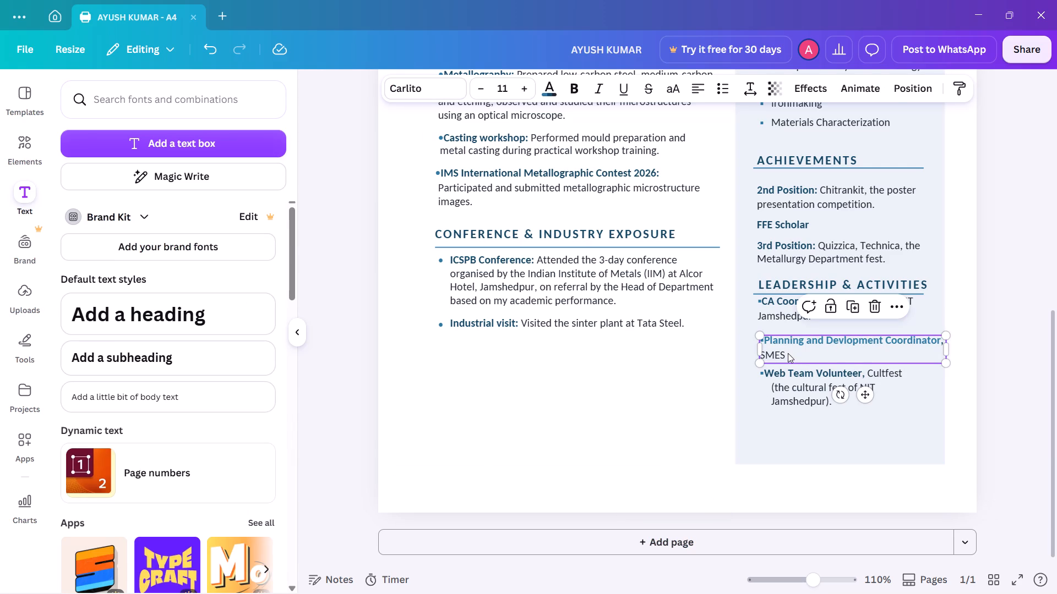
{"action": "left_click", "coordinate": [786, 354]}
{"action": "key", "text": "comma"}
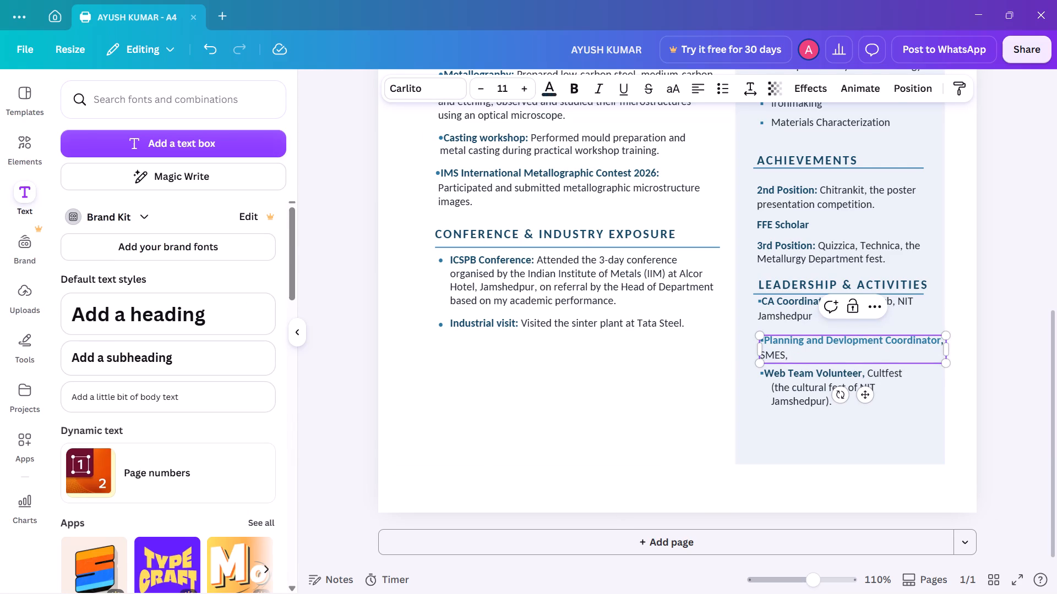
{"action": "type", "text": "NIT J"}
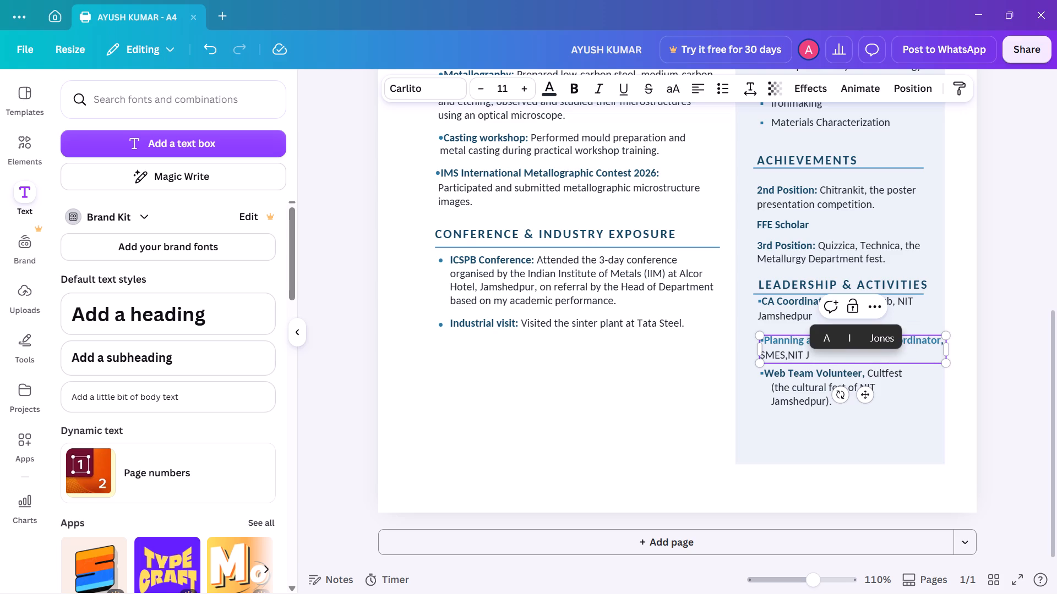
{"action": "type", "text": "amshedpur"}
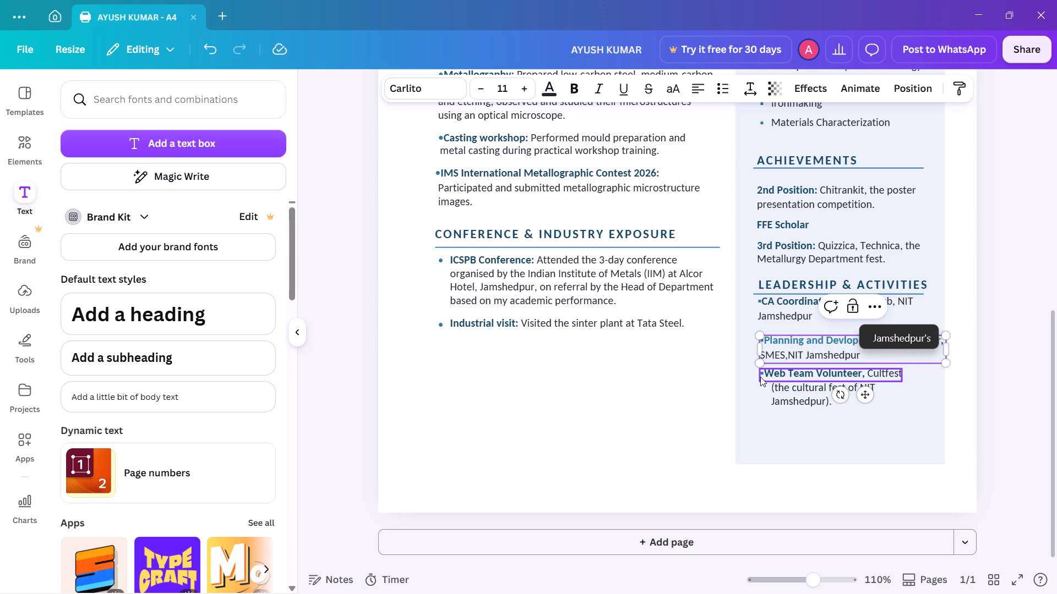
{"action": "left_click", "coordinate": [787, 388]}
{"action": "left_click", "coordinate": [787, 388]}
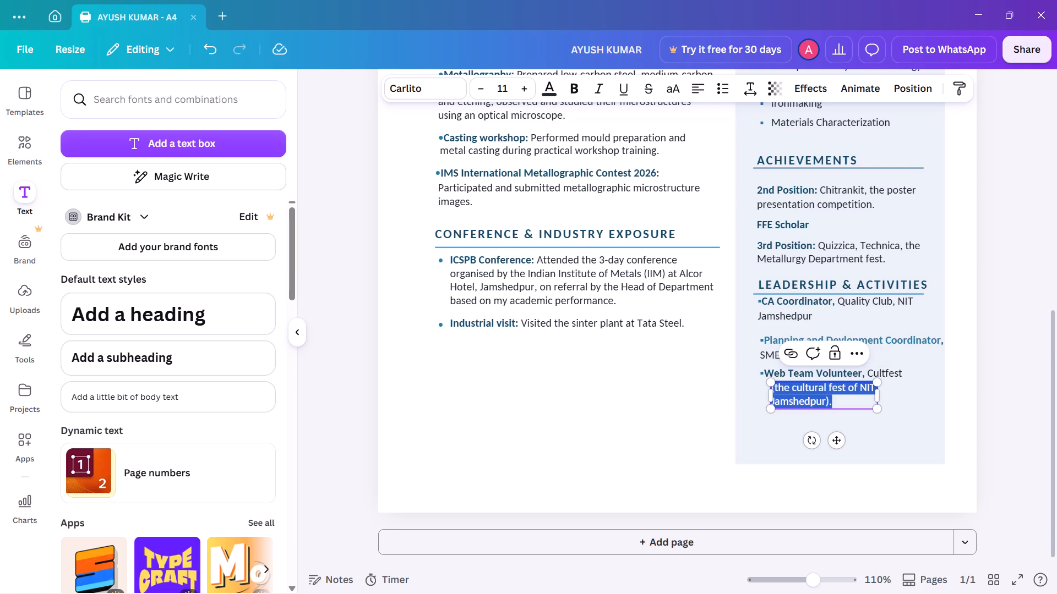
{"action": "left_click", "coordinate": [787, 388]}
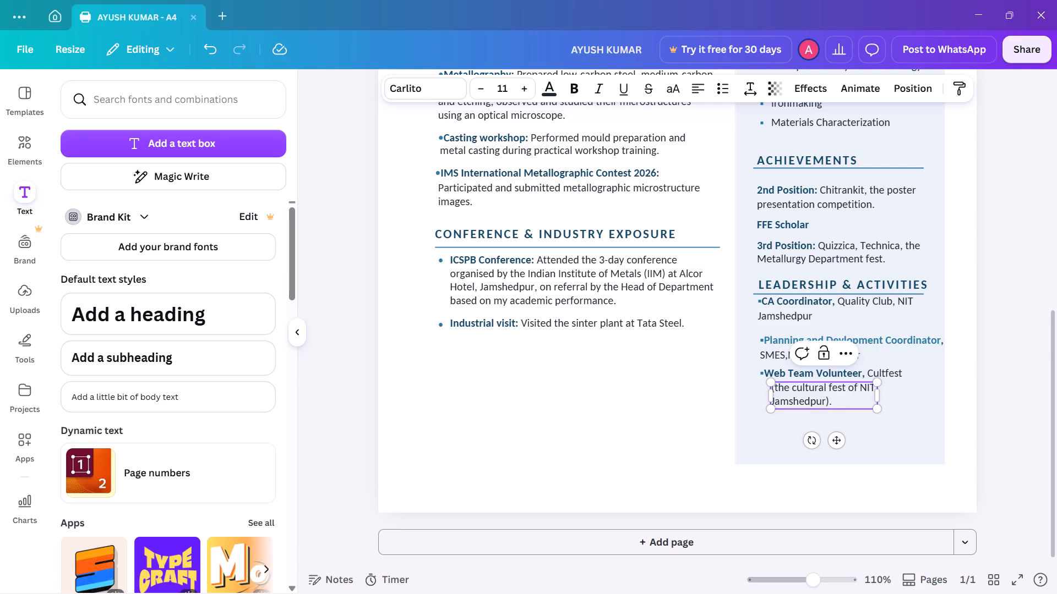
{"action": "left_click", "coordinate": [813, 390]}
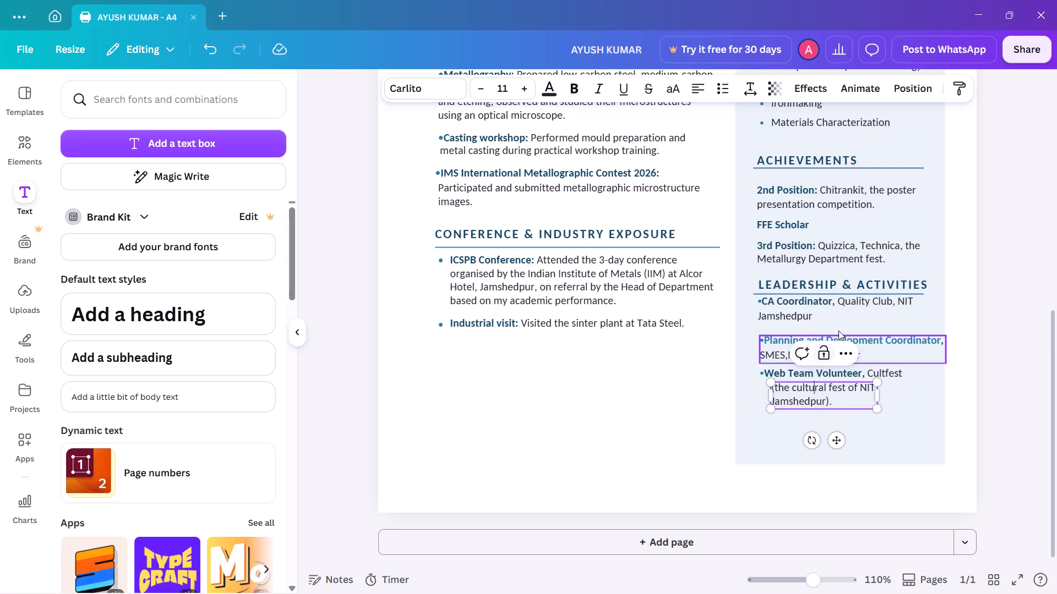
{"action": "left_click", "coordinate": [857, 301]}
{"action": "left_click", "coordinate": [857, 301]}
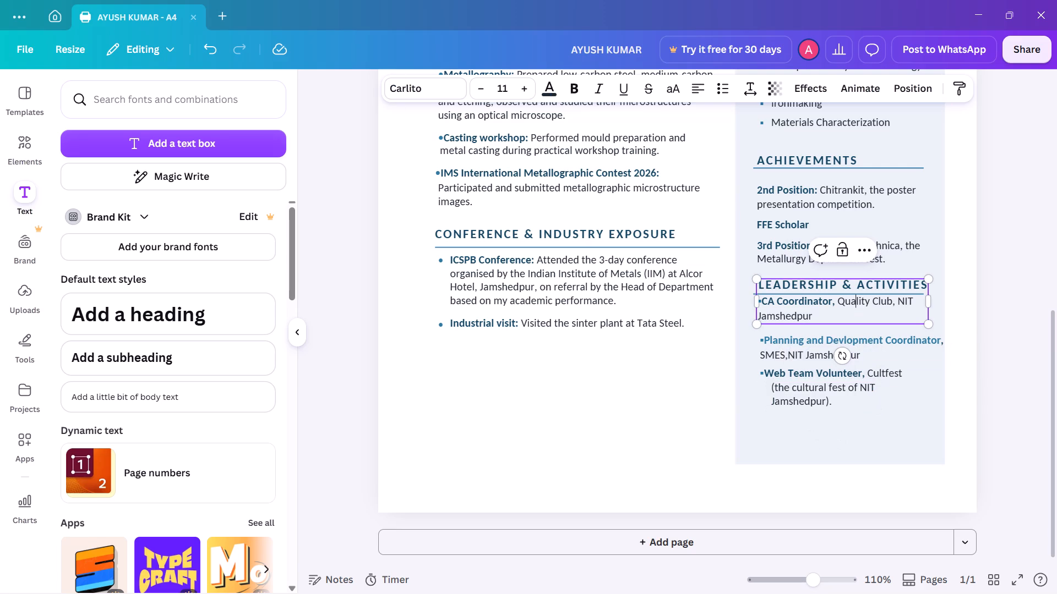
Move the Planning and Devlopment Coordinator entry up directly beneath the CA Coordinator entry, aligning their left edges.
{"action": "left_click", "coordinate": [807, 350]}
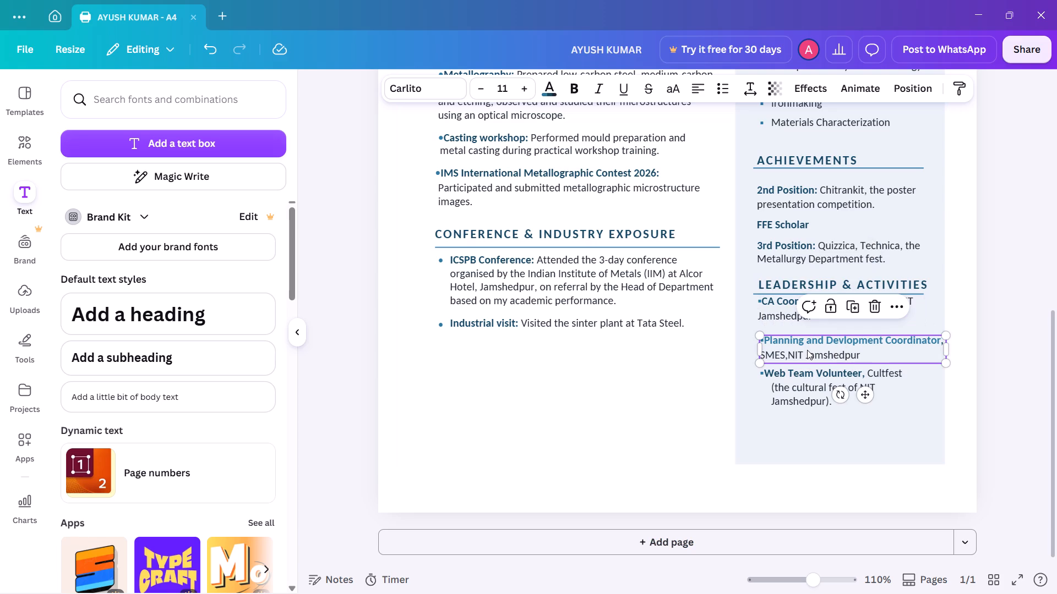
{"action": "left_click", "coordinate": [807, 350]}
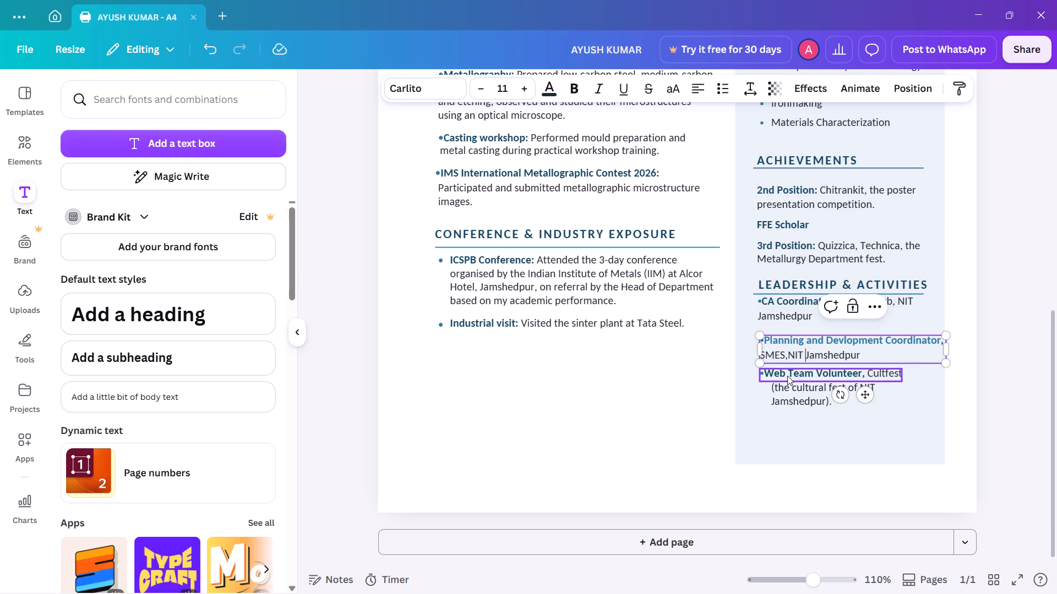
{"action": "left_click", "coordinate": [801, 350]}
{"action": "left_click_drag", "start_coordinate": [865, 395], "coordinate": [859, 384]}
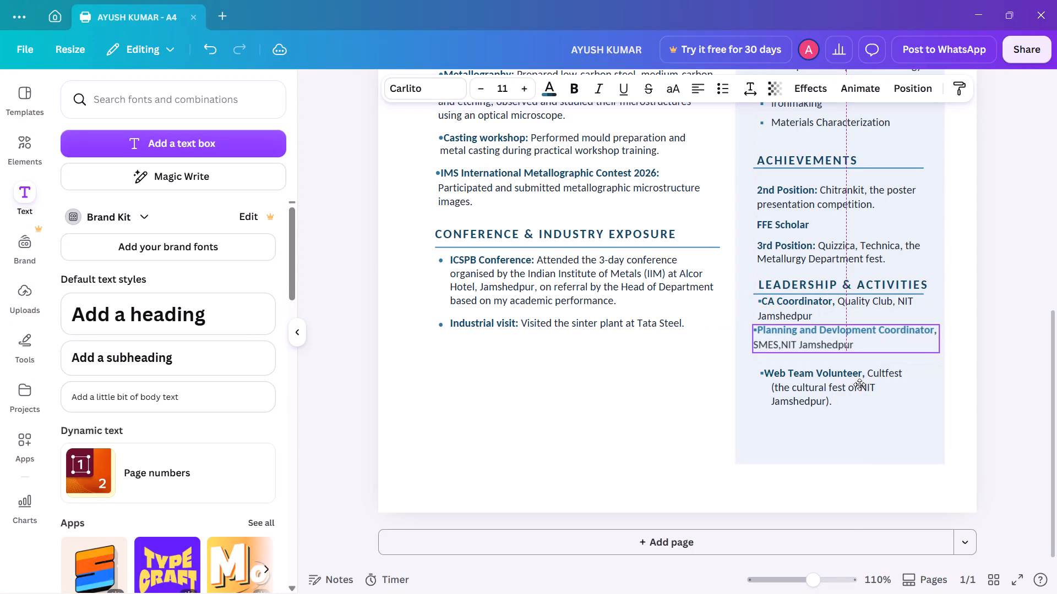
{"action": "left_click_drag", "start_coordinate": [859, 384], "coordinate": [861, 386]}
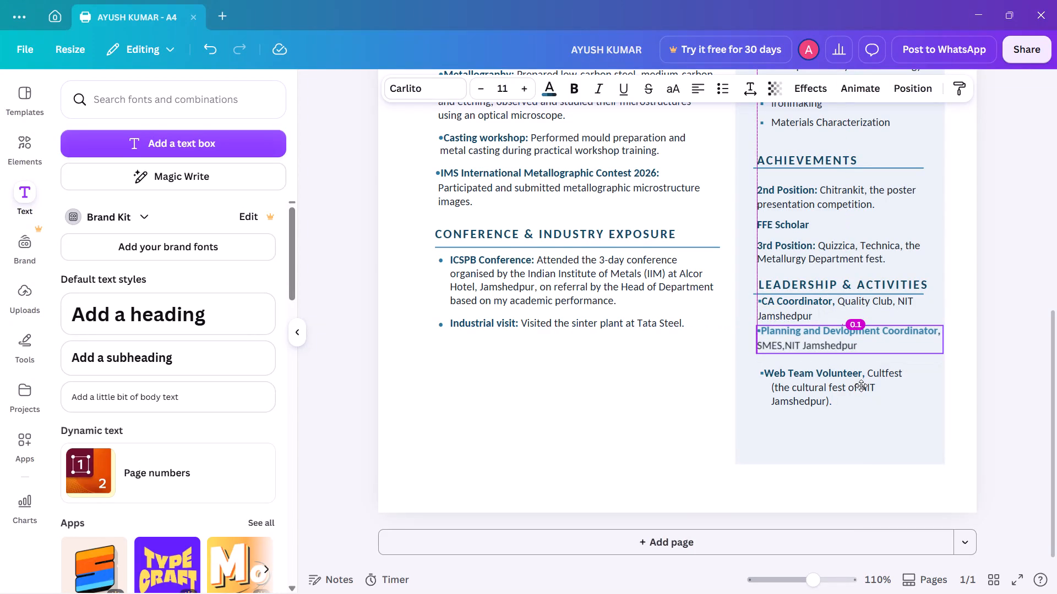
{"action": "left_click_drag", "start_coordinate": [861, 386], "coordinate": [860, 386]}
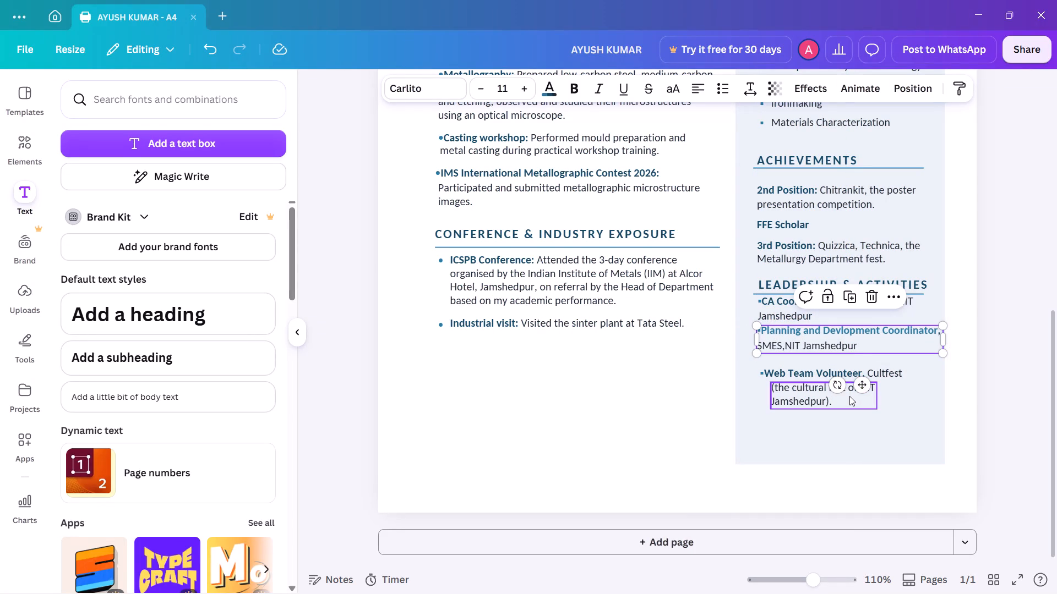
{"action": "left_click", "coordinate": [849, 396]}
{"action": "left_click", "coordinate": [863, 371]}
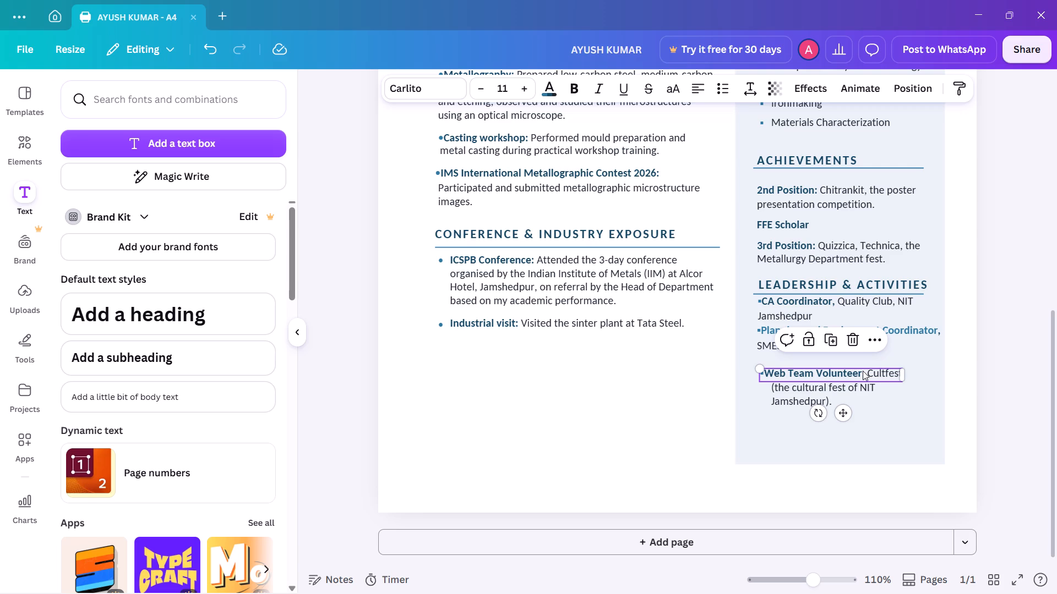
Recolour the Planning and Devlopment Coordinator title in the dark blue used for the other Leadership & Activities entry titles.
{"action": "left_click", "coordinate": [918, 326]}
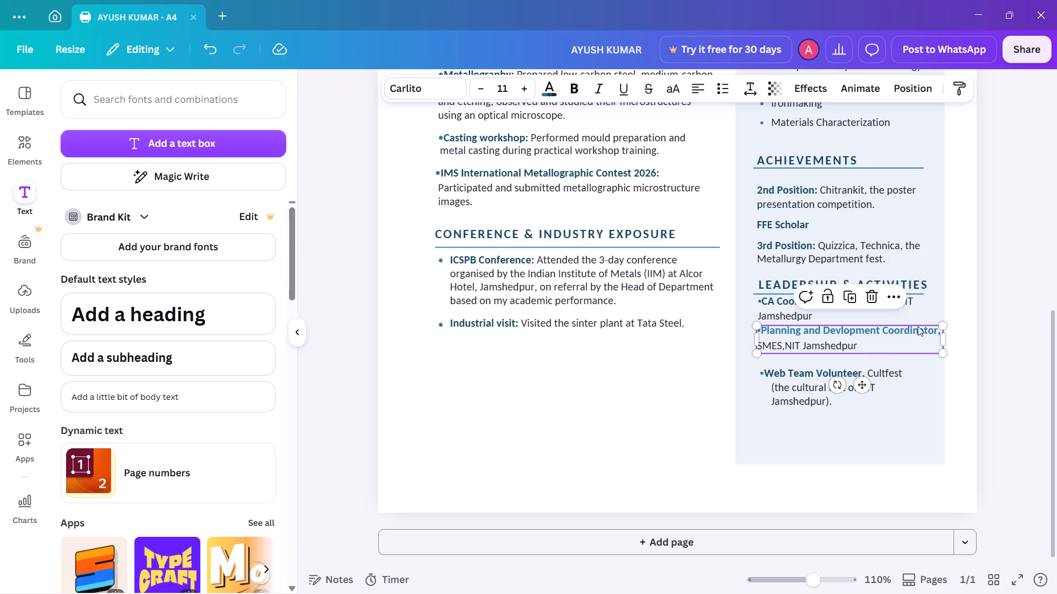
{"action": "triple_click", "coordinate": [907, 328]}
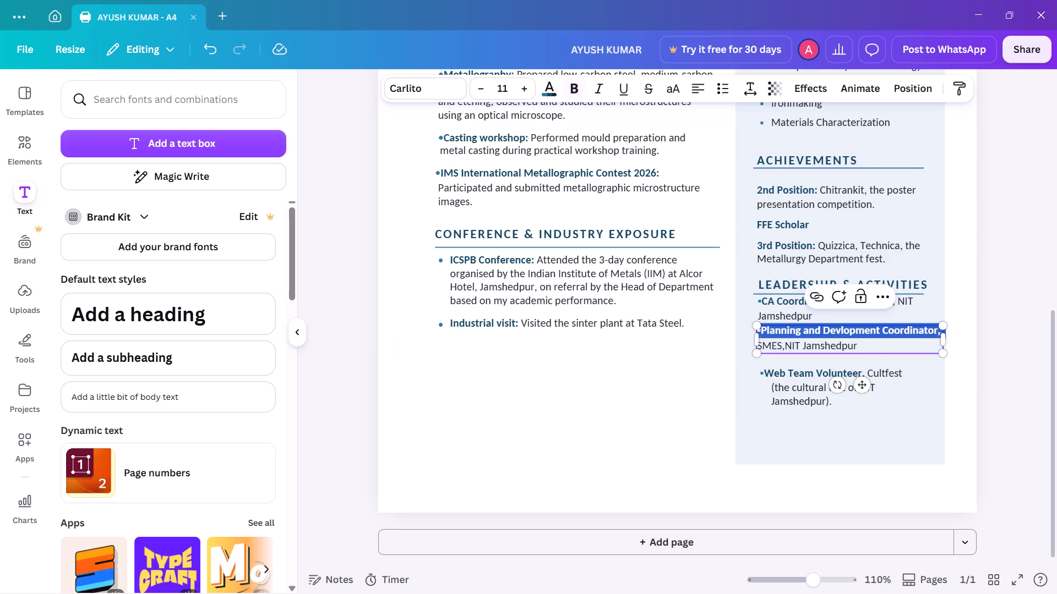
{"action": "left_click", "coordinate": [547, 95]}
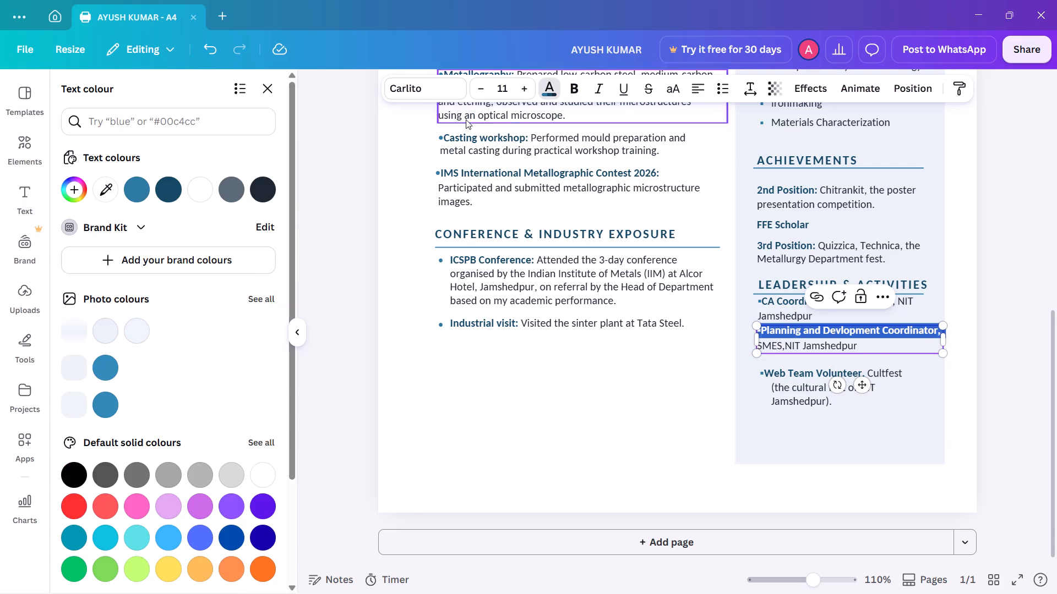
{"action": "left_click", "coordinate": [164, 193]}
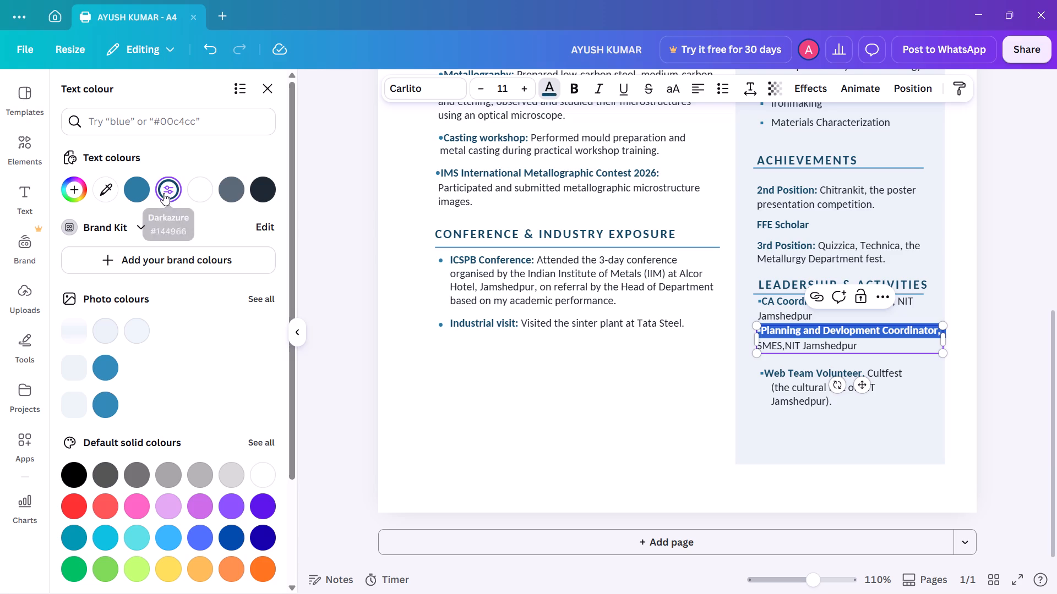
Correct the spelling of "Devlopment" to "Development" in the coordinator title.
{"action": "left_click", "coordinate": [842, 332]}
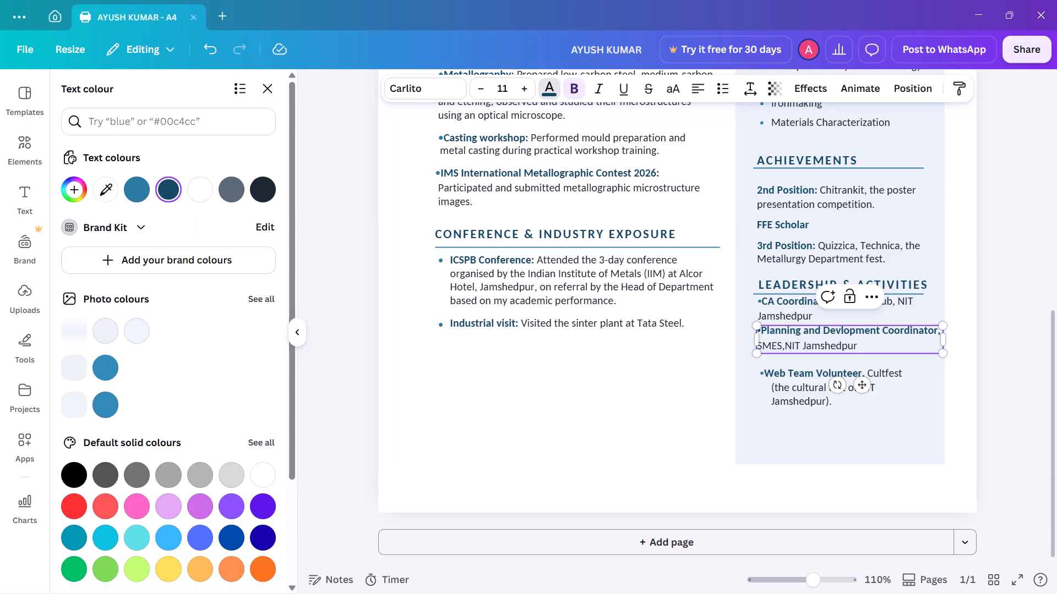
{"action": "key", "text": "Left"}
{"action": "key", "text": "e"}
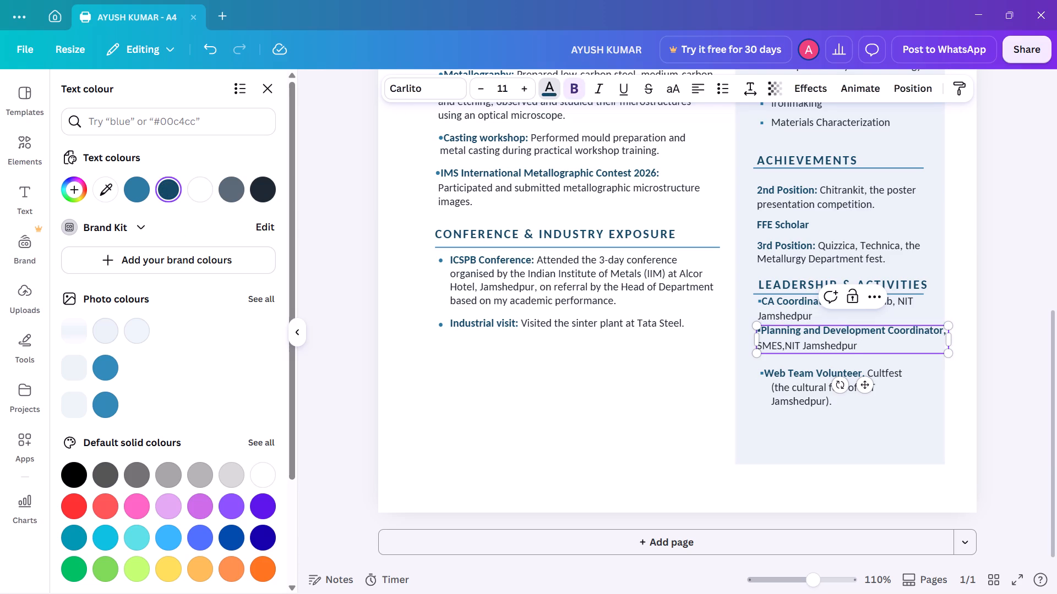
Delete the "(the cultural fest of NIT Jamshedpur)." text below the Web Team Volunteer entry.
{"action": "left_click", "coordinate": [889, 380]}
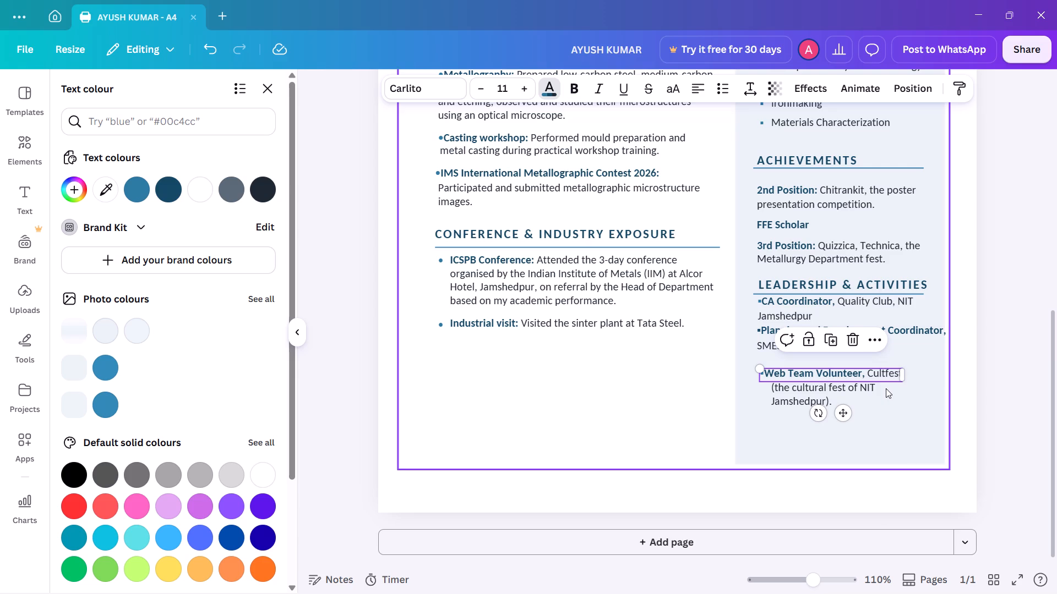
{"action": "left_click", "coordinate": [865, 392]}
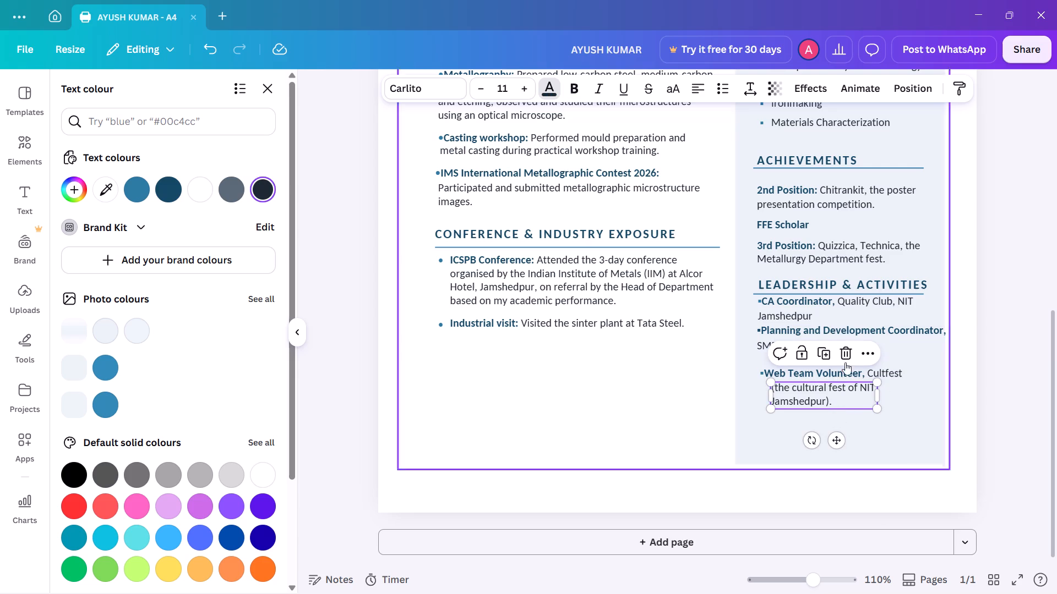
{"action": "left_click", "coordinate": [841, 350]}
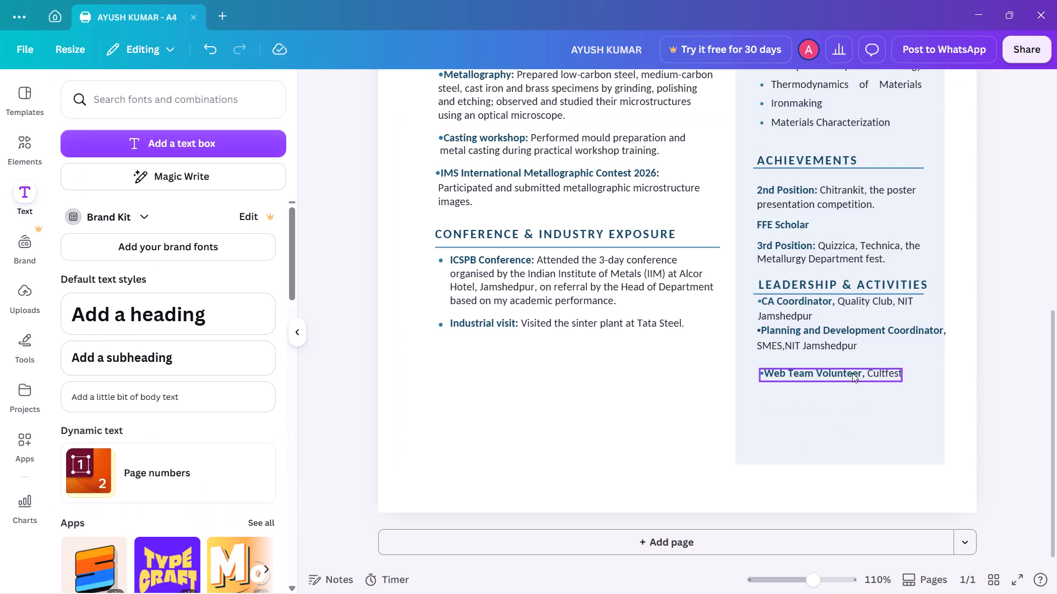
Replace "Web Team Volunteer" in the Cultfest entry with "Indian I", keeping the bullet and the text after it.
{"action": "left_click", "coordinate": [844, 373]}
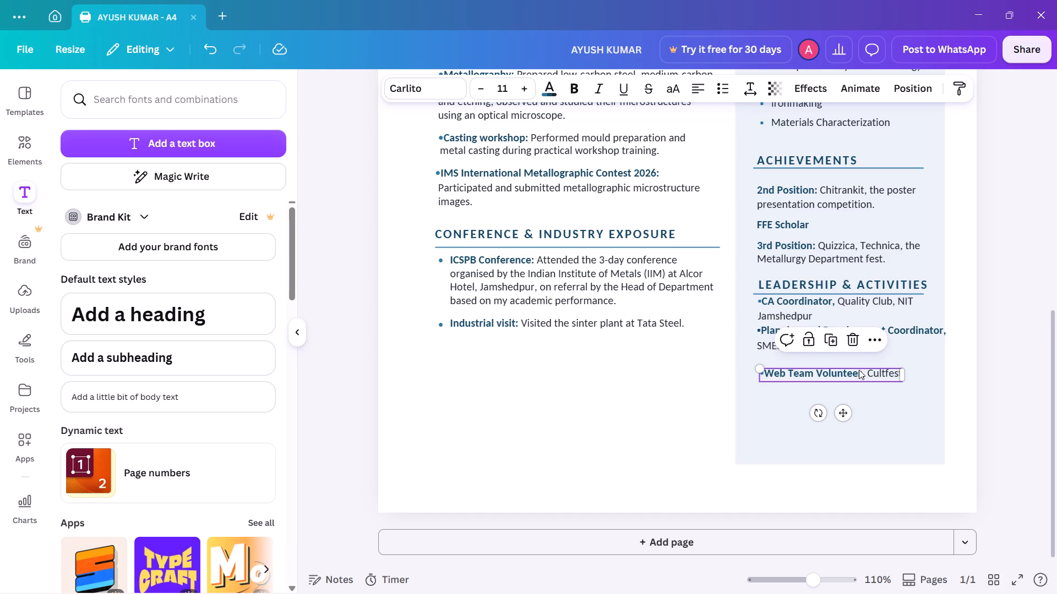
{"action": "left_click", "coordinate": [859, 370]}
{"action": "left_click", "coordinate": [859, 370]}
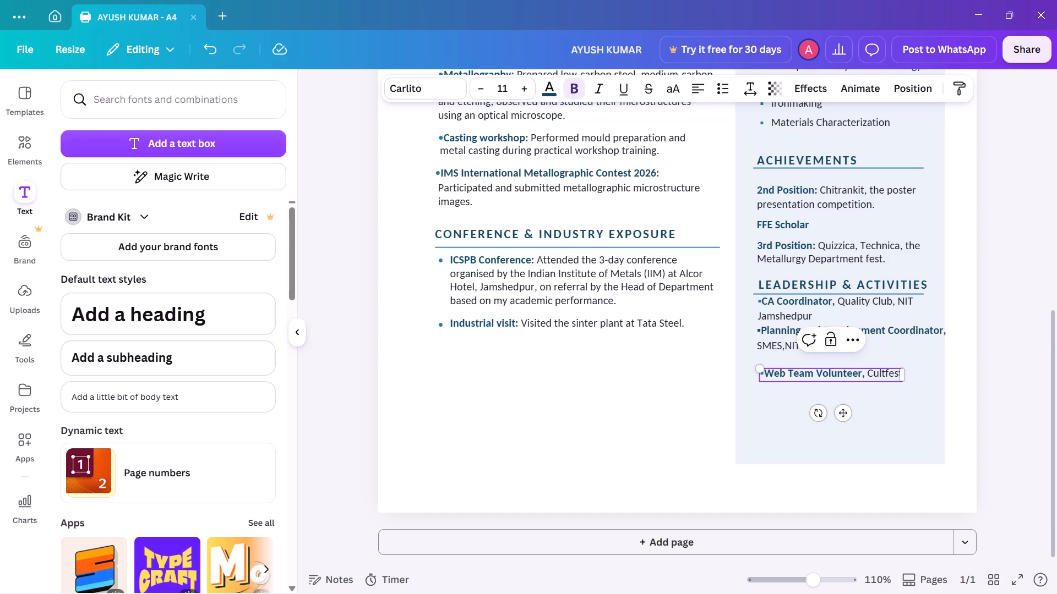
{"action": "key", "text": "Right"}
{"action": "key", "text": "BackSpace"}
{"action": "key", "text": "BackSpace"}
{"action": "key", "text": "BackSpace"}
{"action": "key", "text": "BackSpace"}
{"action": "key", "text": "BackSpace"}
{"action": "key", "text": "BackSpace"}
{"action": "key", "text": "BackSpace"}
{"action": "key", "text": "BackSpace"}
{"action": "key", "text": "BackSpace"}
{"action": "key", "text": "BackSpace"}
{"action": "key", "text": "BackSpace"}
{"action": "key", "text": "BackSpace"}
{"action": "key", "text": "BackSpace"}
{"action": "key", "text": "BackSpace"}
{"action": "key", "text": "BackSpace"}
{"action": "key", "text": "BackSpace"}
{"action": "key", "text": "BackSpace"}
{"action": "key", "text": "BackSpace"}
{"action": "key", "text": "BackSpace"}
{"action": "key", "text": "BackSpace"}
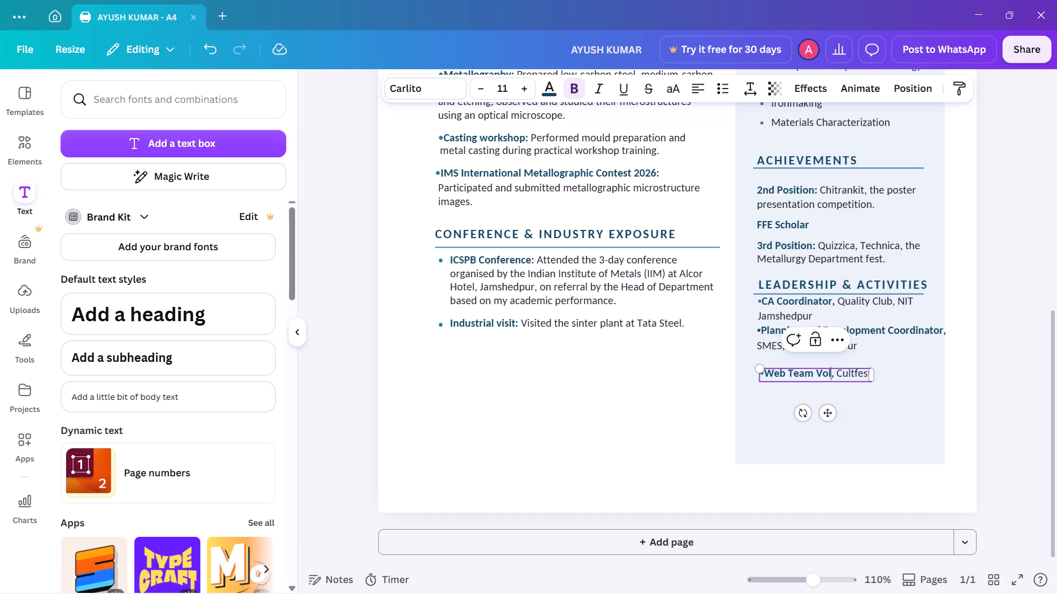
{"action": "key", "text": "BackSpace"}
{"action": "key", "text": "BackSpace"}
{"action": "key", "text": "BackSpace"}
{"action": "key", "text": "BackSpace"}
{"action": "key", "text": "BackSpace"}
{"action": "key", "text": "BackSpace"}
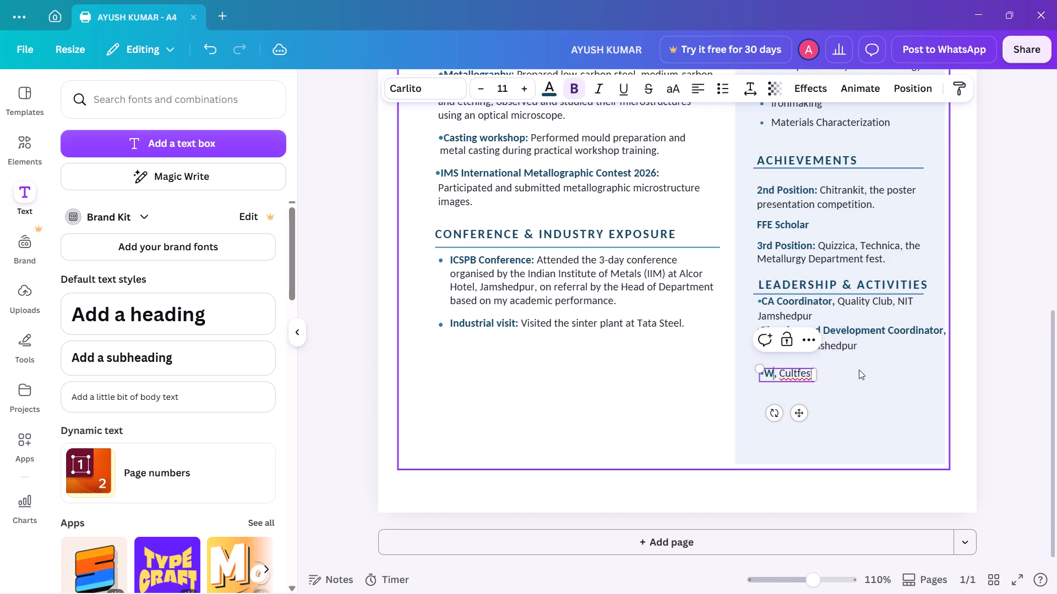
{"action": "key", "text": "BackSpace"}
{"action": "type", "text": "II"}
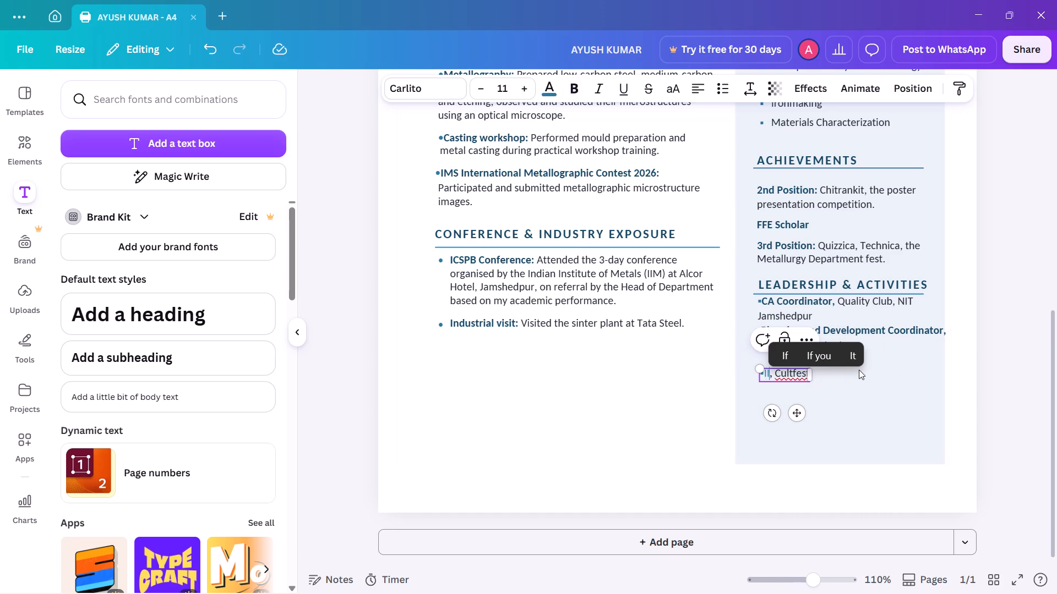
{"action": "key", "text": "m"}
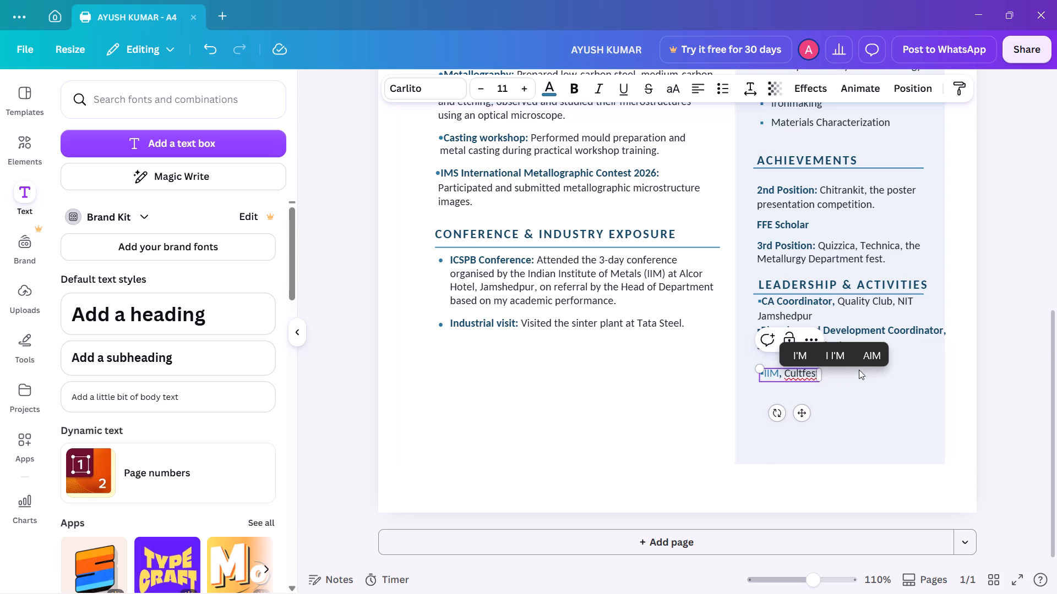
{"action": "key", "text": "BackSpace"}
{"action": "key", "text": "BackSpace"}
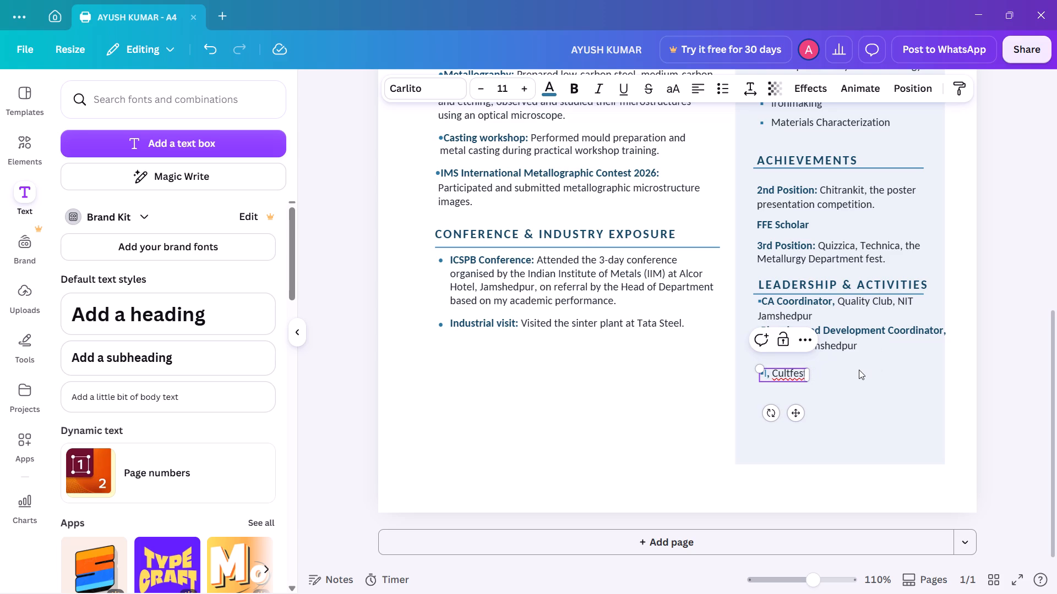
{"action": "key", "text": "n"}
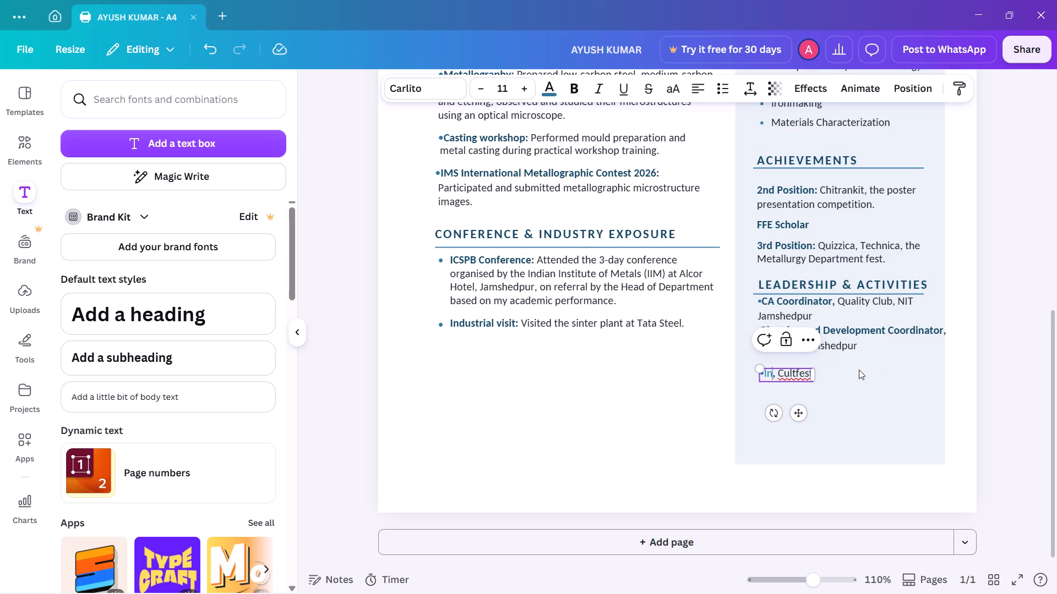
{"action": "type", "text": "dian"}
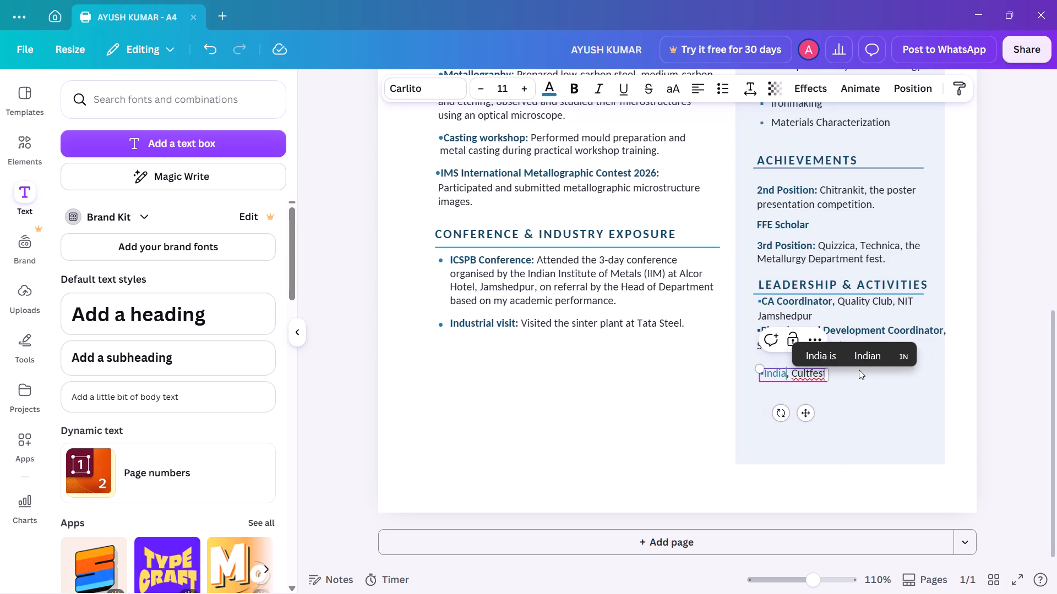
{"action": "key", "text": "space"}
{"action": "key", "text": "i"}
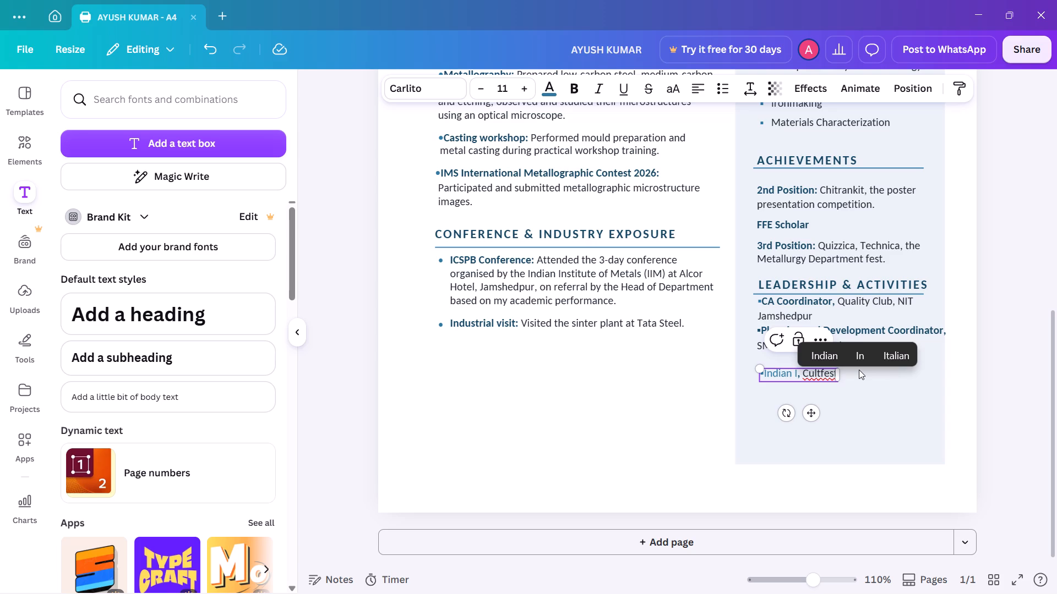
Add "IIM Member" as a new line below the 3rd Position entry in Achievements.
{"action": "left_click", "coordinate": [859, 251]}
{"action": "left_click", "coordinate": [859, 251]}
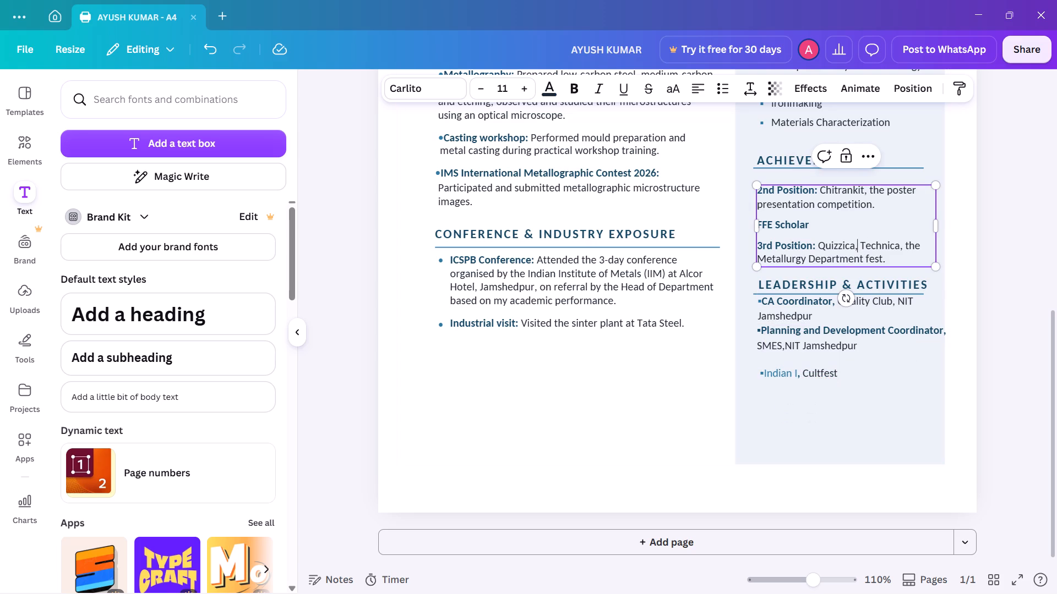
{"action": "left_click", "coordinate": [886, 258]}
{"action": "key", "text": "Return"}
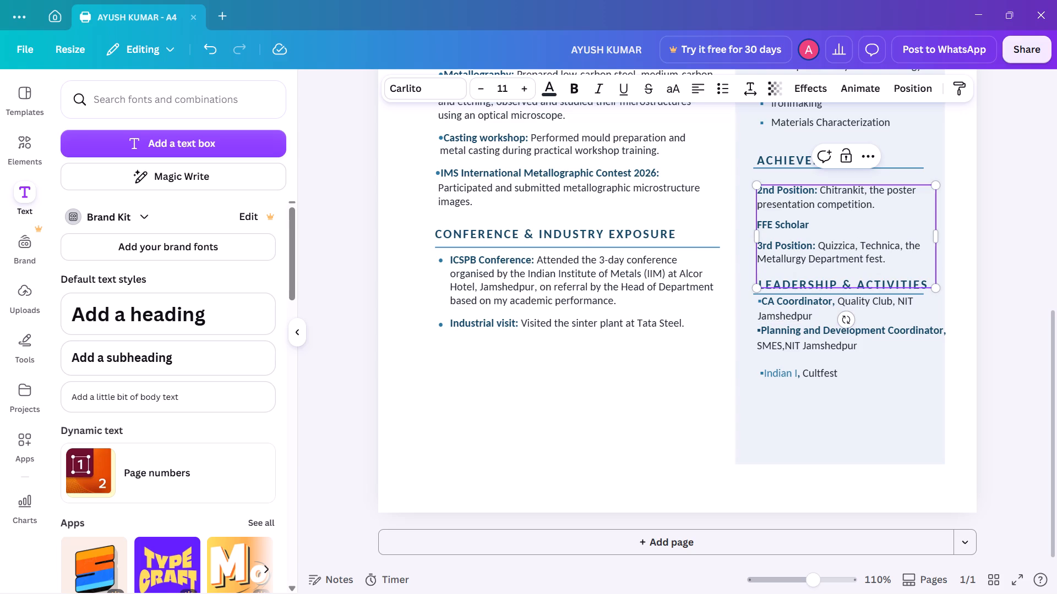
{"action": "type", "text": "II"}
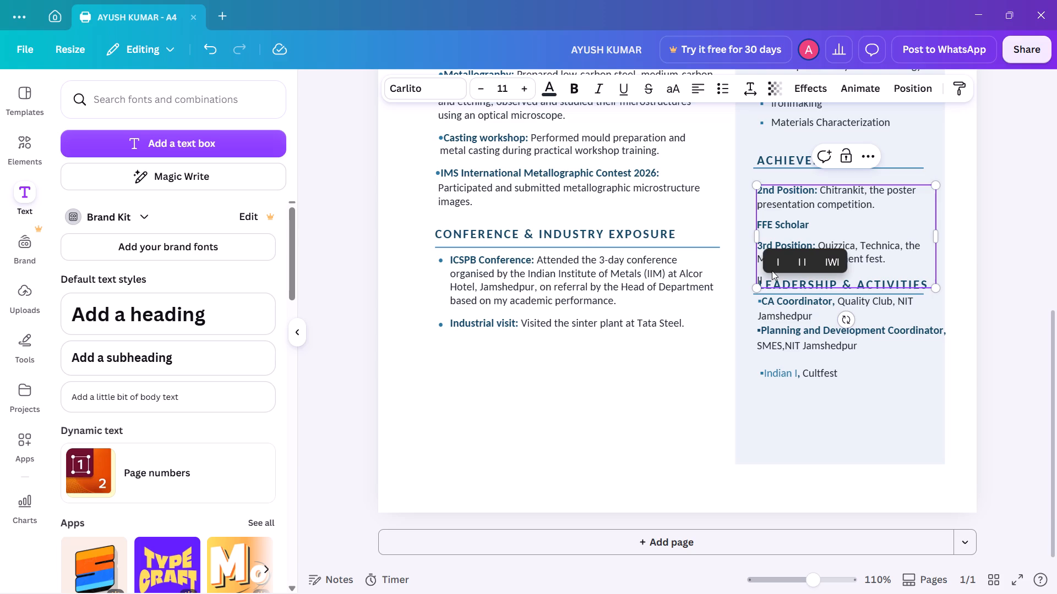
{"action": "type", "text": "M"}
{"action": "key", "text": "space"}
{"action": "key", "text": "m"}
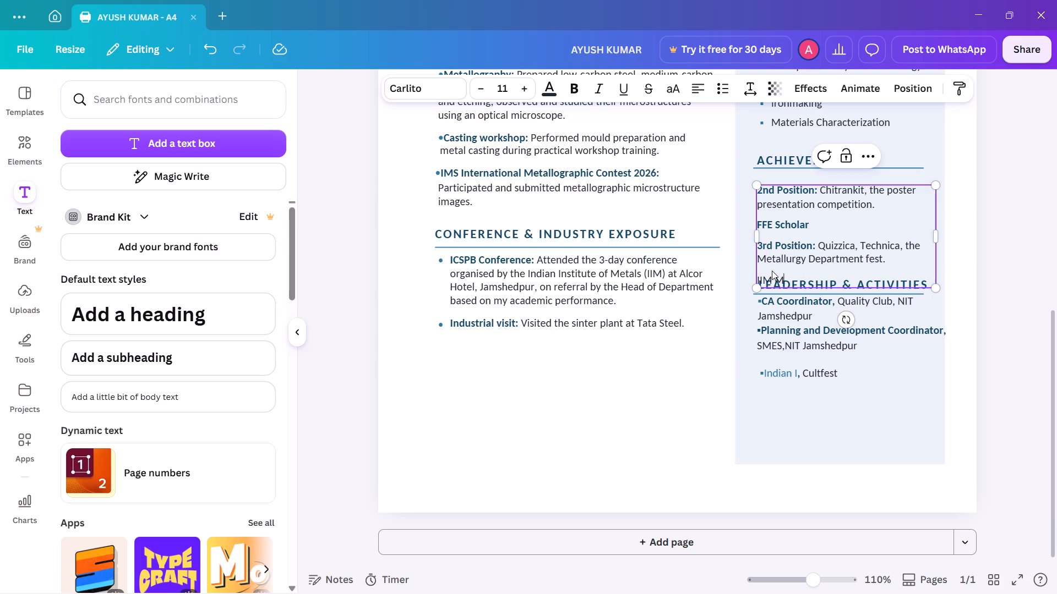
{"action": "type", "text": "ember"}
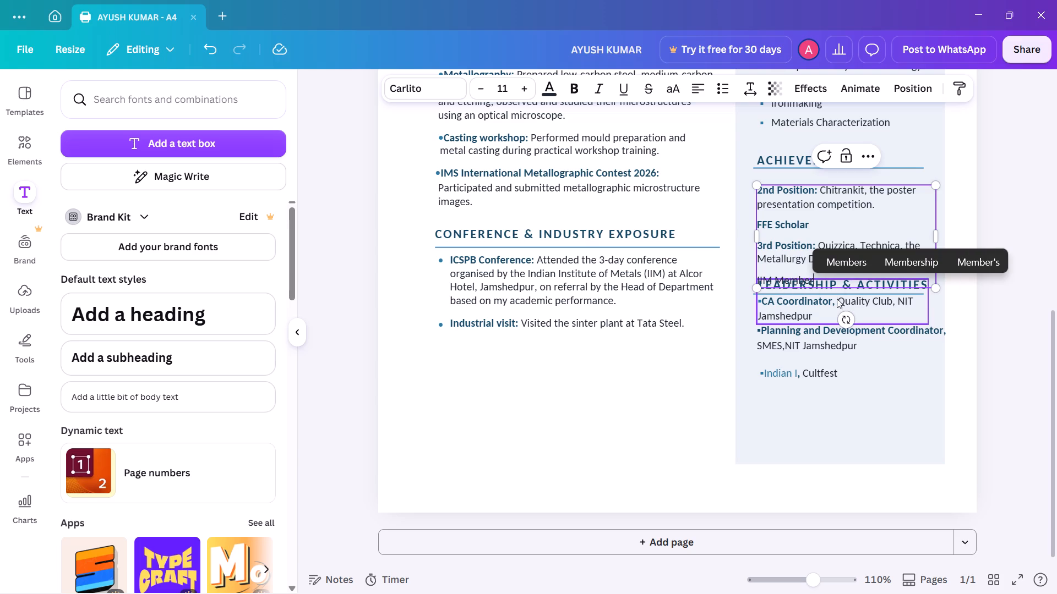
Move the Leadership & Activities heading and CA Coordinator text block out of the sidebar into the blank area below Industrial visit.
{"action": "left_click", "coordinate": [833, 304]}
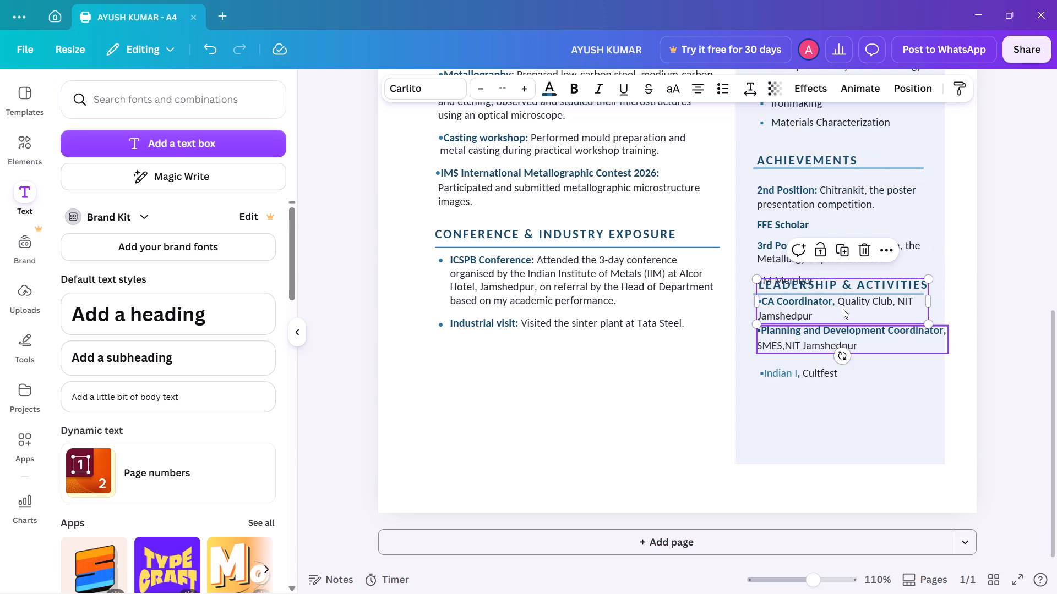
{"action": "left_click_drag", "start_coordinate": [843, 309], "coordinate": [841, 327]}
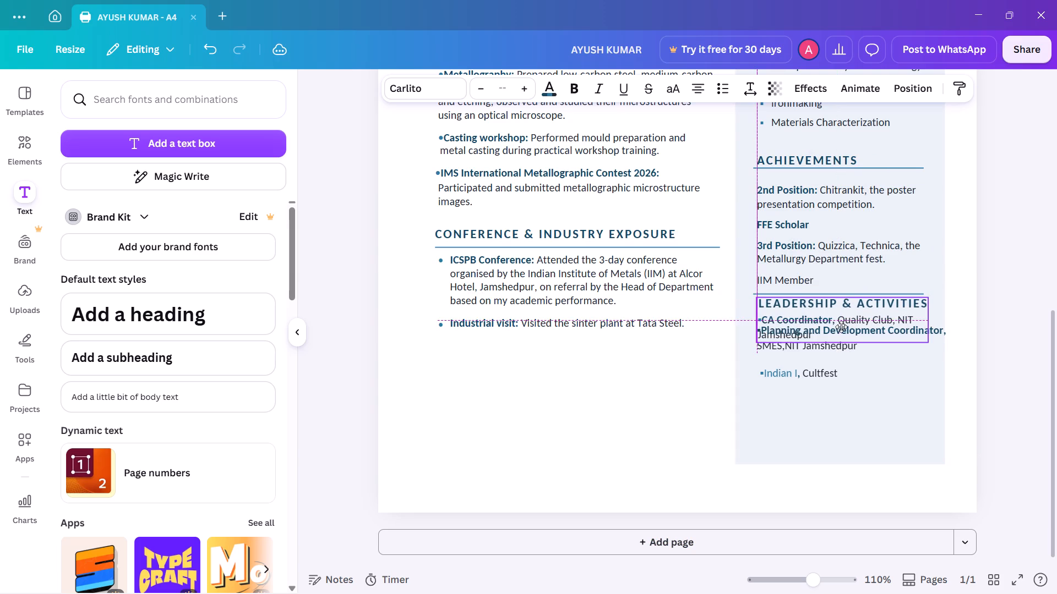
{"action": "left_click_drag", "start_coordinate": [841, 327], "coordinate": [839, 327]}
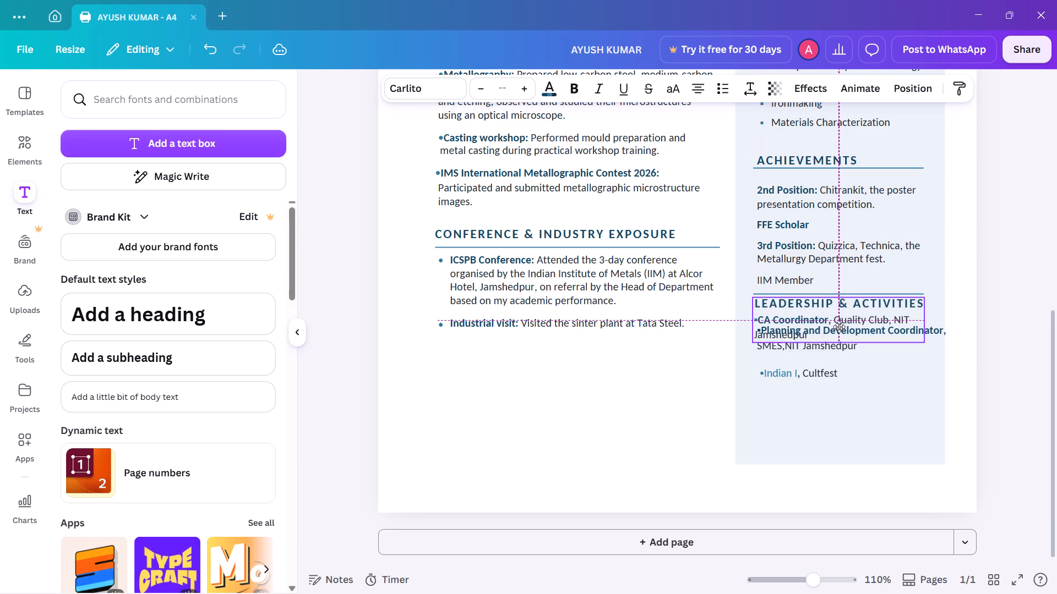
{"action": "left_click_drag", "start_coordinate": [839, 327], "coordinate": [632, 406]}
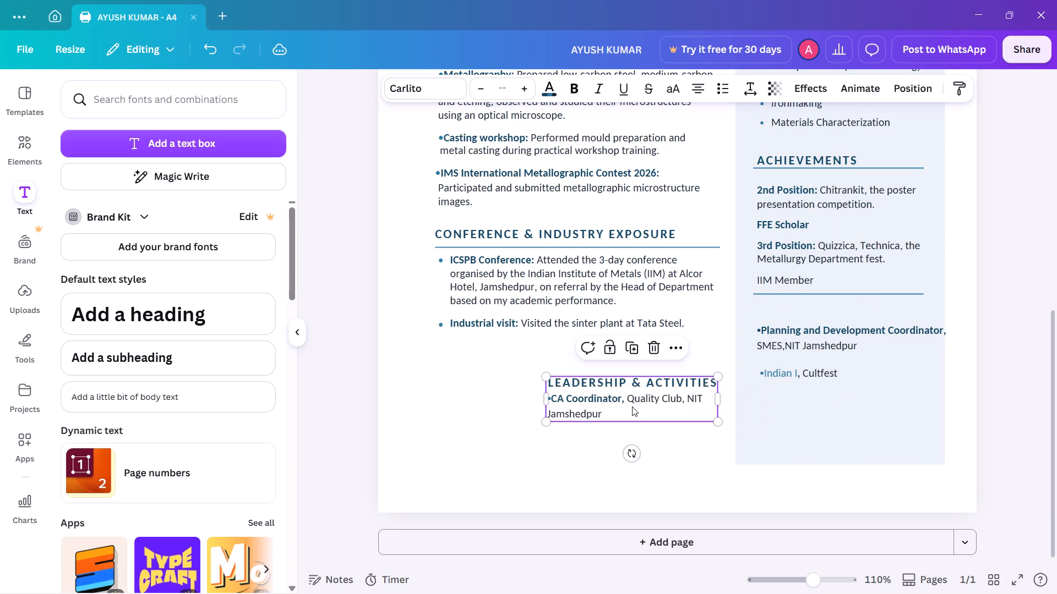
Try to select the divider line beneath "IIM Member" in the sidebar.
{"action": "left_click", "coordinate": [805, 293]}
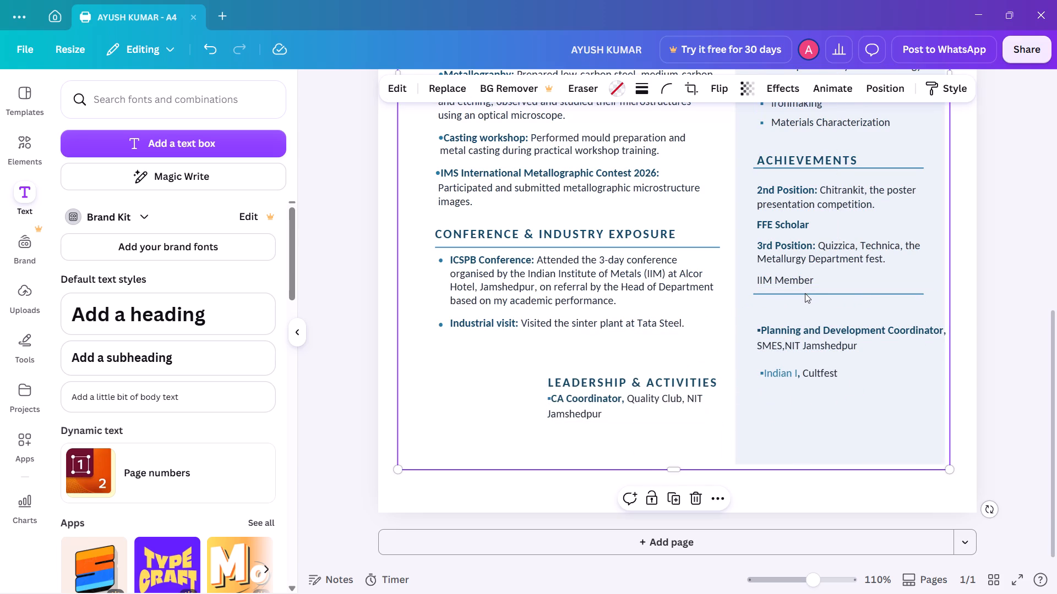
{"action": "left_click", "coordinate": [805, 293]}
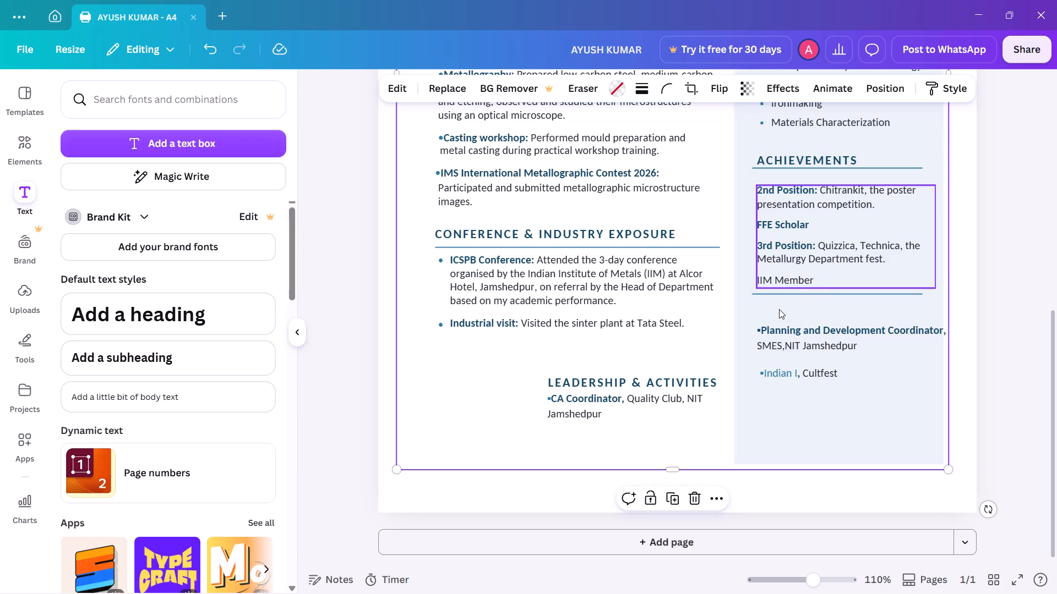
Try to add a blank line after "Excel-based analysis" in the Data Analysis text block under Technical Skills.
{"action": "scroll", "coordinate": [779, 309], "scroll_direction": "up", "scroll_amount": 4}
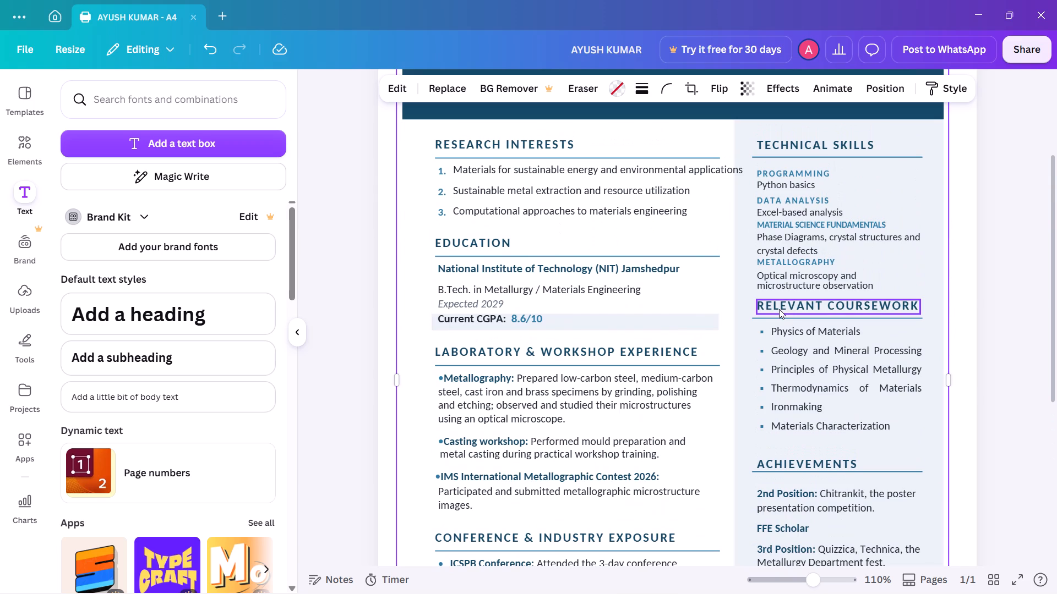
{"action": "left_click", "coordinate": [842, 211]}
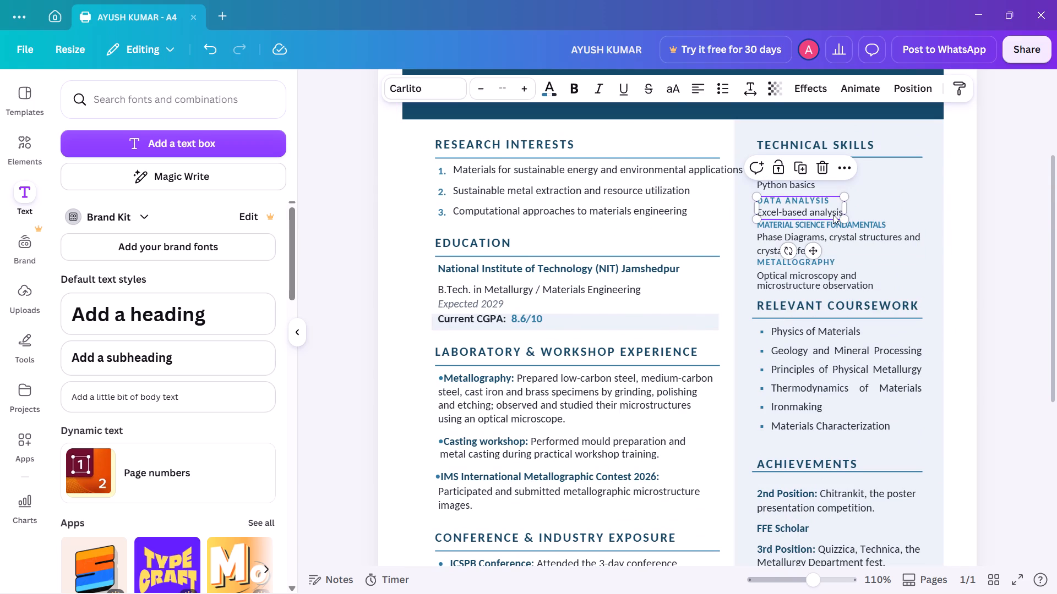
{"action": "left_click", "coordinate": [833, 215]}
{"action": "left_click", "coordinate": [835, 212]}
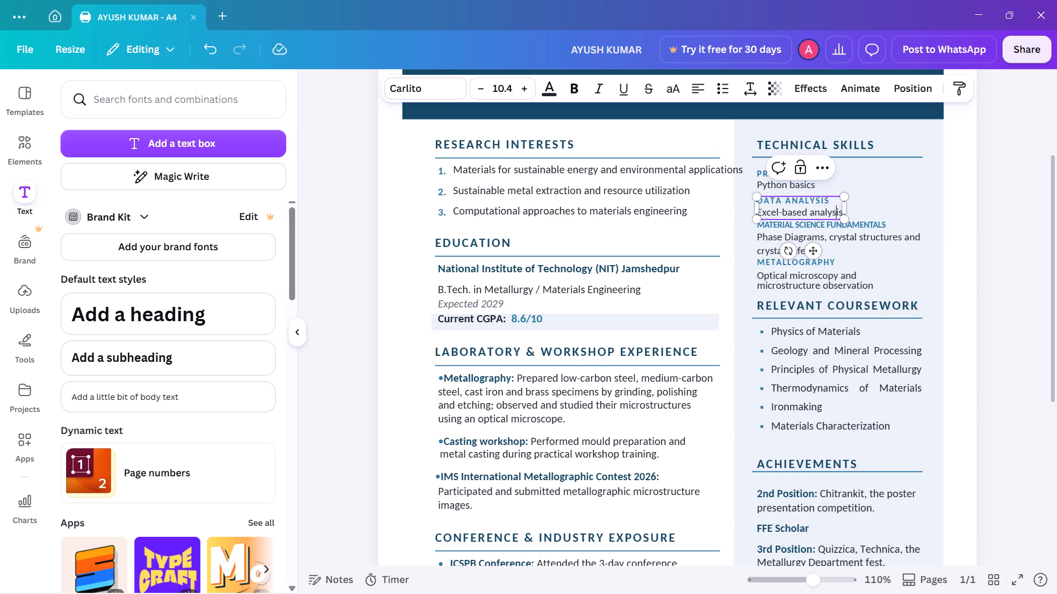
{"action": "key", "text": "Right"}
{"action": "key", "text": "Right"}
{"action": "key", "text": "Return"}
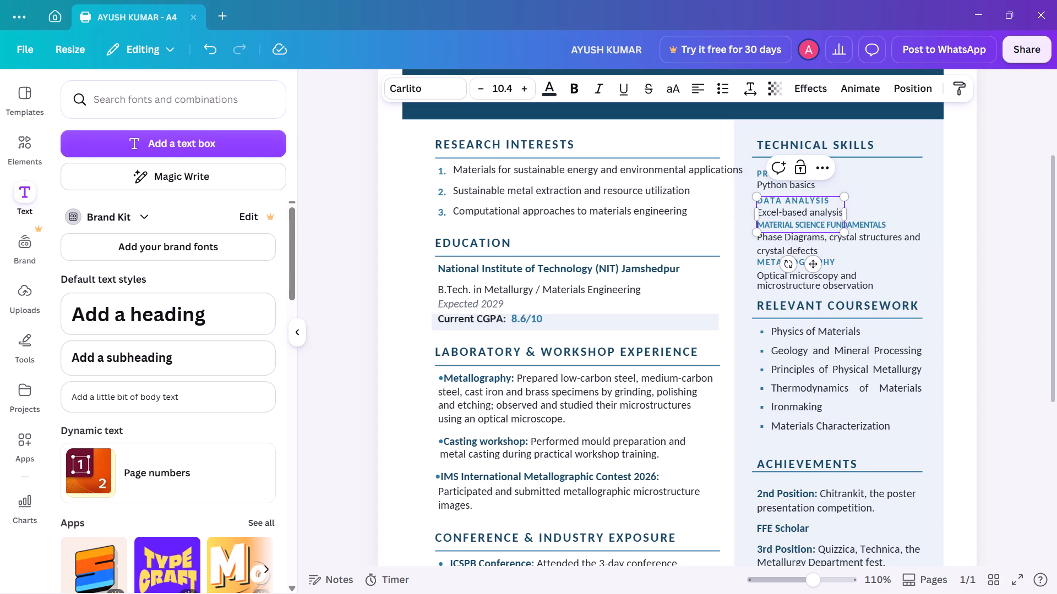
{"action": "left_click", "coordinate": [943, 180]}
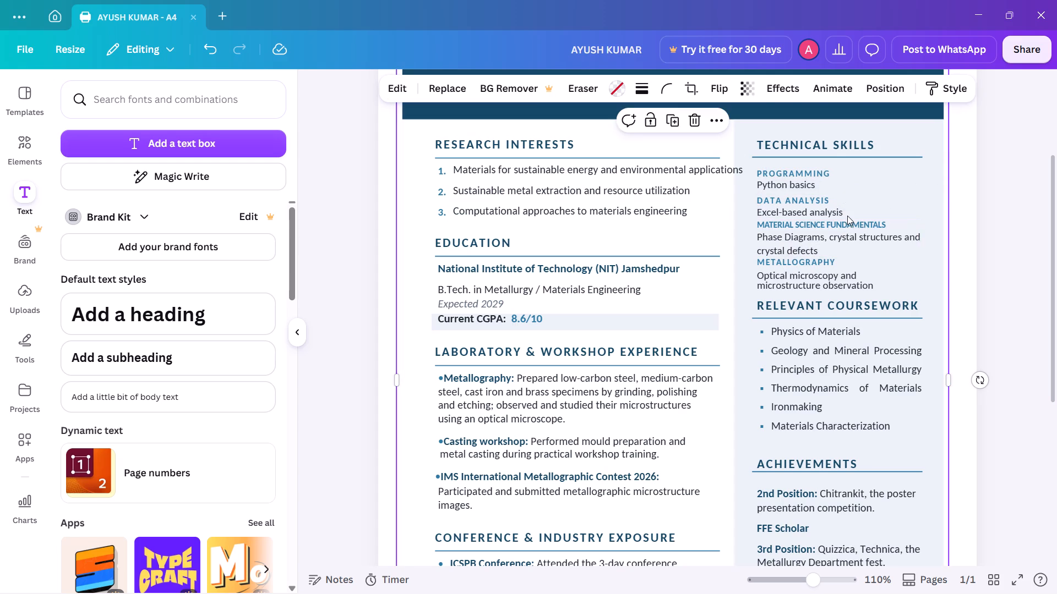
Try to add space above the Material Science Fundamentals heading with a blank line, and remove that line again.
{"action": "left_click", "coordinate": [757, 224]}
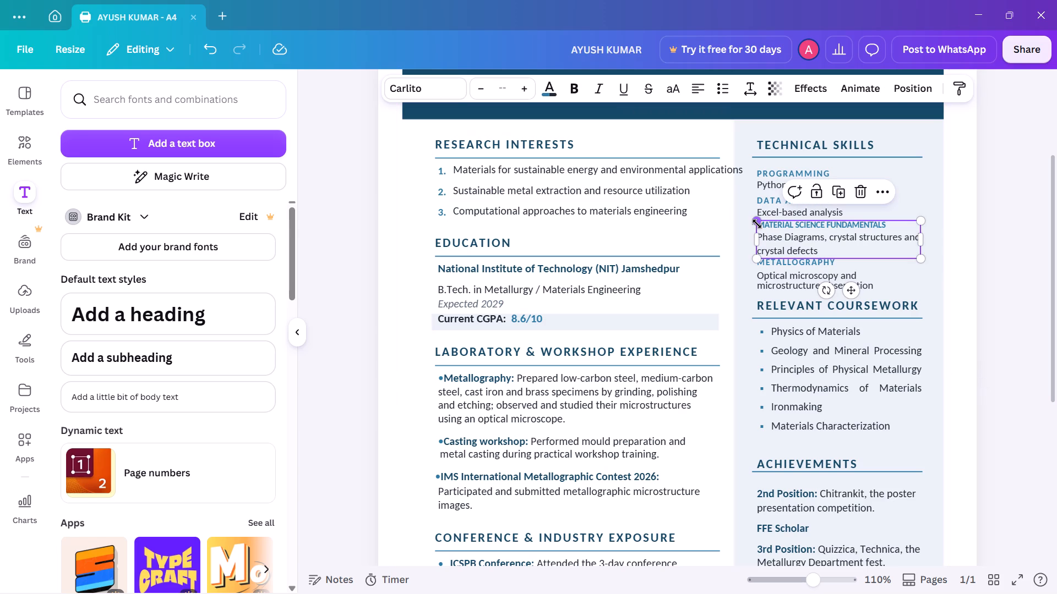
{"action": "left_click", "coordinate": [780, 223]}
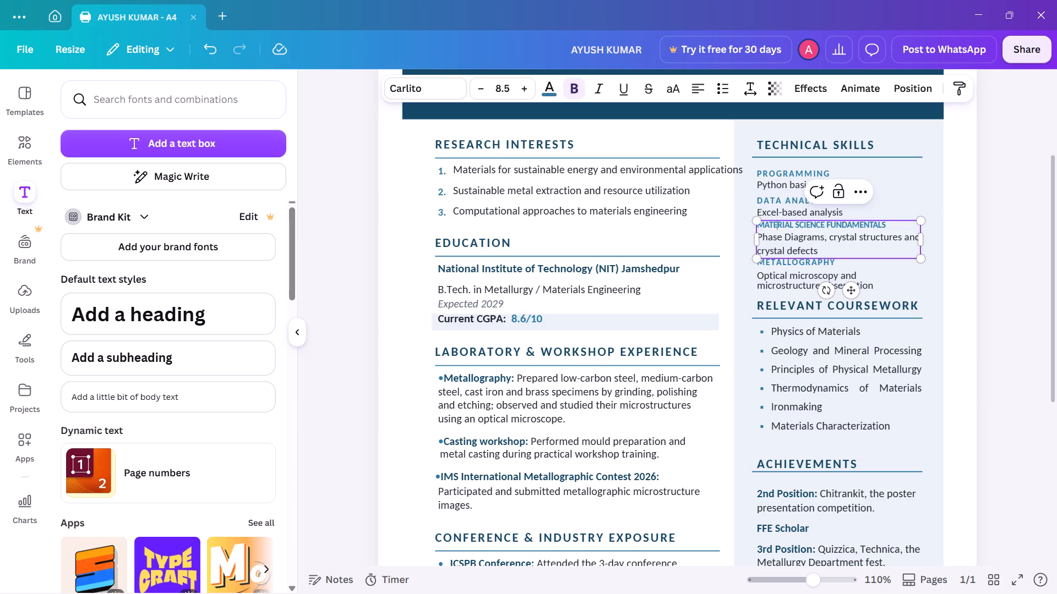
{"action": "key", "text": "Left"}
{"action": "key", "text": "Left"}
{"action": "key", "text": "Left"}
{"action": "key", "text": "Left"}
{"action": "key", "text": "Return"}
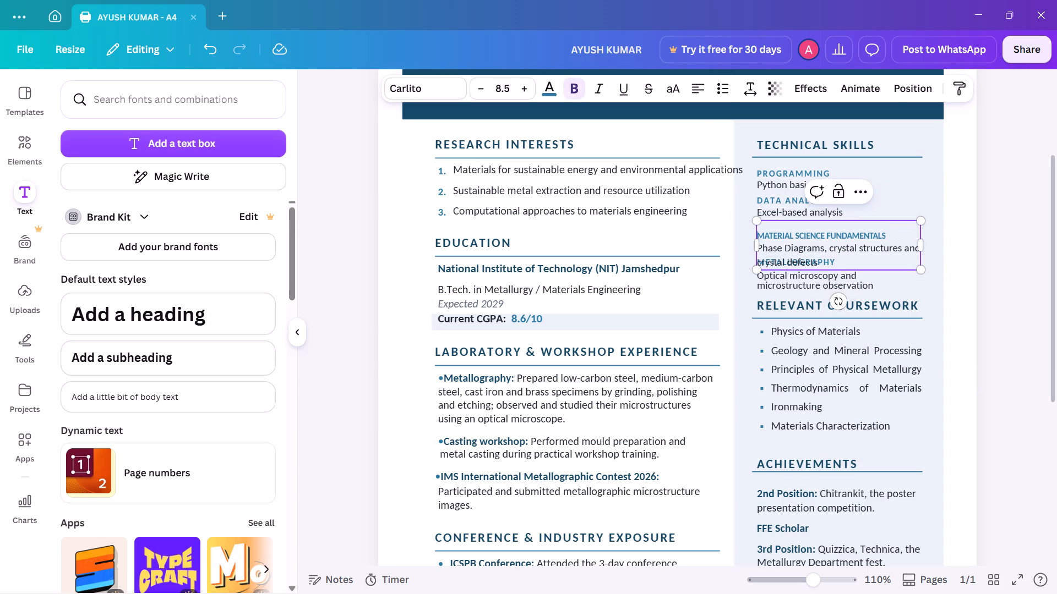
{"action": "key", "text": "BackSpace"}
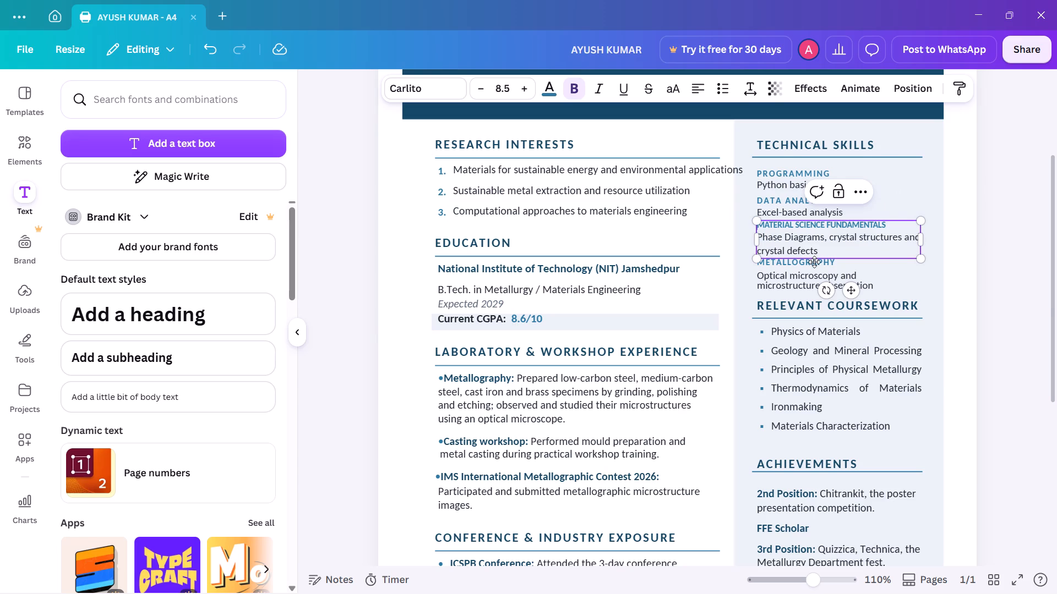
Undo the recent edits back through the Leadership & Activities block's move out of the sidebar and the "IIM Member" line's addition.
{"action": "scroll", "coordinate": [814, 262], "scroll_direction": "down", "scroll_amount": 3}
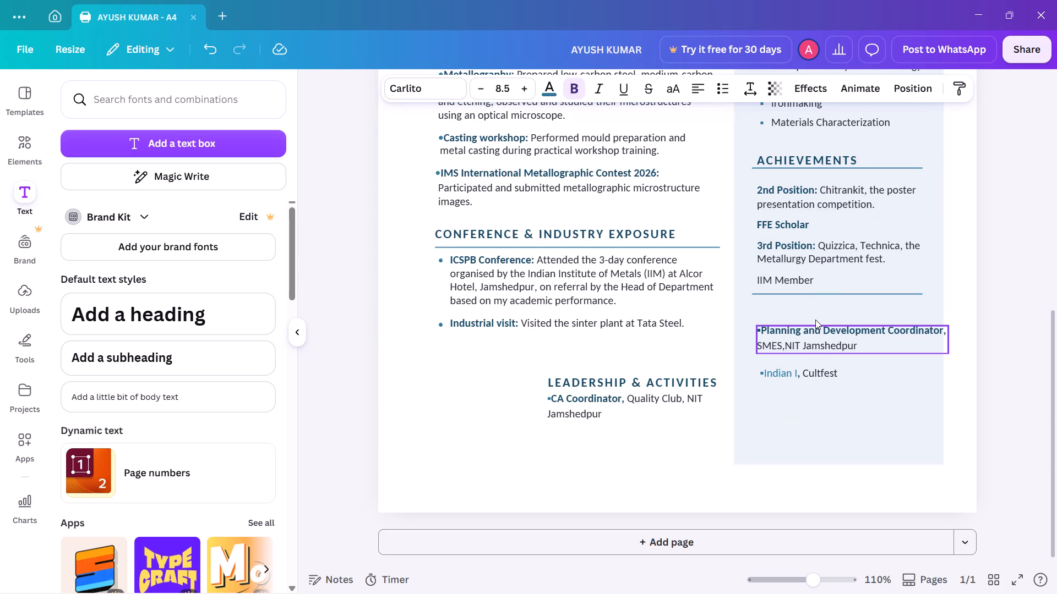
{"action": "key", "text": "ctrl+z"}
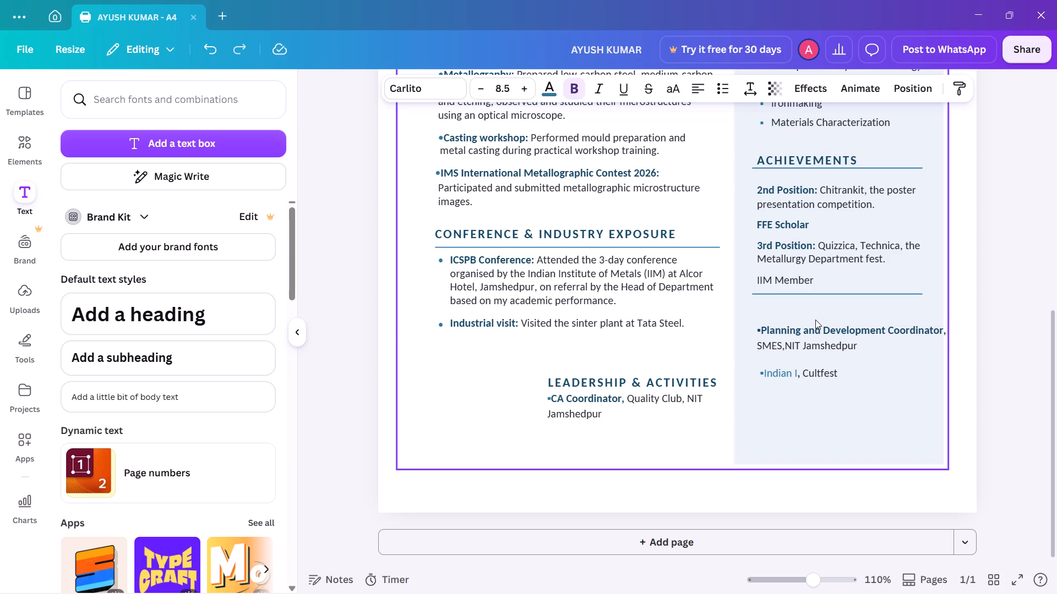
{"action": "key", "text": "ctrl+z"}
{"action": "key", "text": "ctrl+z"}
{"action": "key", "text": "ctrl+z"}
{"action": "key", "text": "ctrl+z"}
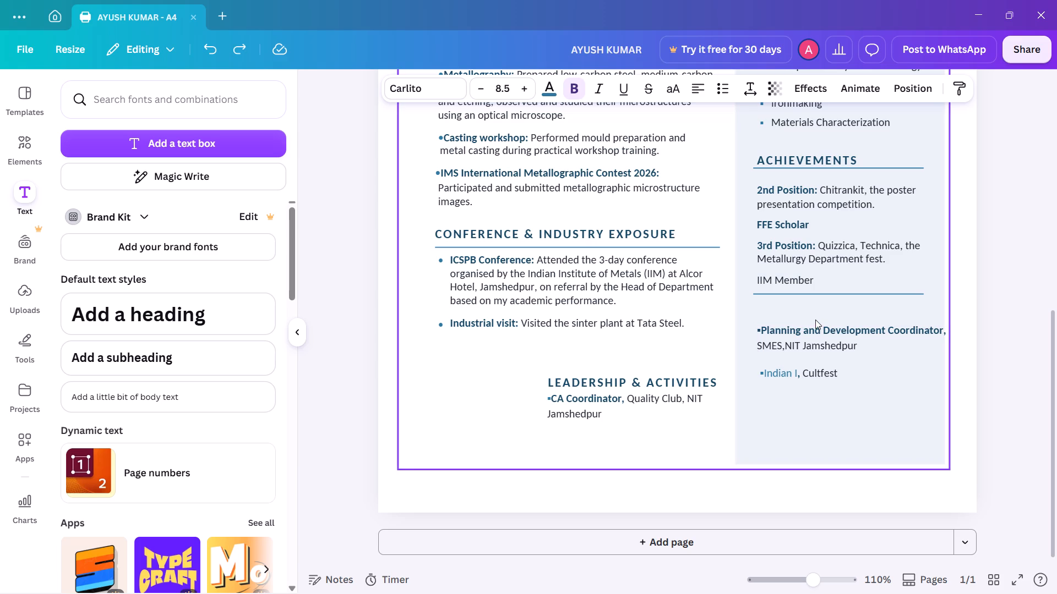
{"action": "key", "text": "ctrl+z"}
{"action": "key", "text": "ctrl+z"}
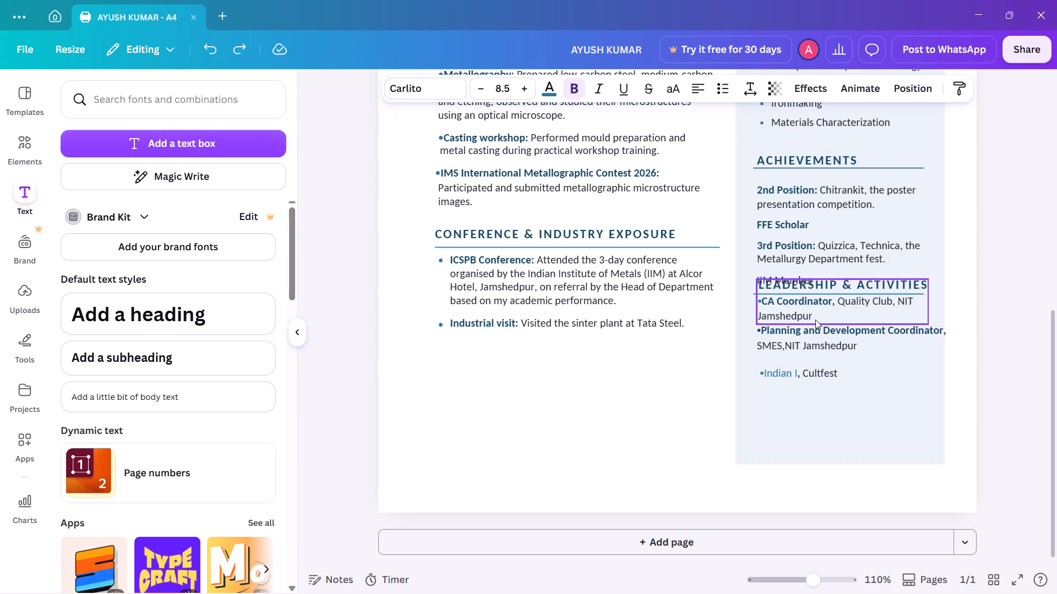
{"action": "key", "text": "ctrl+z"}
{"action": "key", "text": "ctrl+z"}
{"action": "key", "text": "ctrl+z"}
{"action": "key", "text": "ctrl+z"}
{"action": "key", "text": "ctrl+z"}
{"action": "key", "text": "ctrl+z"}
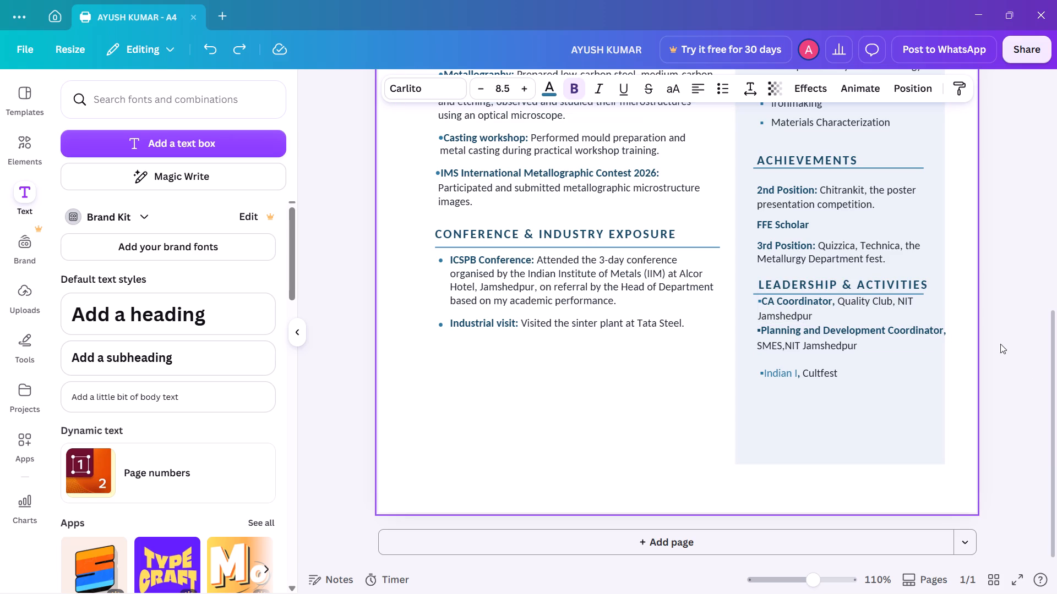
Scale the Achievements text block down to font size 10.3, about 5.9 wide by 2.7 high.
{"action": "left_click", "coordinate": [882, 257]}
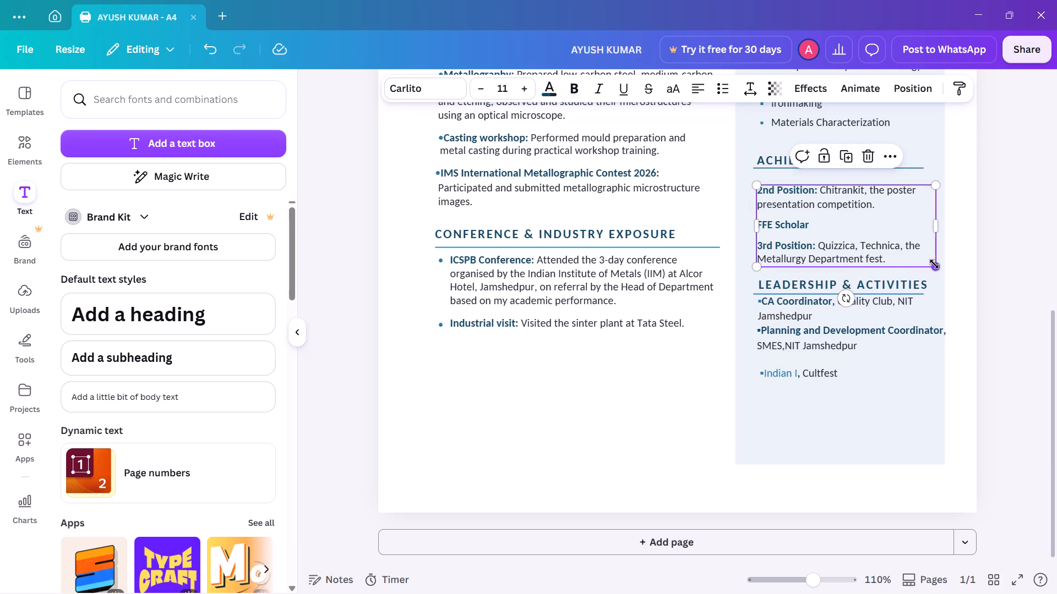
{"action": "left_click_drag", "start_coordinate": [935, 265], "coordinate": [857, 240]}
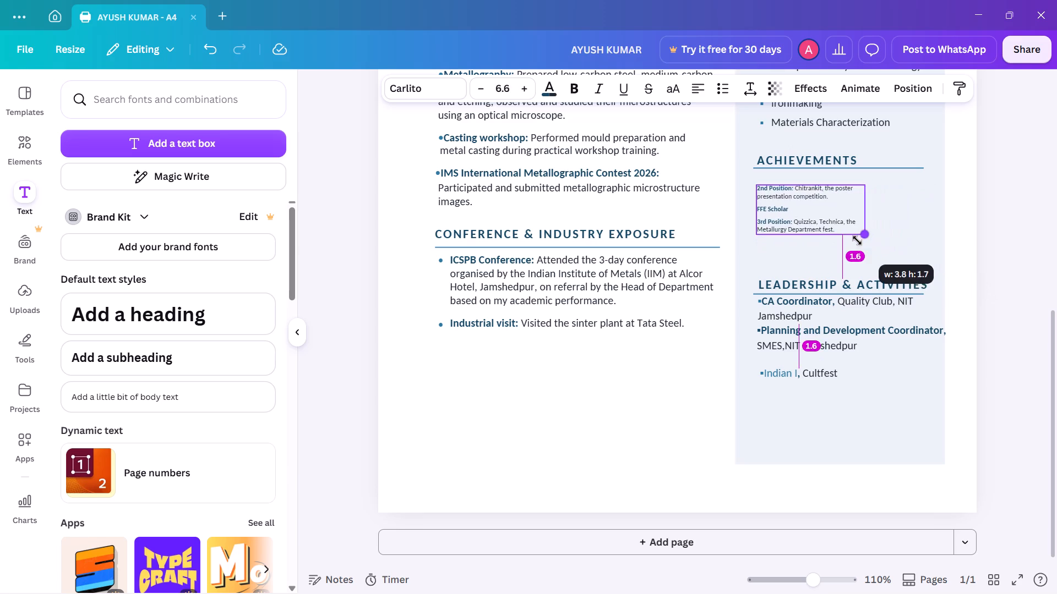
{"action": "left_click_drag", "start_coordinate": [857, 240], "coordinate": [880, 222]}
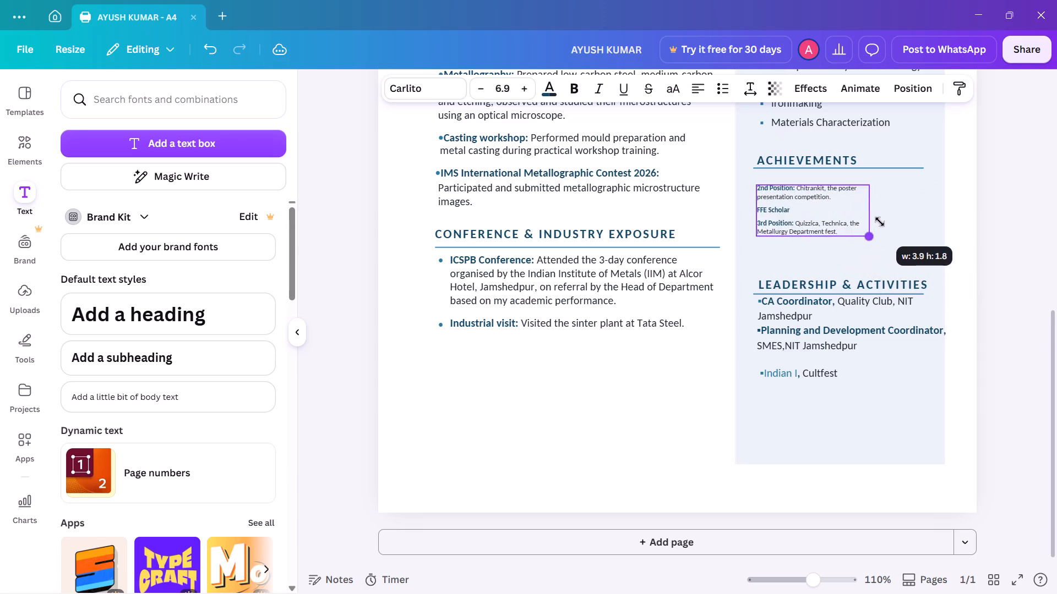
{"action": "left_click_drag", "start_coordinate": [880, 222], "coordinate": [938, 229]}
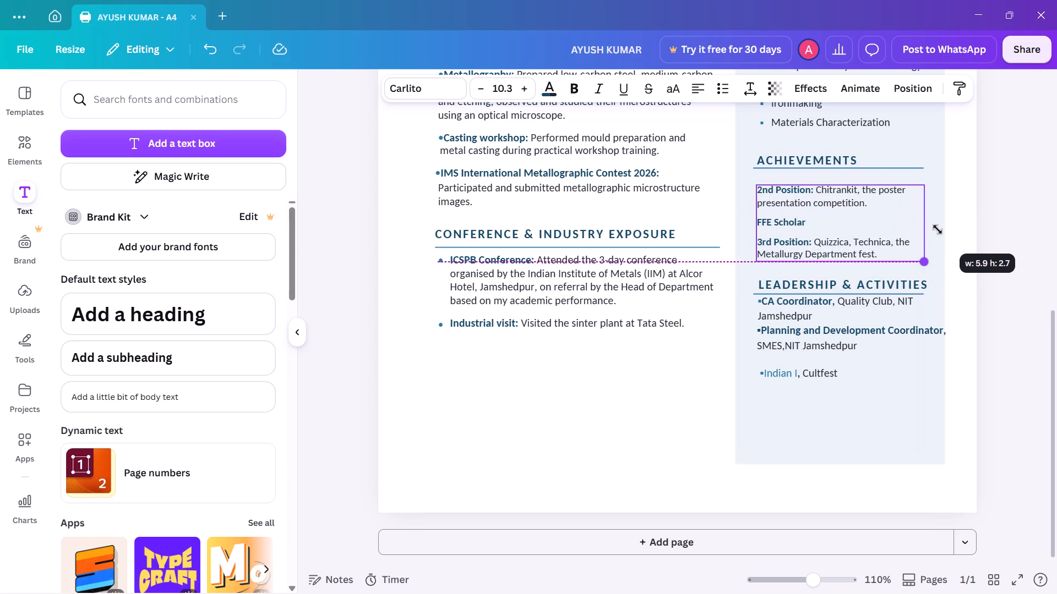
{"action": "left_click_drag", "start_coordinate": [938, 229], "coordinate": [938, 230]}
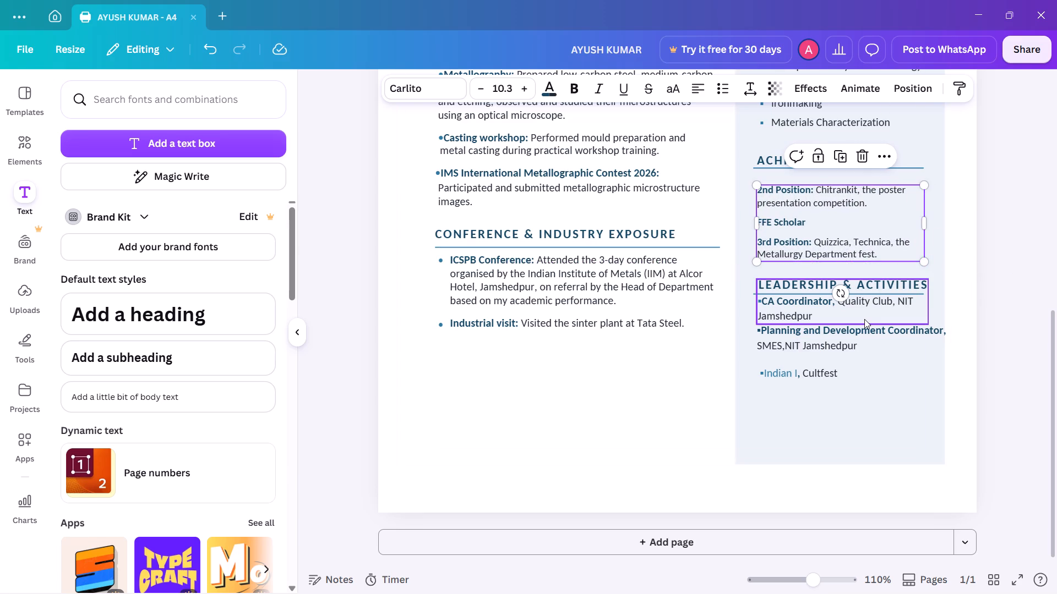
Scale the Leadership & Activities heading and CA Coordinator text block down slightly to match the Achievements block's width.
{"action": "left_click", "coordinate": [864, 319]}
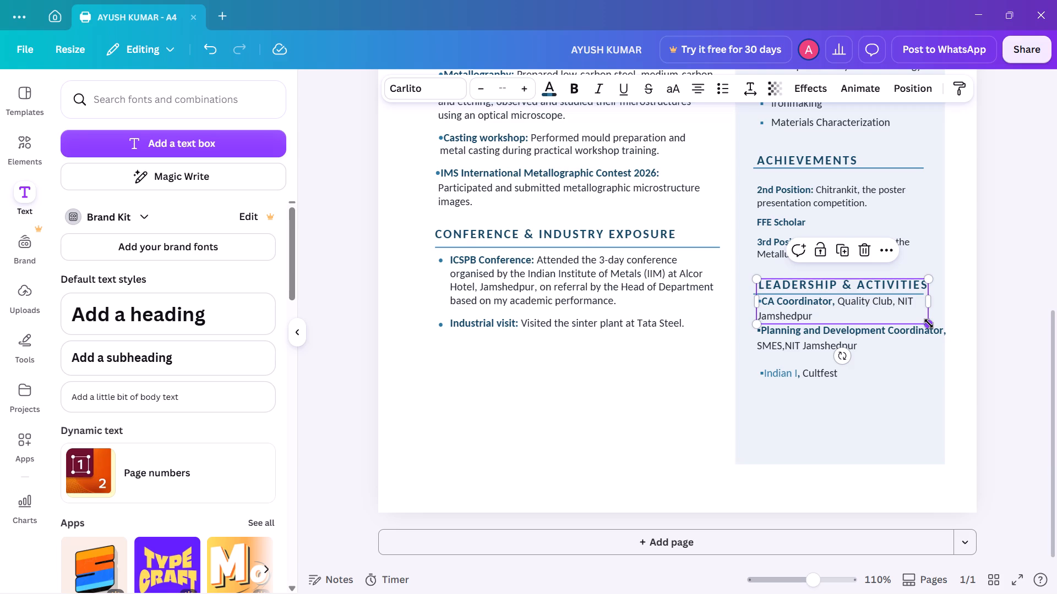
{"action": "left_click", "coordinate": [929, 323]}
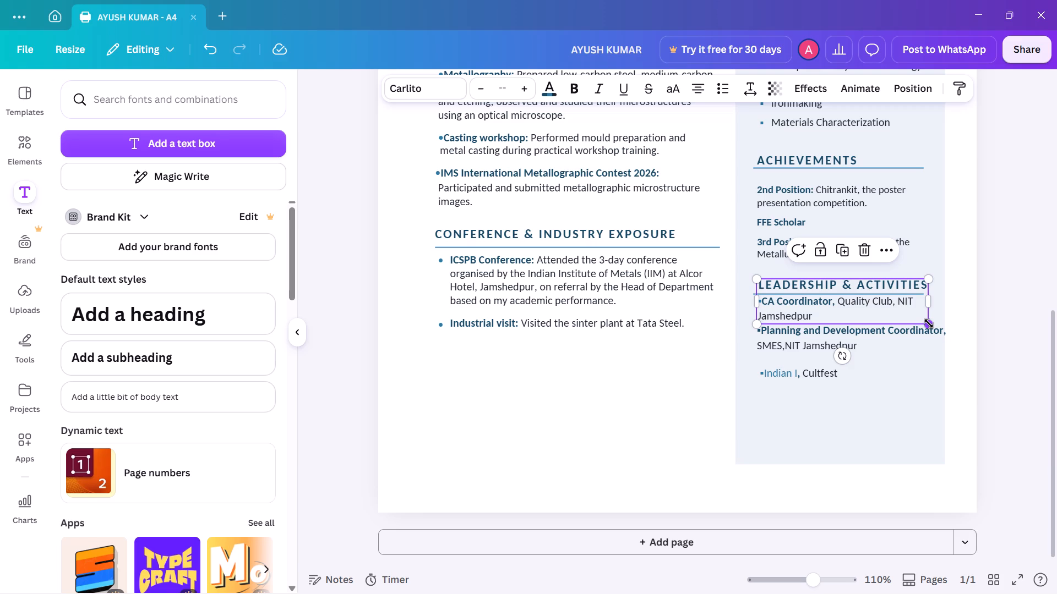
{"action": "left_click", "coordinate": [929, 323]}
{"action": "left_click", "coordinate": [929, 323]}
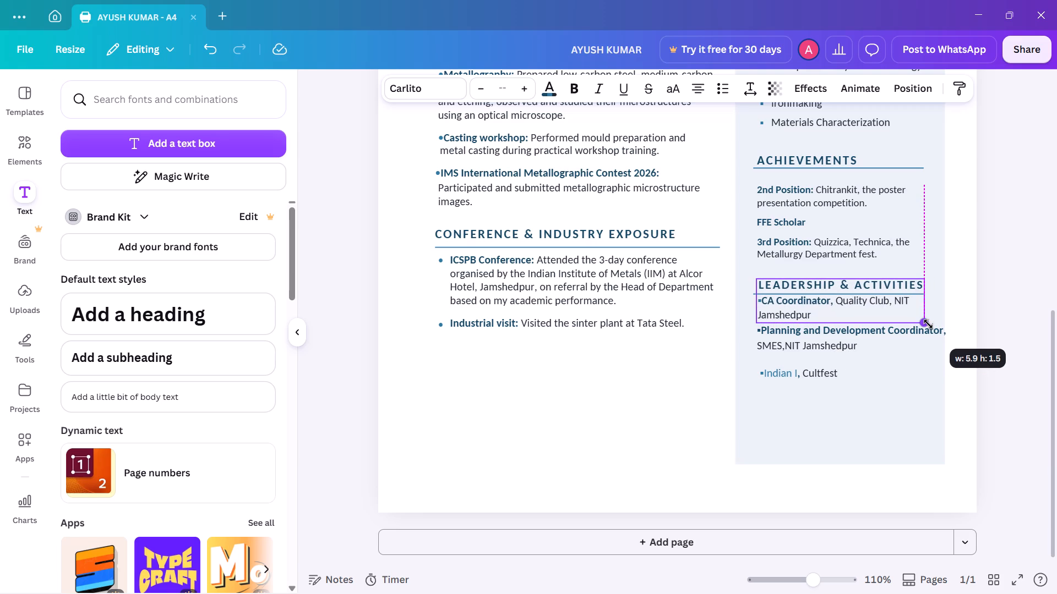
Add "IIM Member" as a new line below the 3rd Position entry in the Achievements text block.
{"action": "left_click", "coordinate": [782, 210]}
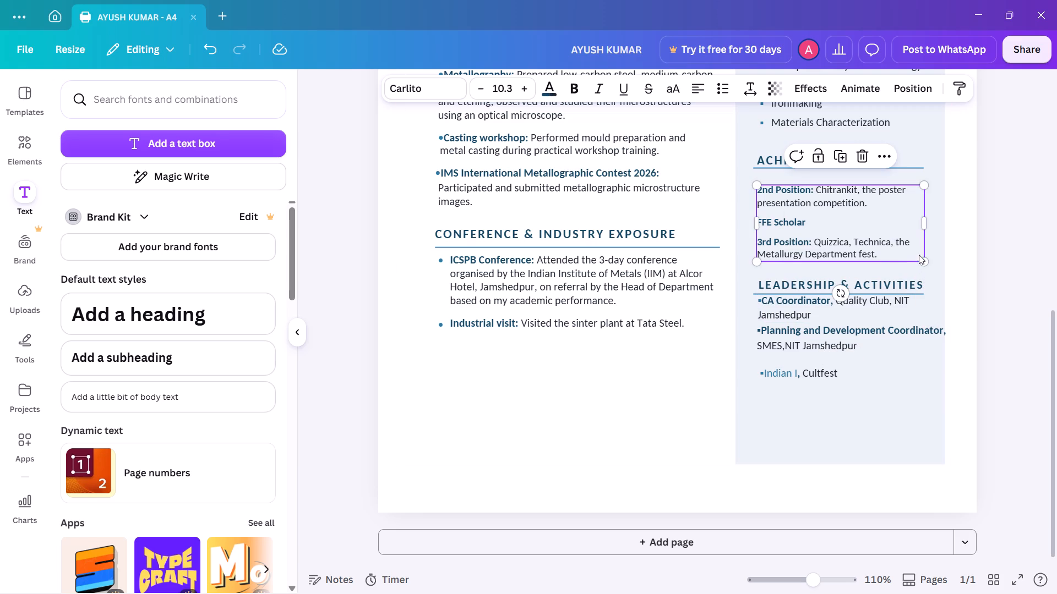
{"action": "left_click", "coordinate": [923, 260]}
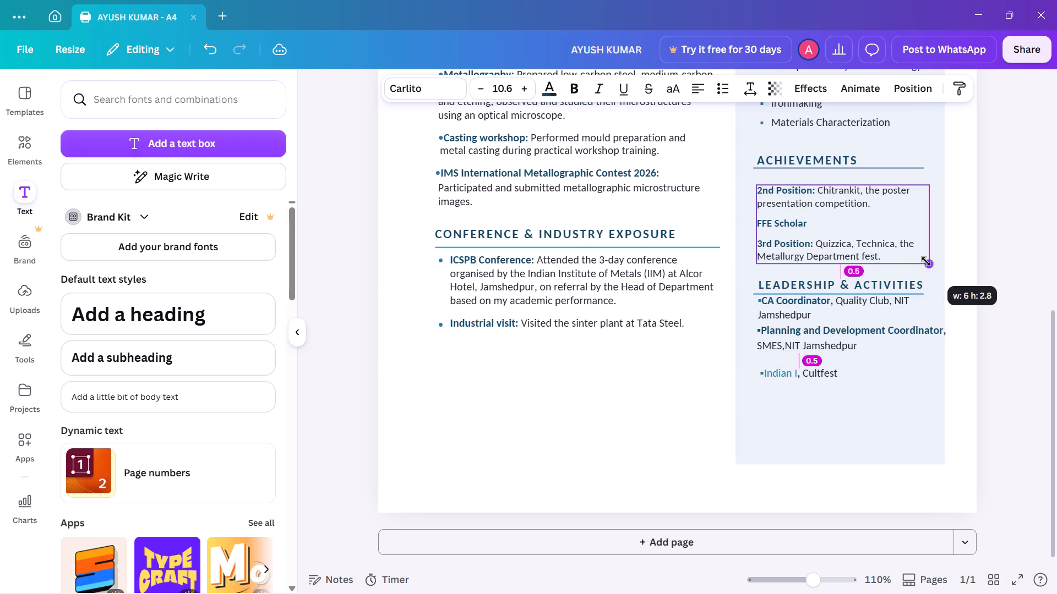
{"action": "left_click", "coordinate": [876, 251]}
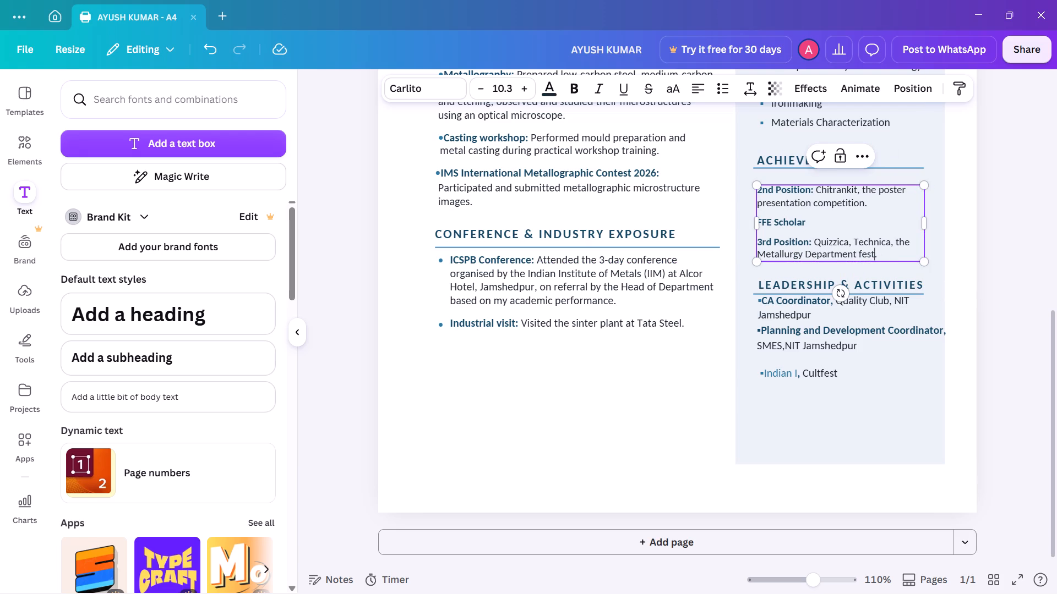
{"action": "key", "text": "Right"}
{"action": "key", "text": "Return"}
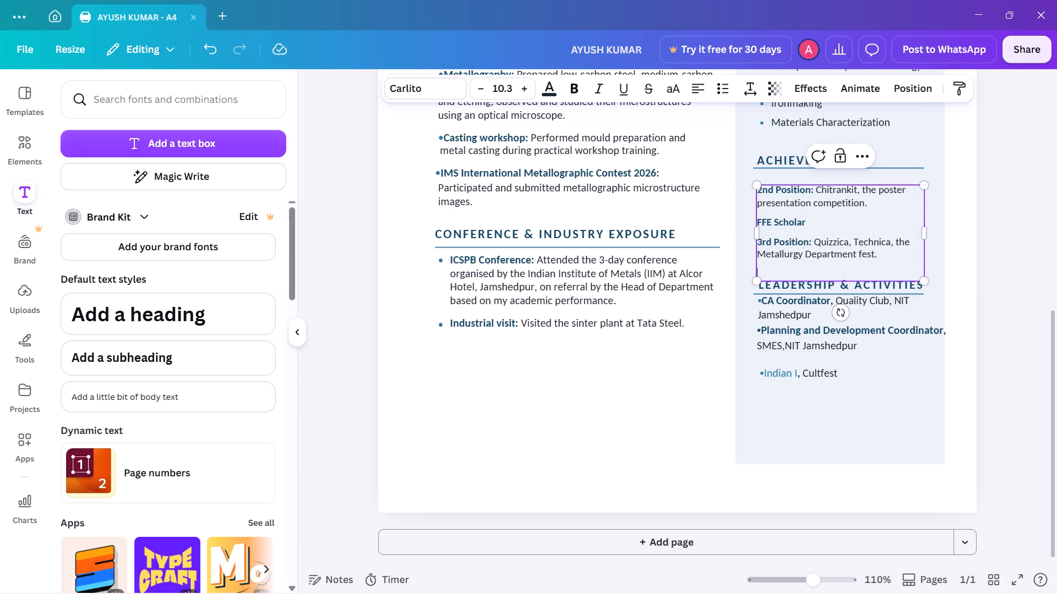
{"action": "type", "text": "II"}
{"action": "type", "text": "ember"}
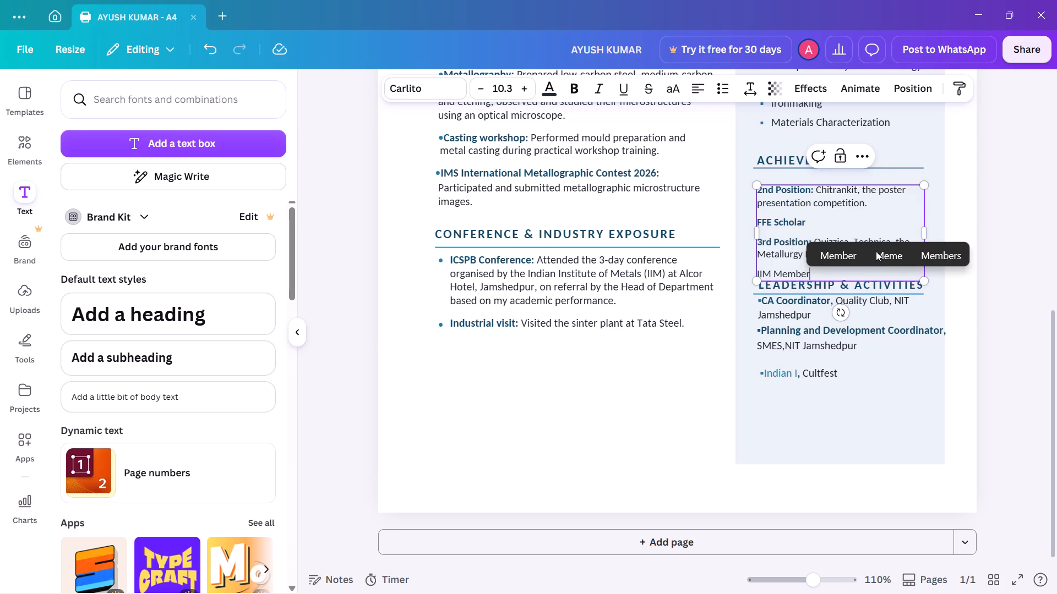
Format the "IIM Member" line in the résumé's dark blue text colour and bold.
{"action": "double_click", "coordinate": [779, 274]}
{"action": "triple_click", "coordinate": [779, 274]}
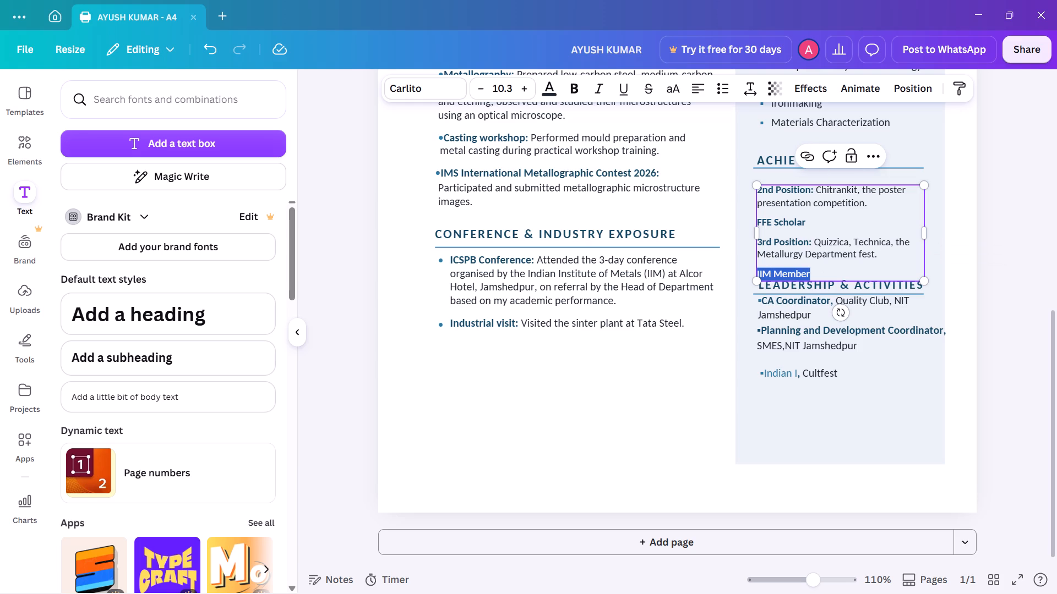
{"action": "left_click", "coordinate": [550, 88]}
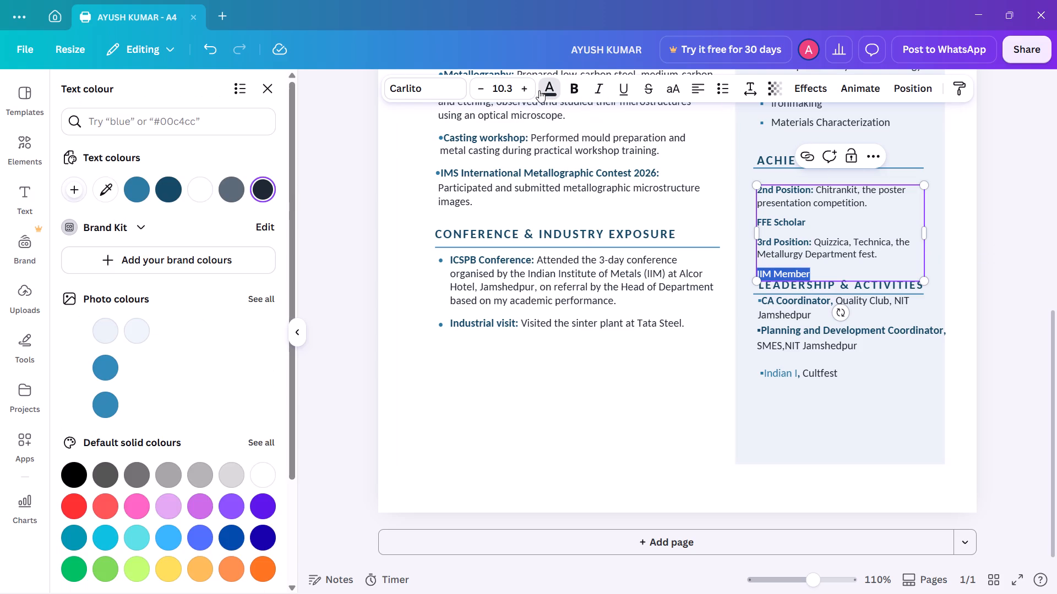
{"action": "left_click", "coordinate": [169, 188]}
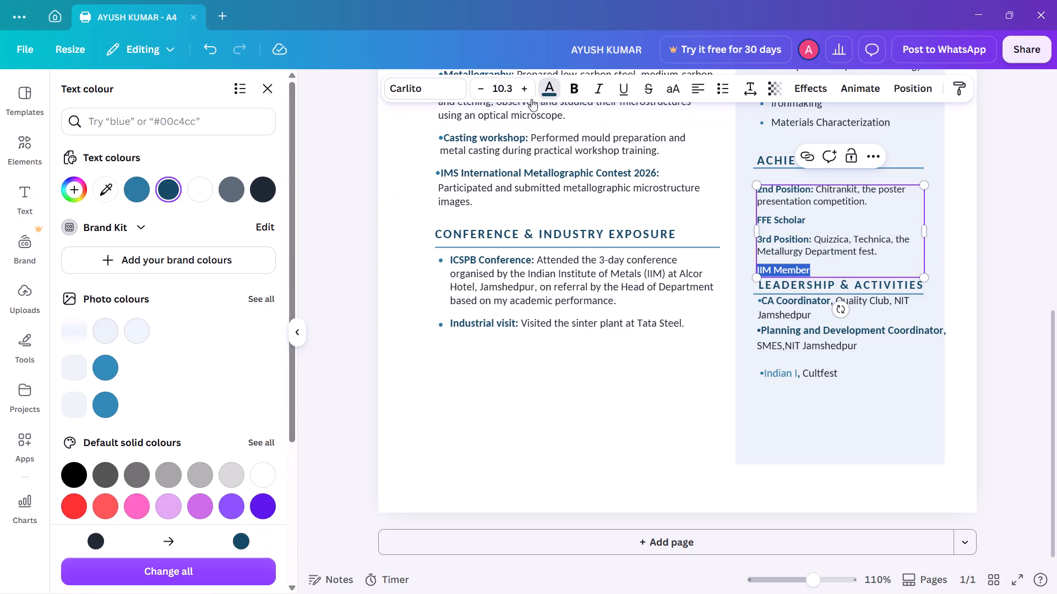
{"action": "left_click", "coordinate": [576, 89]}
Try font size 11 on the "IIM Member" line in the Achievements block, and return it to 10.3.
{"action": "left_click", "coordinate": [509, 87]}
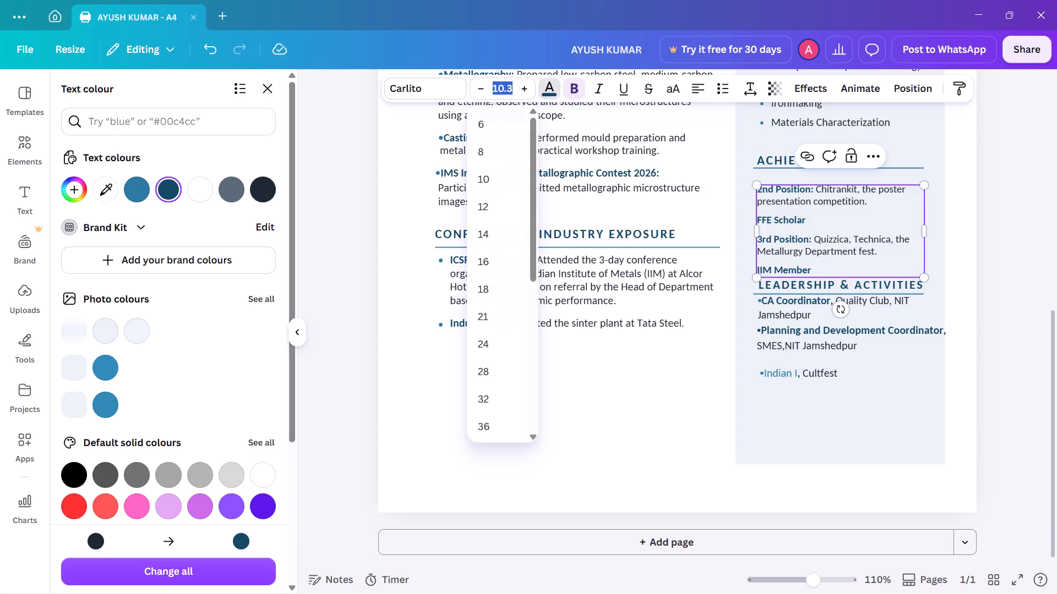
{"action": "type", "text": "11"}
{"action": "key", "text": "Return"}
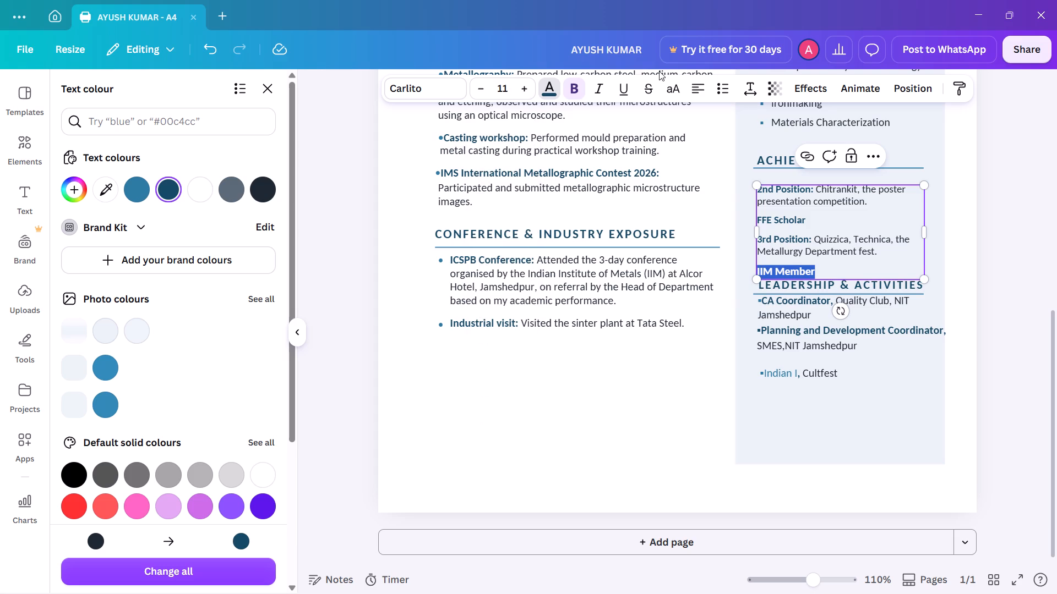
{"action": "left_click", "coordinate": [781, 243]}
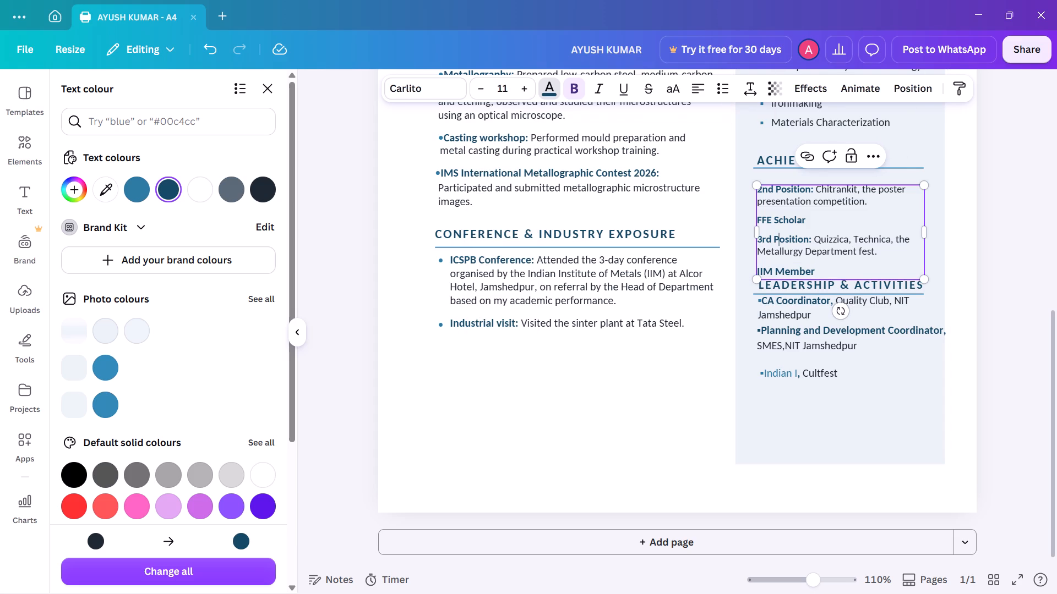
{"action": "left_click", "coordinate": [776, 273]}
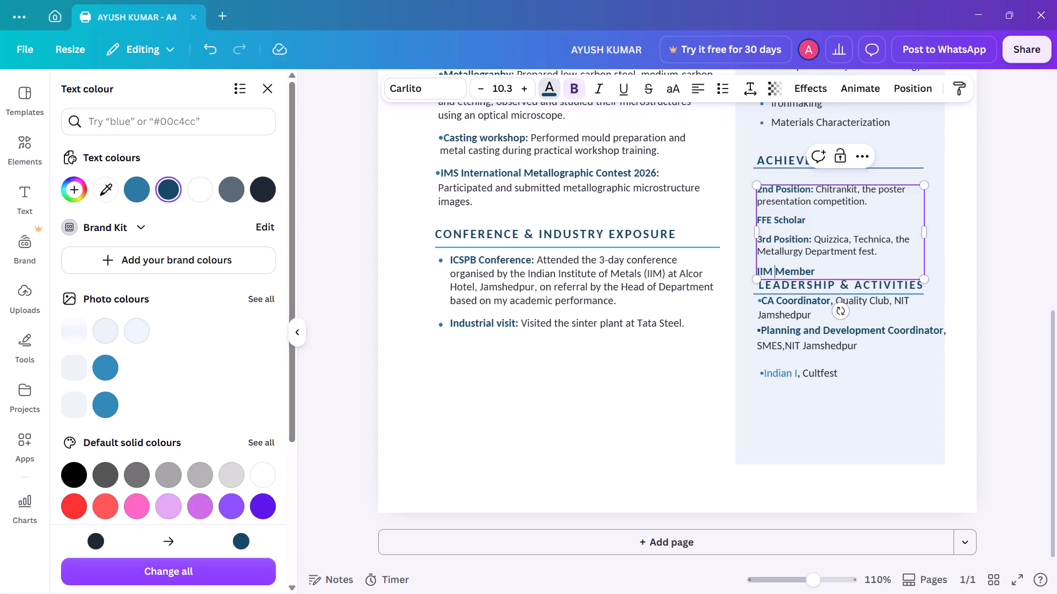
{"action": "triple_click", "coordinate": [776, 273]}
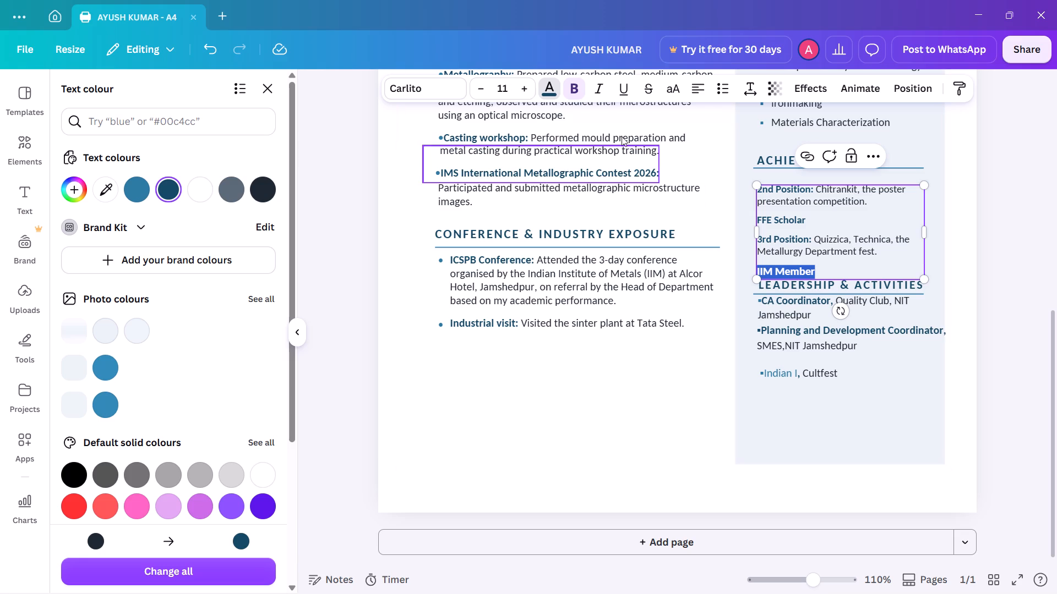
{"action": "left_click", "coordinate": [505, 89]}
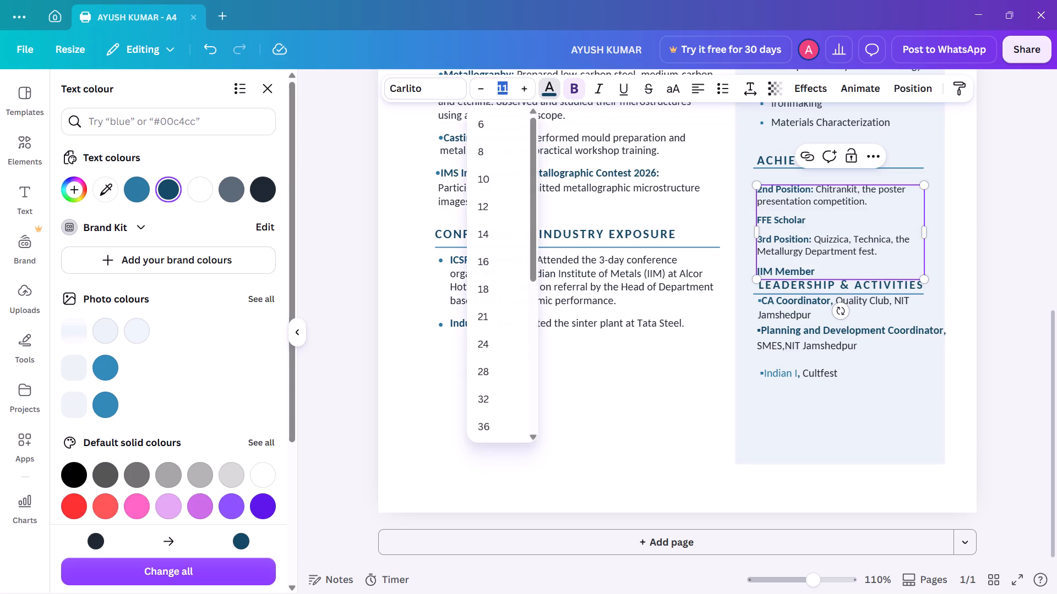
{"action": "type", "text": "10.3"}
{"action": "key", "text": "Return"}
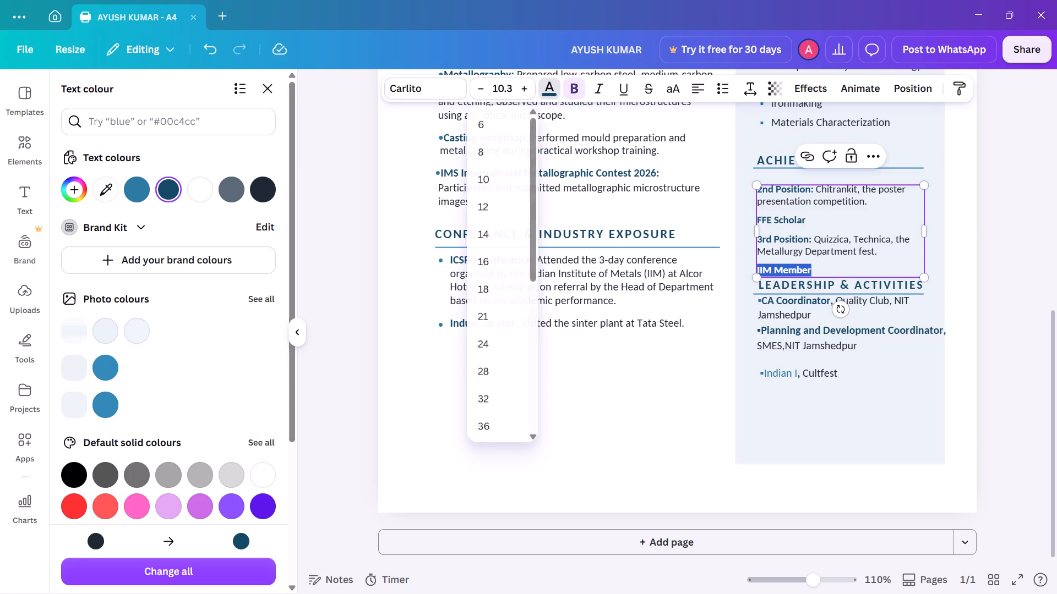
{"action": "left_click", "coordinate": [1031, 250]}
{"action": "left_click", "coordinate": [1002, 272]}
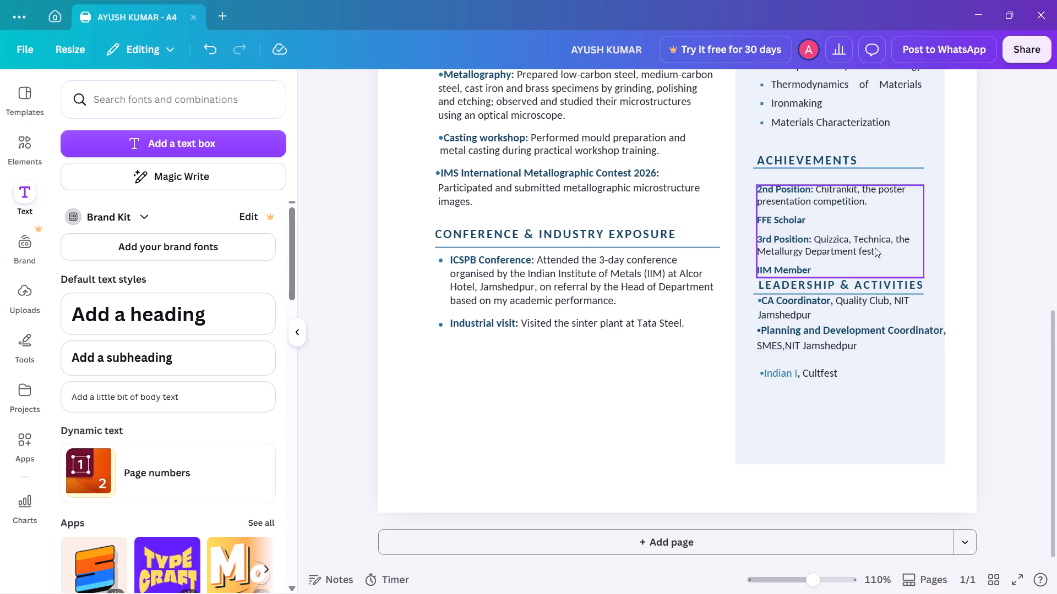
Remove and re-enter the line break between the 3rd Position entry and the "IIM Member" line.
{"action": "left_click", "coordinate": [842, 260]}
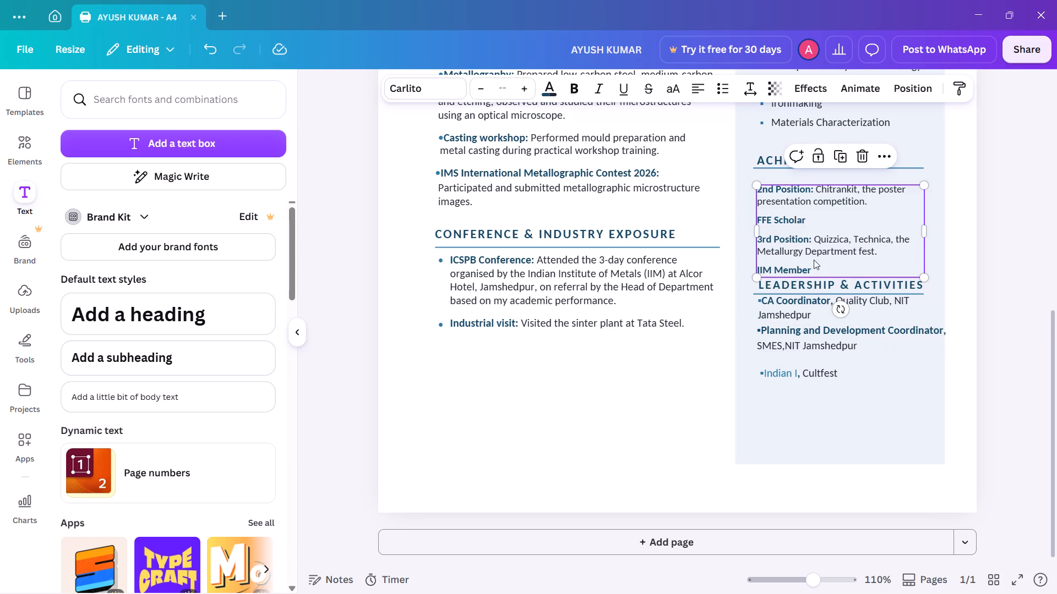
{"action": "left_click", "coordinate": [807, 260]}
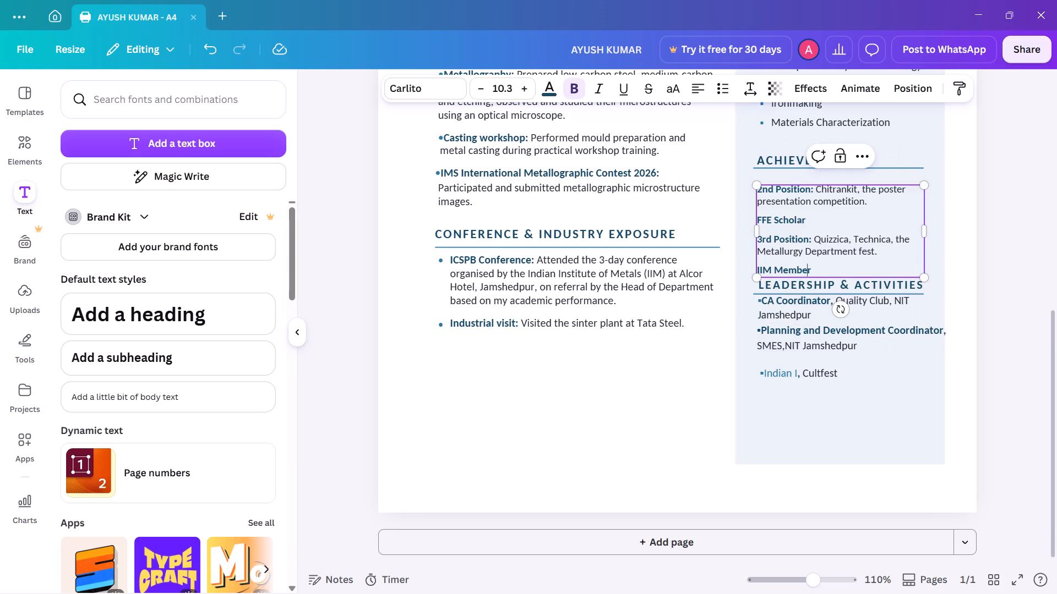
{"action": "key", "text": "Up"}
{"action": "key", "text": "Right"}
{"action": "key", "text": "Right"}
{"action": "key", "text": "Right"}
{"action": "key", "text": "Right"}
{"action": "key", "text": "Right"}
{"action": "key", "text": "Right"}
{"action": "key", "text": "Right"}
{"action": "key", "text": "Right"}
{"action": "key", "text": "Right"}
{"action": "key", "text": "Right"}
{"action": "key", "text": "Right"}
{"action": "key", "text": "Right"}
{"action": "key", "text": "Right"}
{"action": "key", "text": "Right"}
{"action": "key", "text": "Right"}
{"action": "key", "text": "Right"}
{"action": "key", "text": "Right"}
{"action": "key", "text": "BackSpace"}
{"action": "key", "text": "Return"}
Move the Achievements text block up slightly, closer to its heading and clear of the Leadership & Activities heading.
{"action": "scroll", "coordinate": [807, 260], "scroll_direction": "up", "scroll_amount": 3}
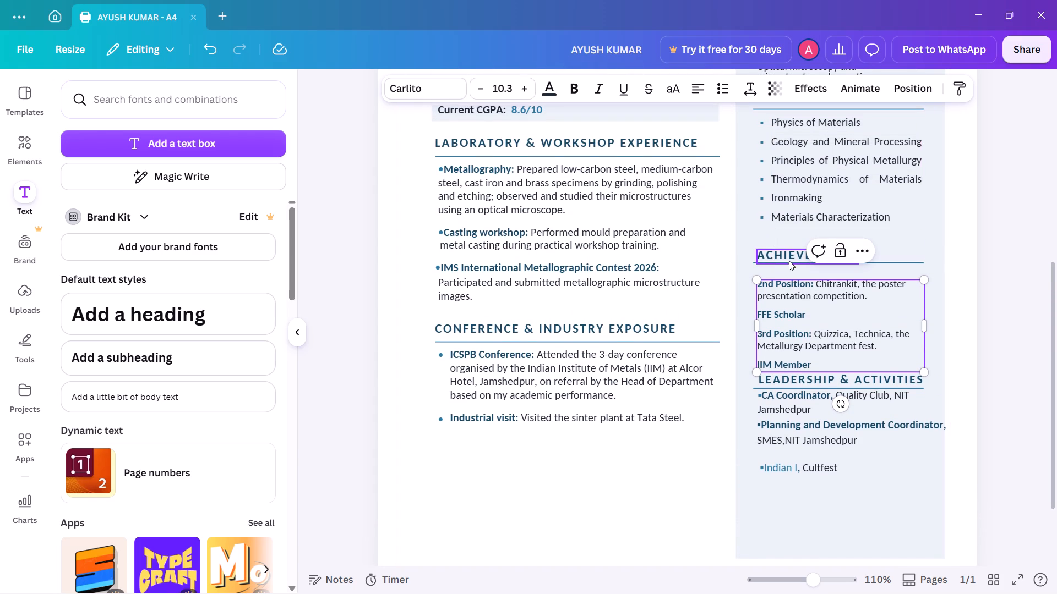
{"action": "left_click", "coordinate": [901, 260]}
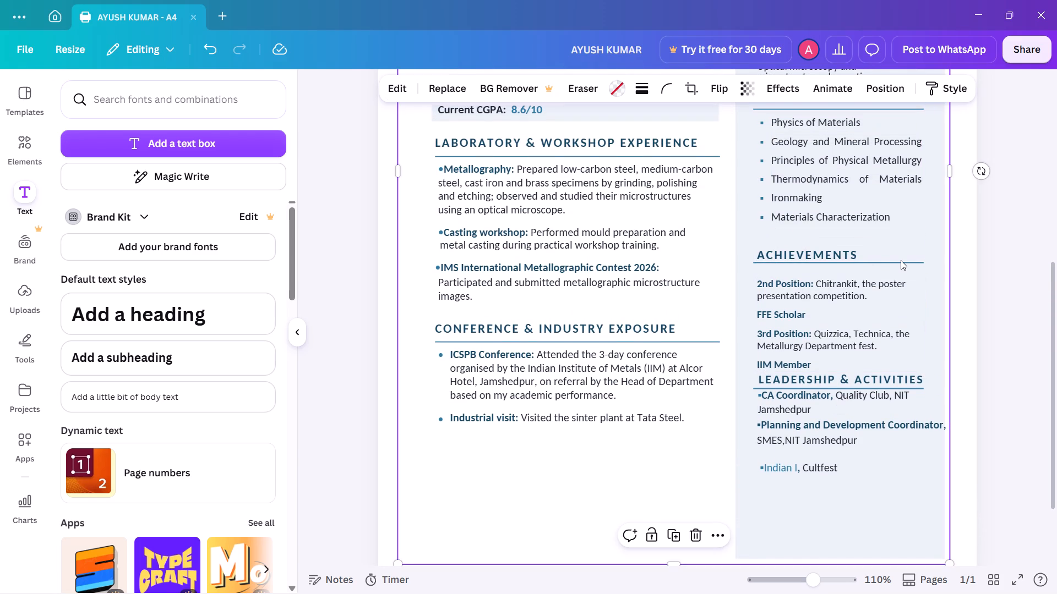
{"action": "left_click", "coordinate": [901, 260]}
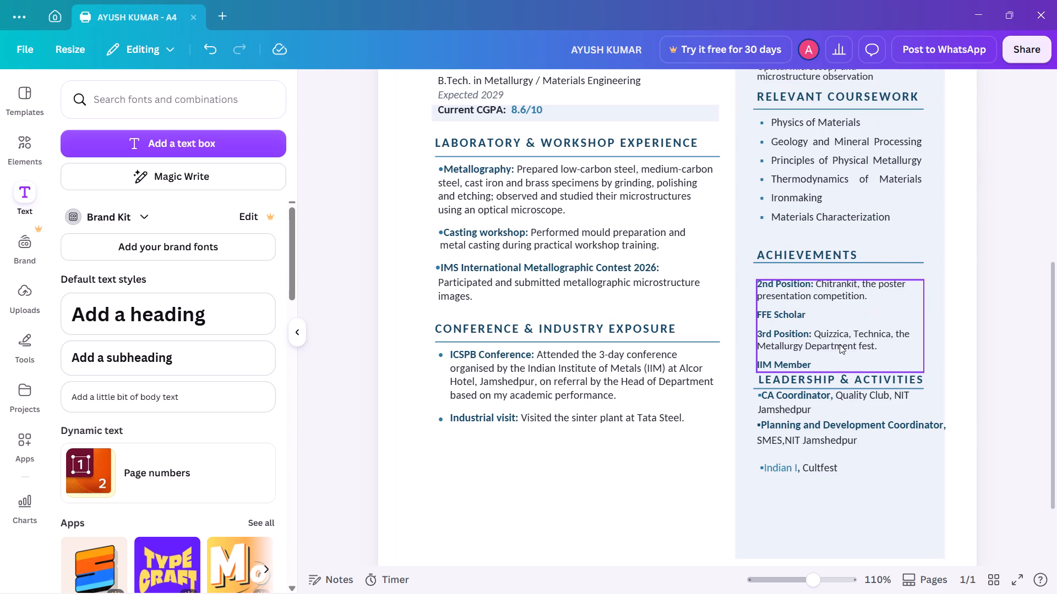
{"action": "left_click", "coordinate": [834, 314]}
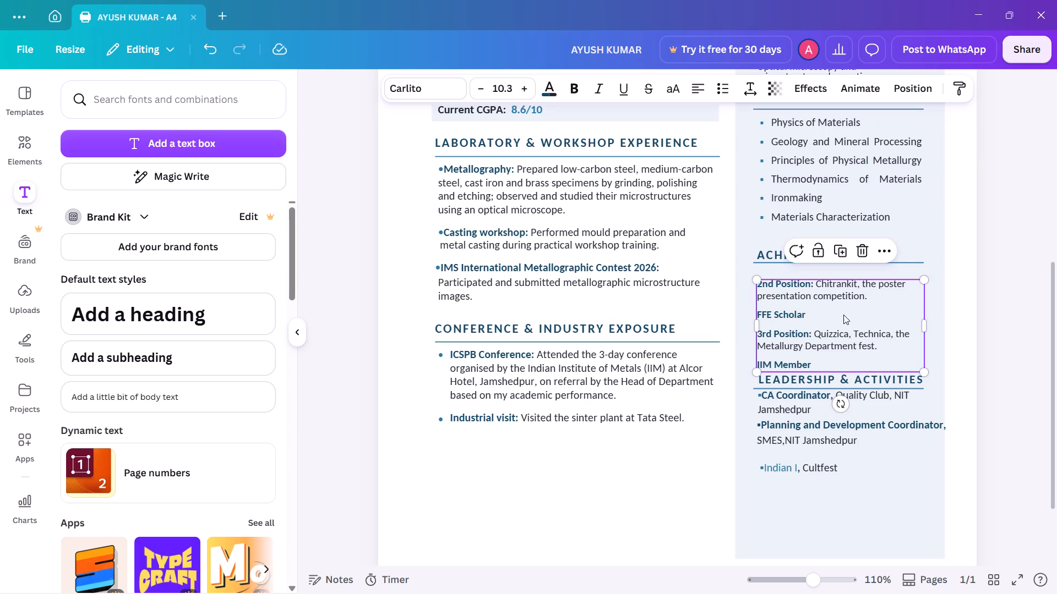
{"action": "left_click_drag", "start_coordinate": [847, 318], "coordinate": [847, 315]}
{"action": "left_click_drag", "start_coordinate": [847, 315], "coordinate": [847, 312]}
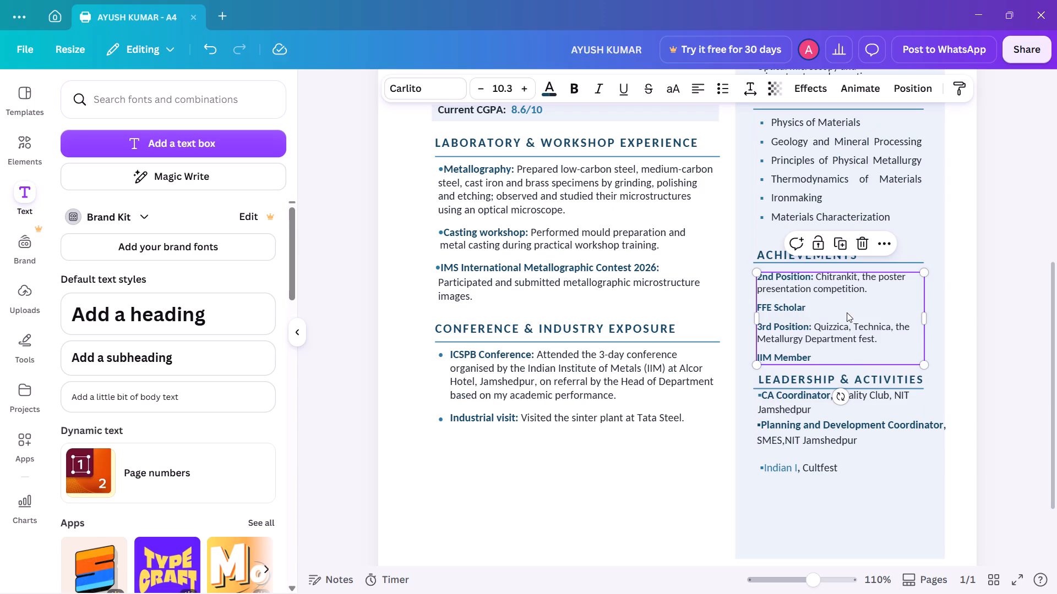
{"action": "left_click", "coordinate": [973, 348]}
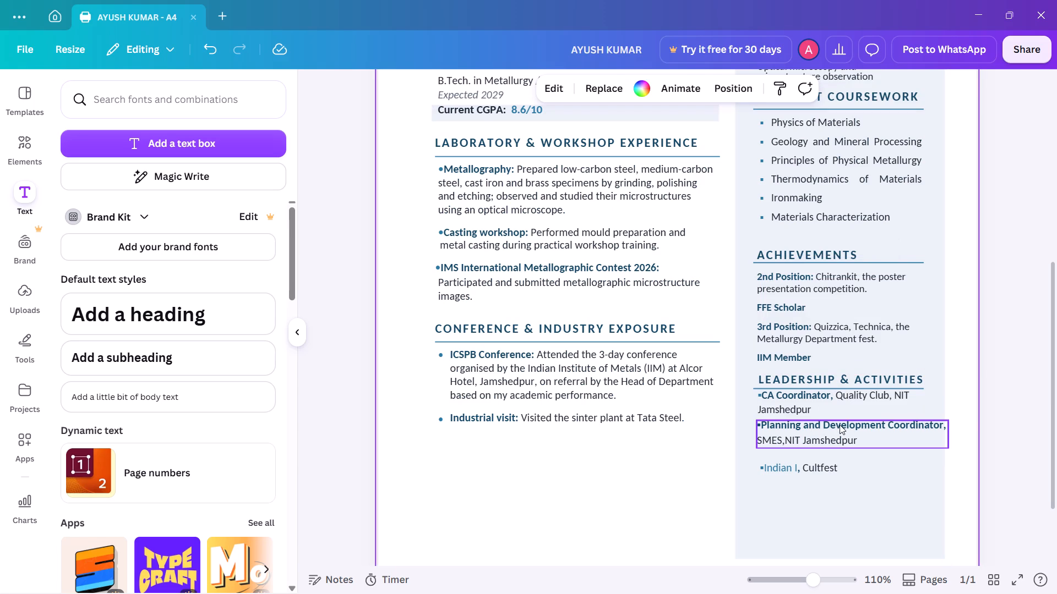
Delete the "Indian I, Cultfest" text box below the Planning and Development Coordinator entry.
{"action": "left_click", "coordinate": [797, 465]}
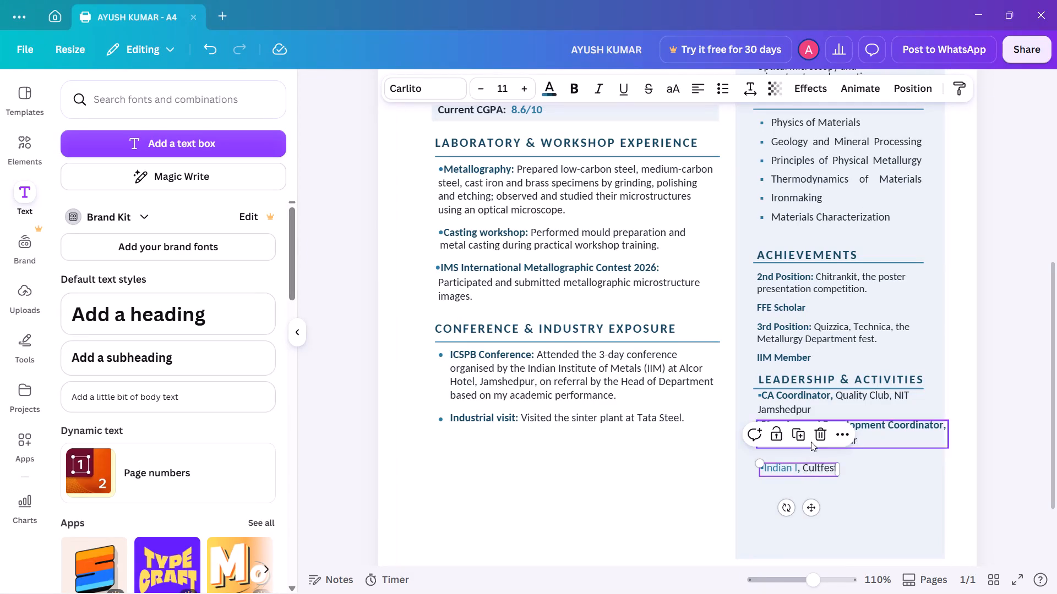
{"action": "left_click", "coordinate": [821, 432]}
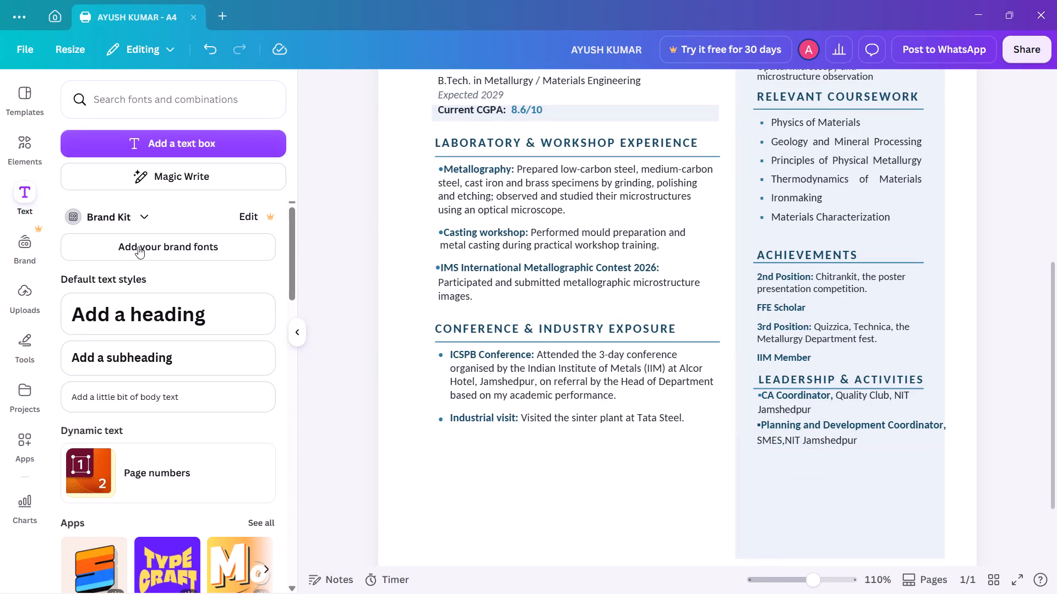
Add a body text box reading "Public Relations member for culfest and Technica'25".
{"action": "left_click", "coordinate": [204, 141]}
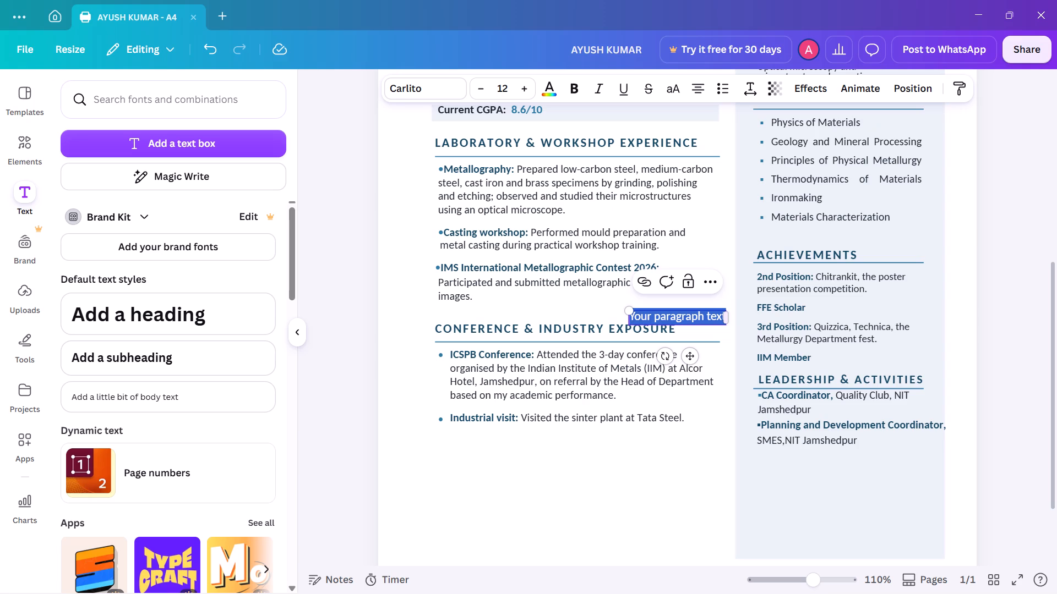
{"action": "key", "text": "p"}
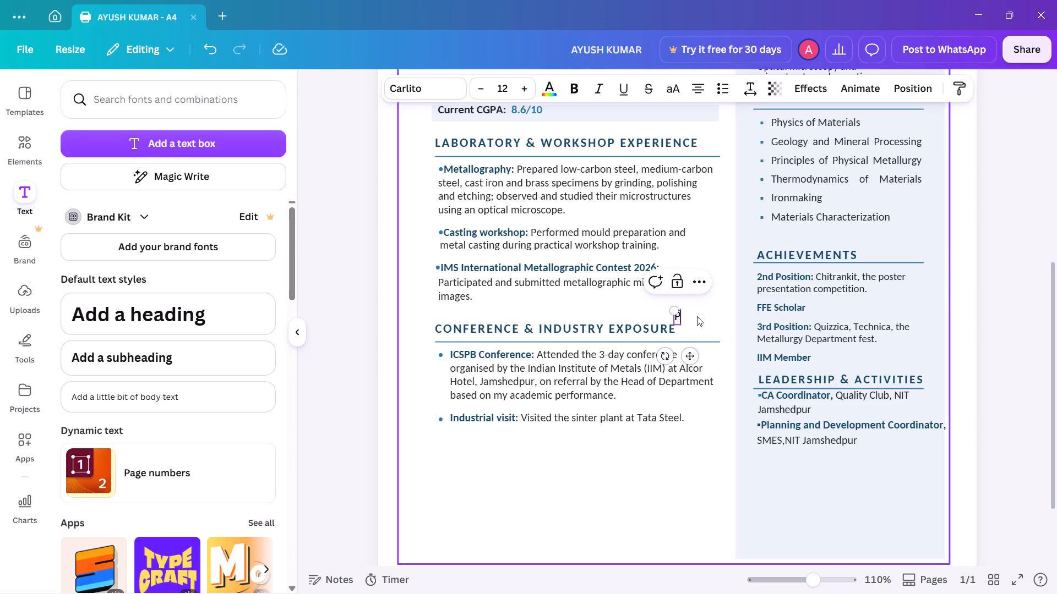
{"action": "type", "text": "ublic"}
{"action": "key", "text": "space"}
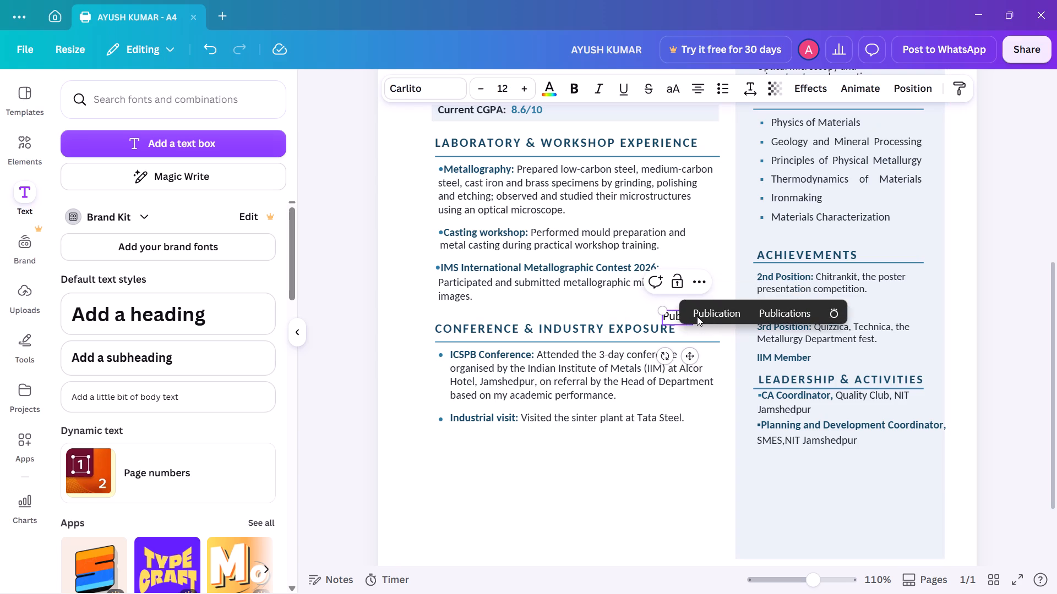
{"action": "key", "text": "r"}
{"action": "type", "text": "elati"}
{"action": "type", "text": "ons"}
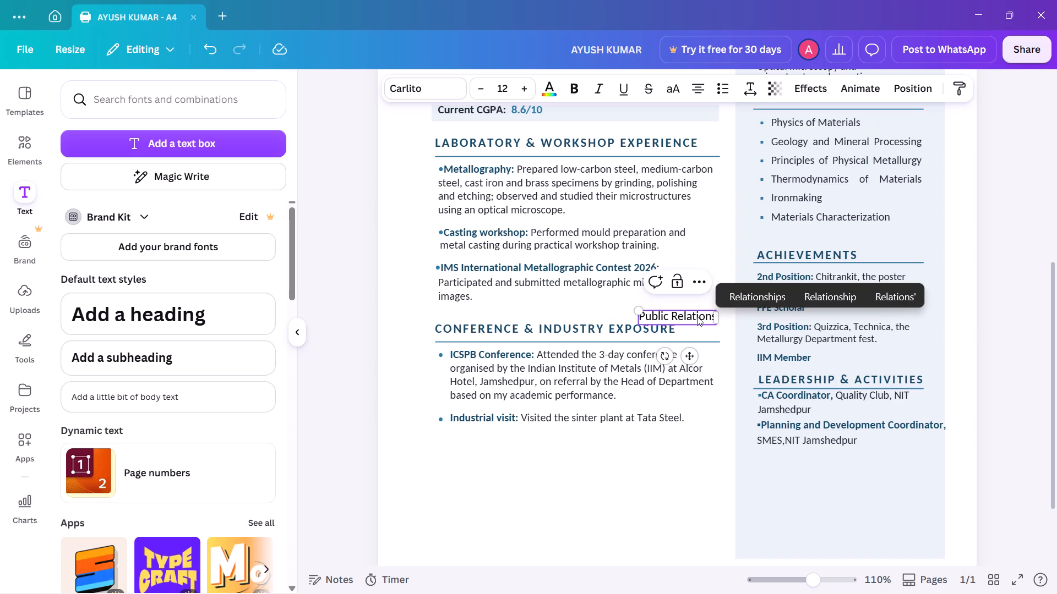
{"action": "key", "text": "space"}
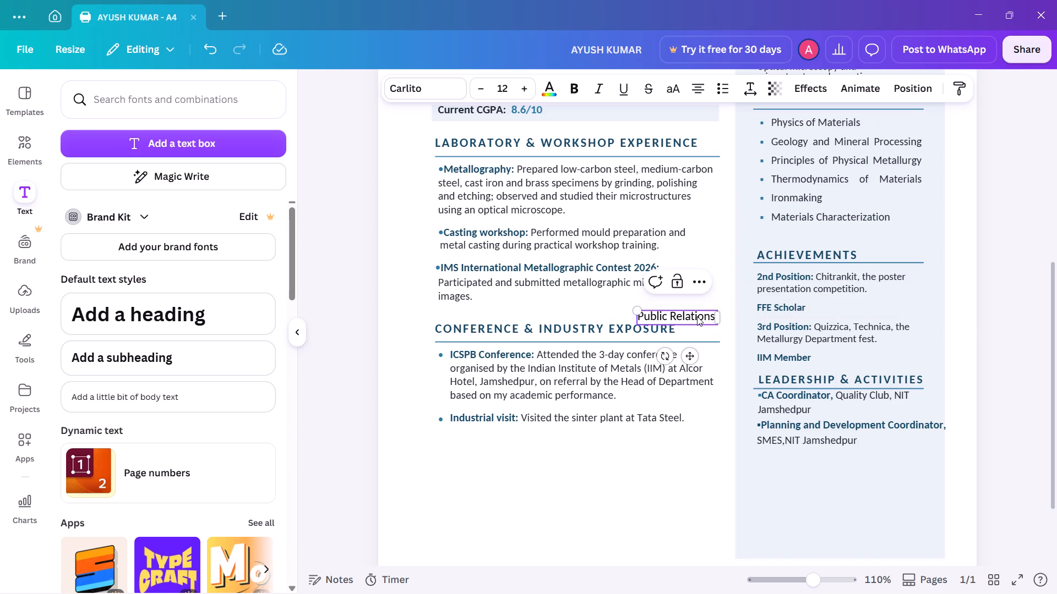
{"action": "type", "text": "member"}
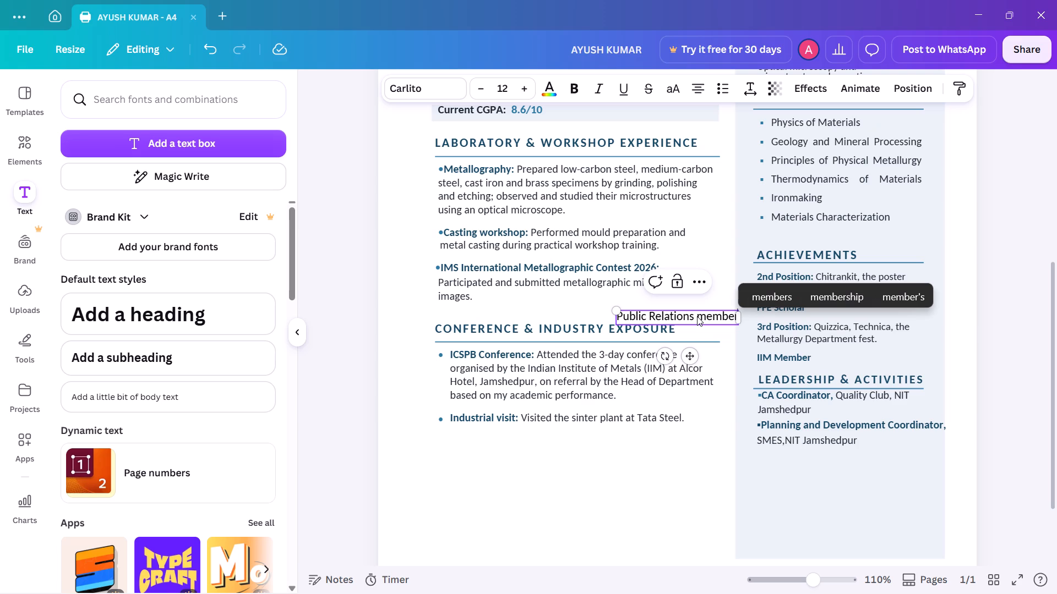
{"action": "key", "text": "space"}
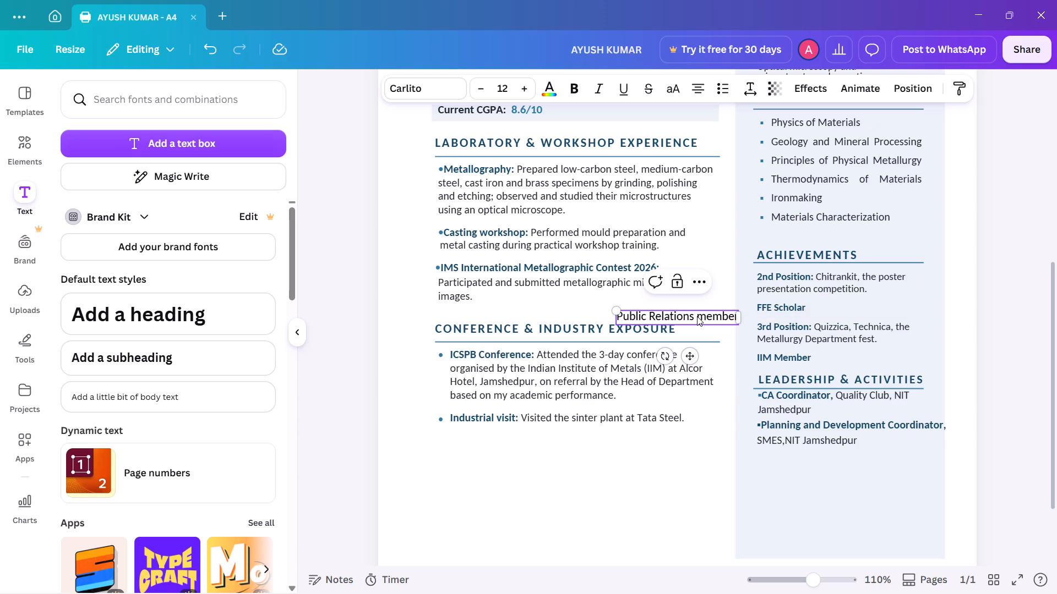
{"action": "type", "text": "for"}
{"action": "key", "text": "space"}
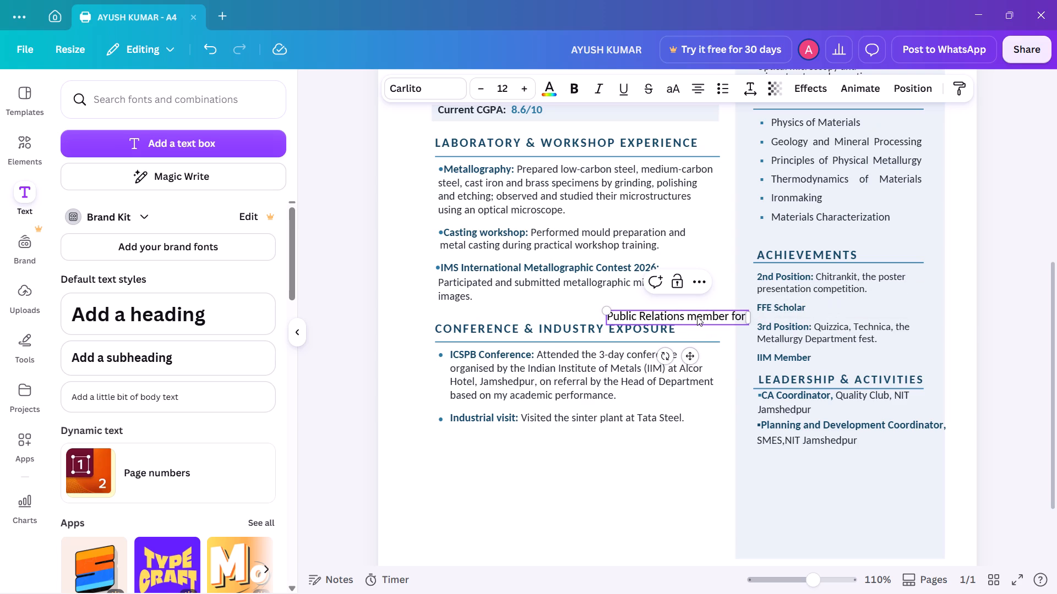
{"action": "type", "text": "culfest"}
{"action": "key", "text": "space"}
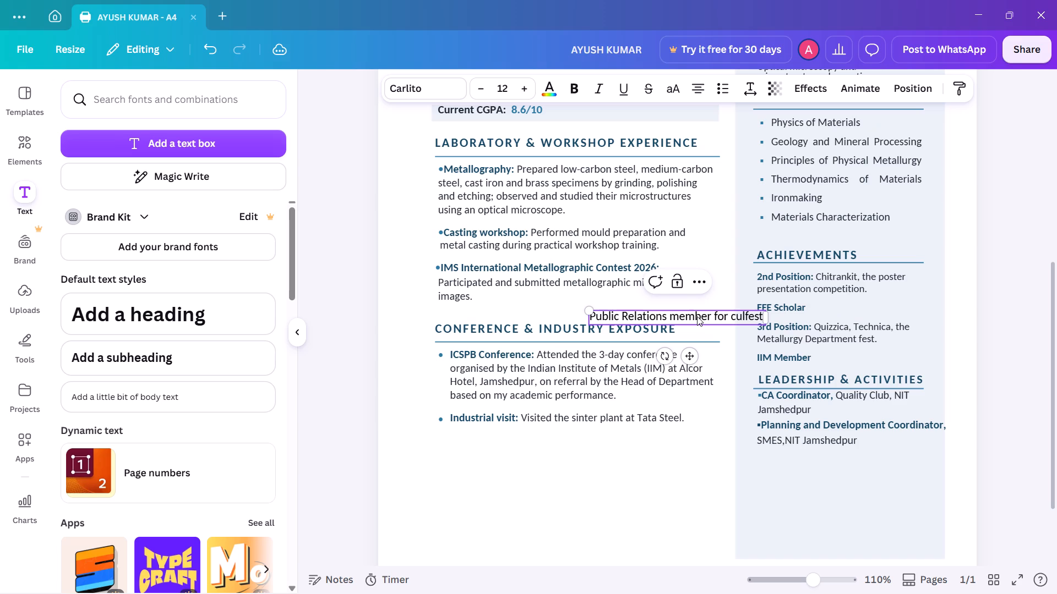
{"action": "type", "text": "and"}
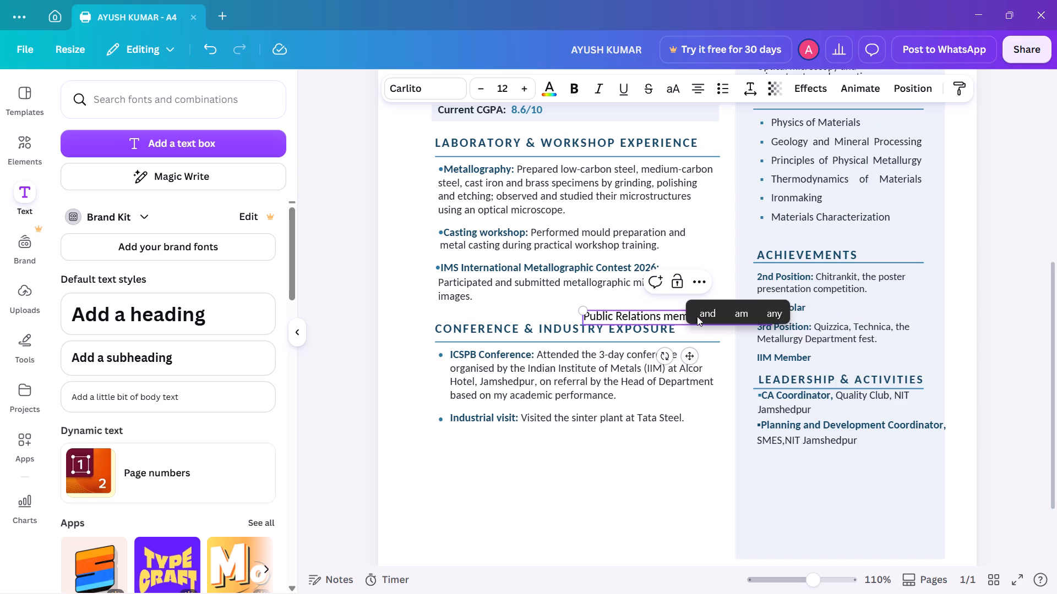
{"action": "key", "text": "space"}
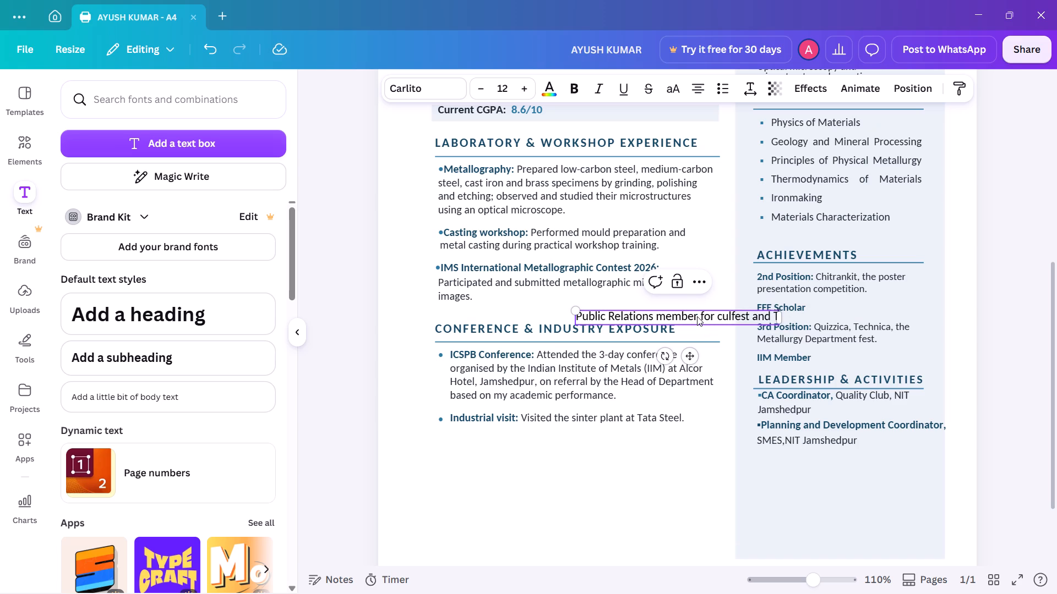
{"action": "type", "text": "echnica"}
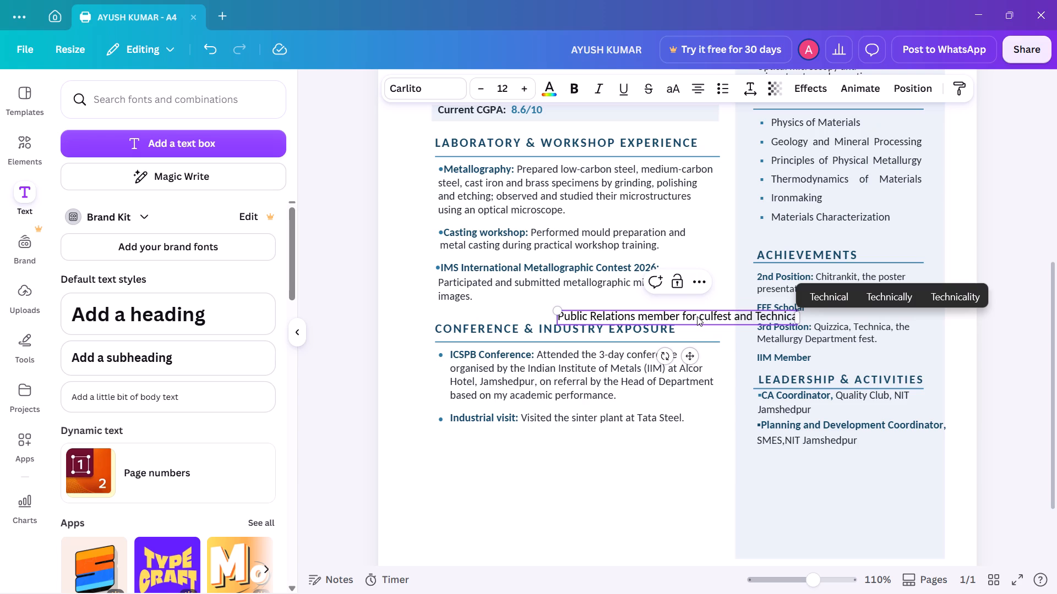
{"action": "key", "text": "apostrophe"}
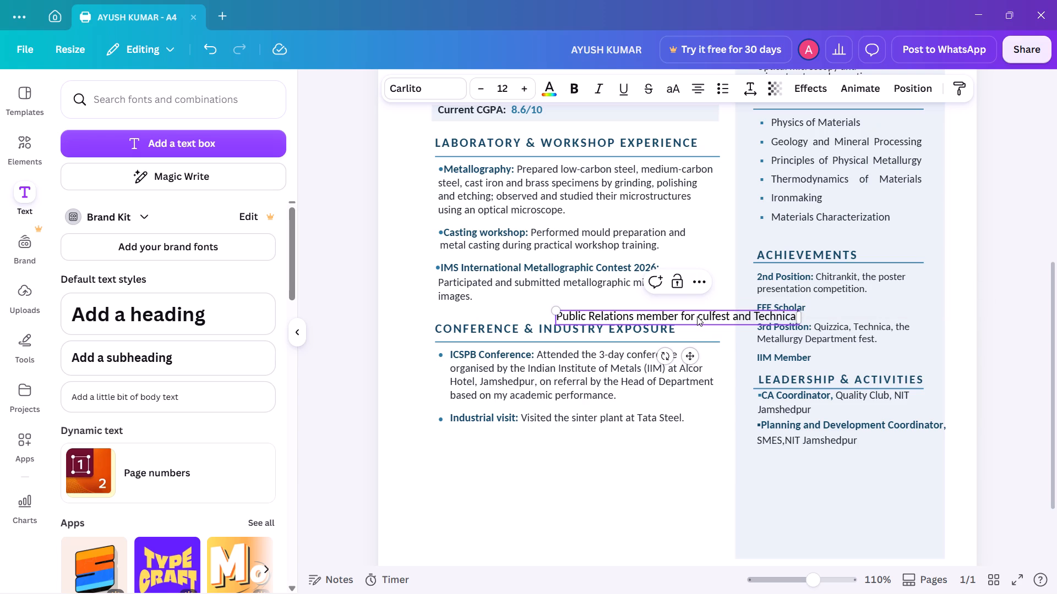
{"action": "key", "text": "2"}
{"action": "key", "text": "5"}
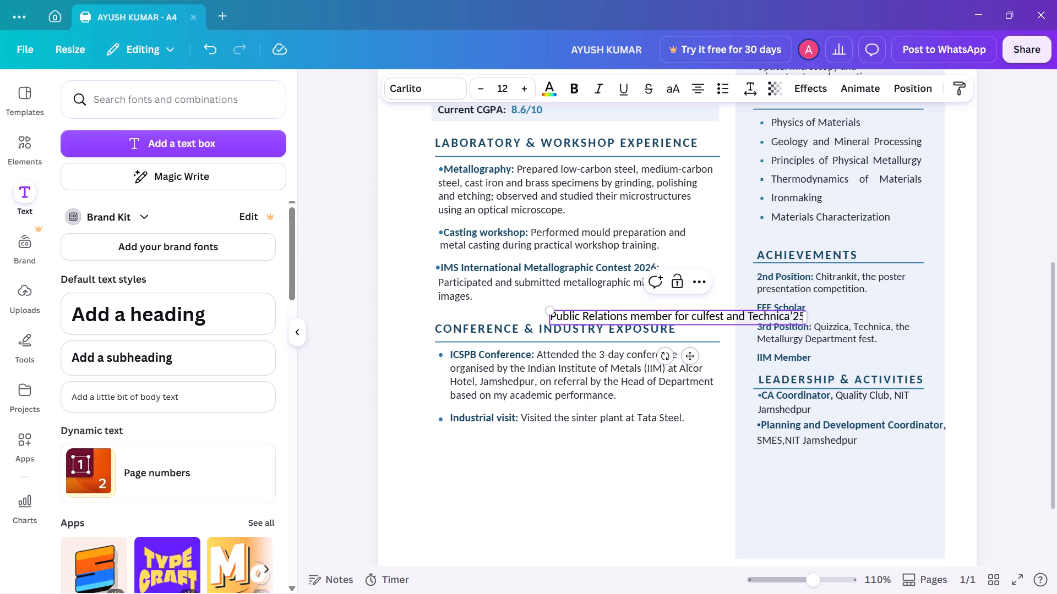
Replace the word "for" after "Public Relations member" with a comma.
{"action": "left_click", "coordinate": [689, 316]}
{"action": "key", "text": "BackSpace"}
{"action": "key", "text": "BackSpace"}
{"action": "key", "text": "BackSpace"}
{"action": "key", "text": "BackSpace"}
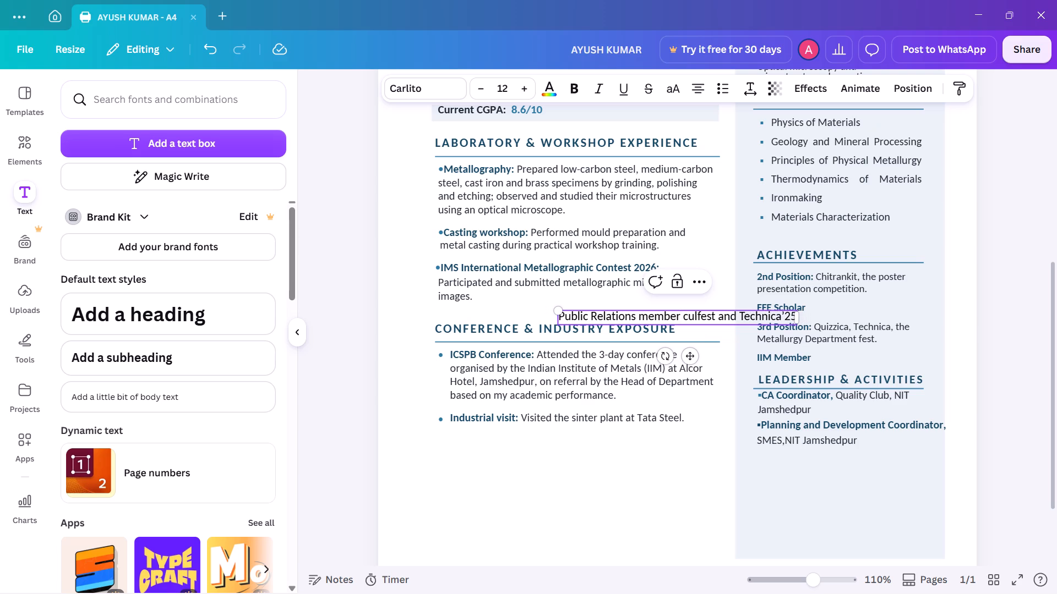
{"action": "key", "text": "comma"}
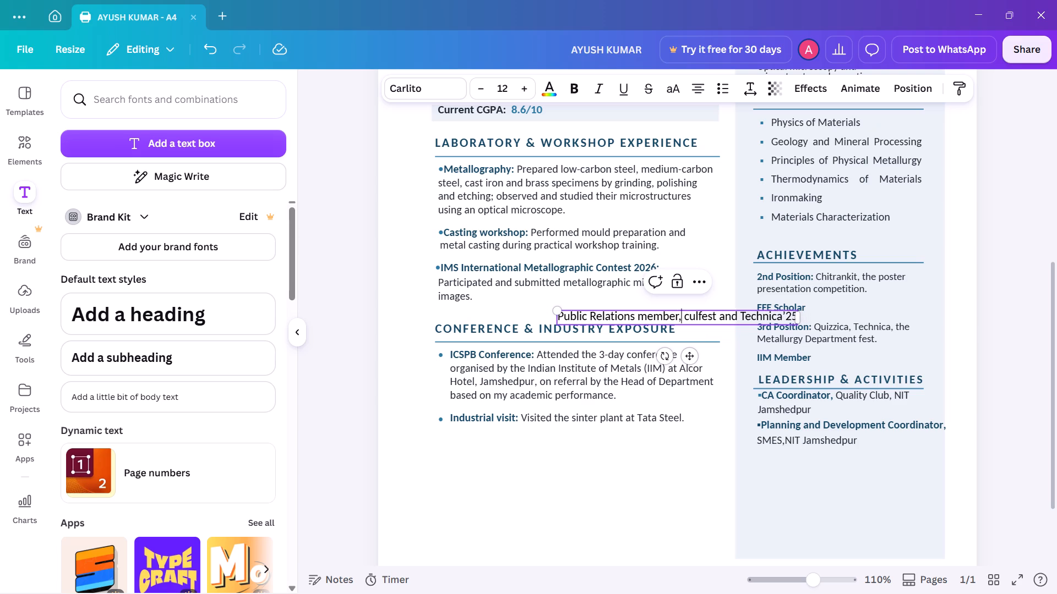
Format the words "Public Relations member" in bold and the dark blue document colour used for the other entry titles.
{"action": "triple_click", "coordinate": [562, 316]}
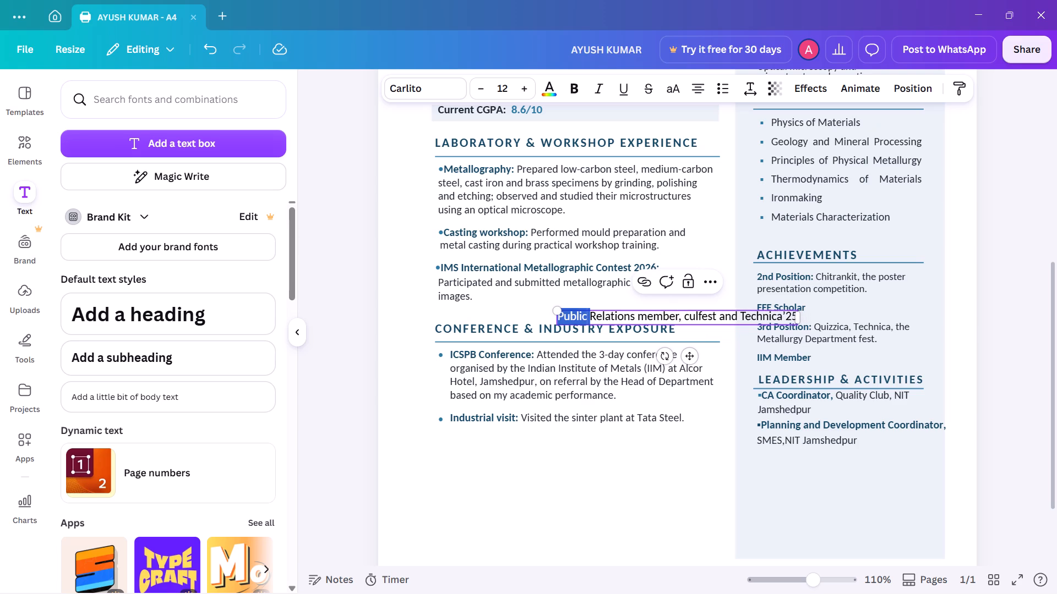
{"action": "left_click", "coordinate": [679, 317]}
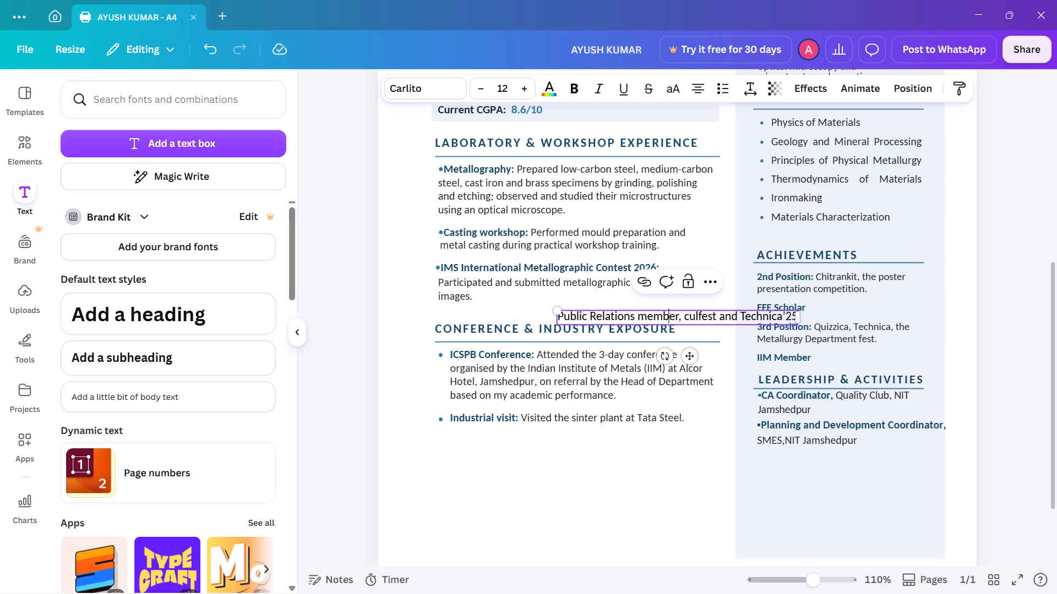
{"action": "left_click", "coordinate": [675, 317]}
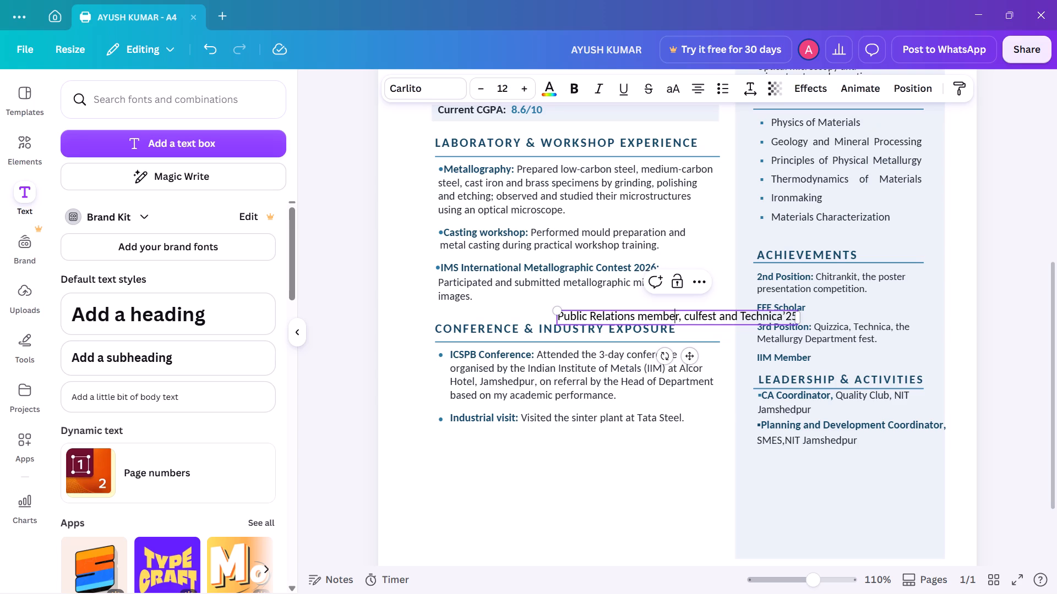
{"action": "left_click", "coordinate": [680, 316]}
{"action": "key", "text": "Left"}
{"action": "left_click_drag", "start_coordinate": [675, 316], "coordinate": [579, 319]}
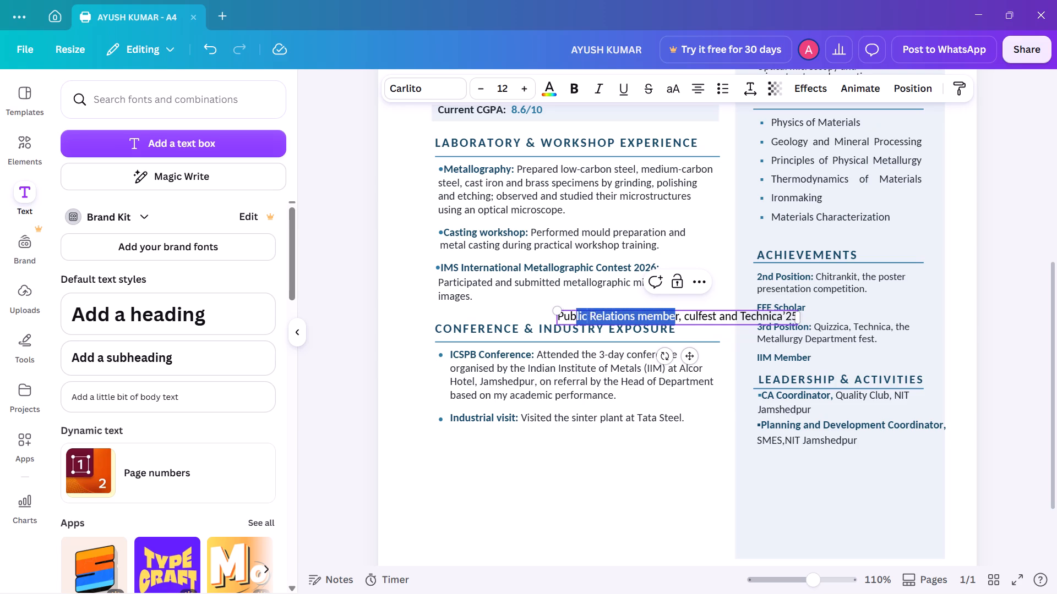
{"action": "left_click_drag", "start_coordinate": [579, 319], "coordinate": [624, 312]}
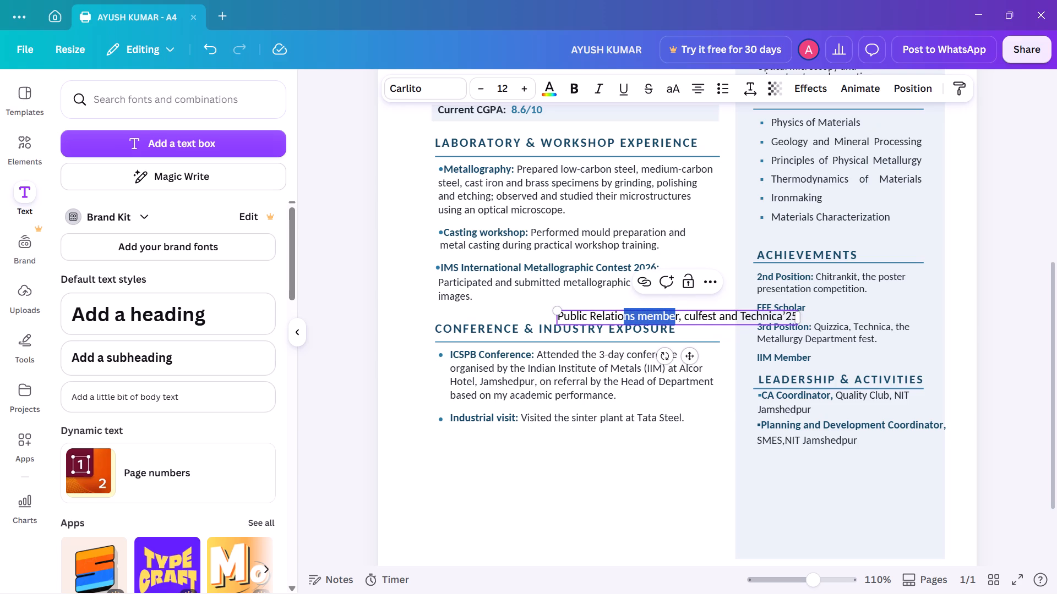
{"action": "left_click_drag", "start_coordinate": [678, 317], "coordinate": [569, 324]}
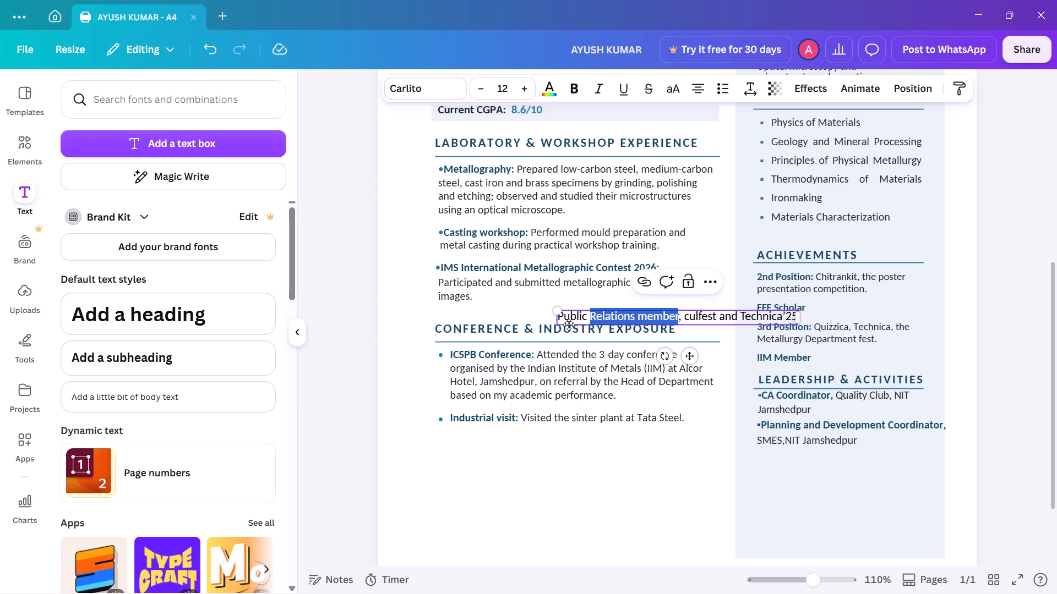
{"action": "left_click_drag", "start_coordinate": [569, 324], "coordinate": [560, 321]}
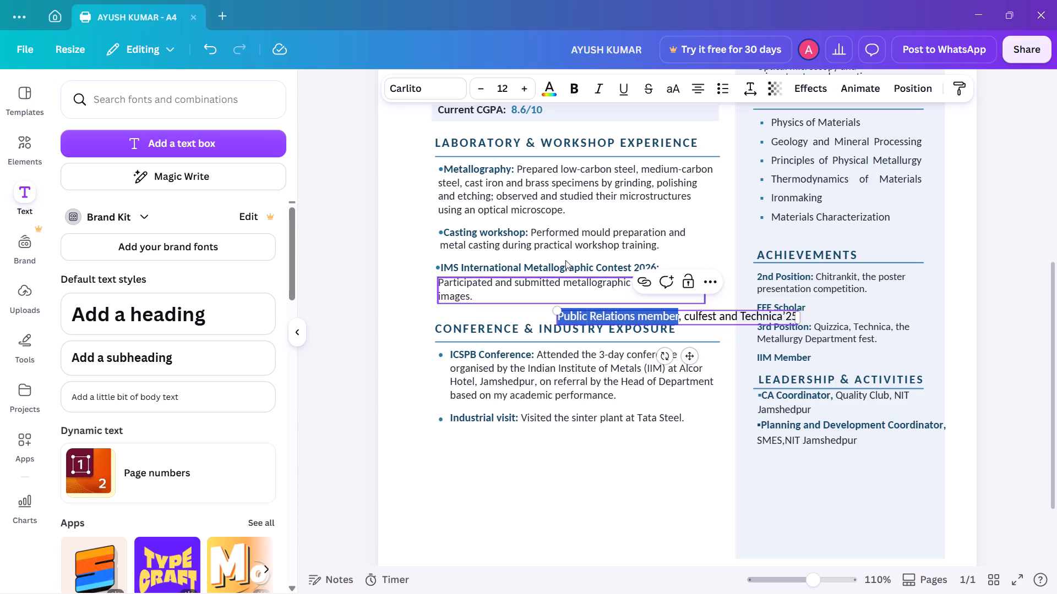
{"action": "left_click", "coordinate": [569, 95]}
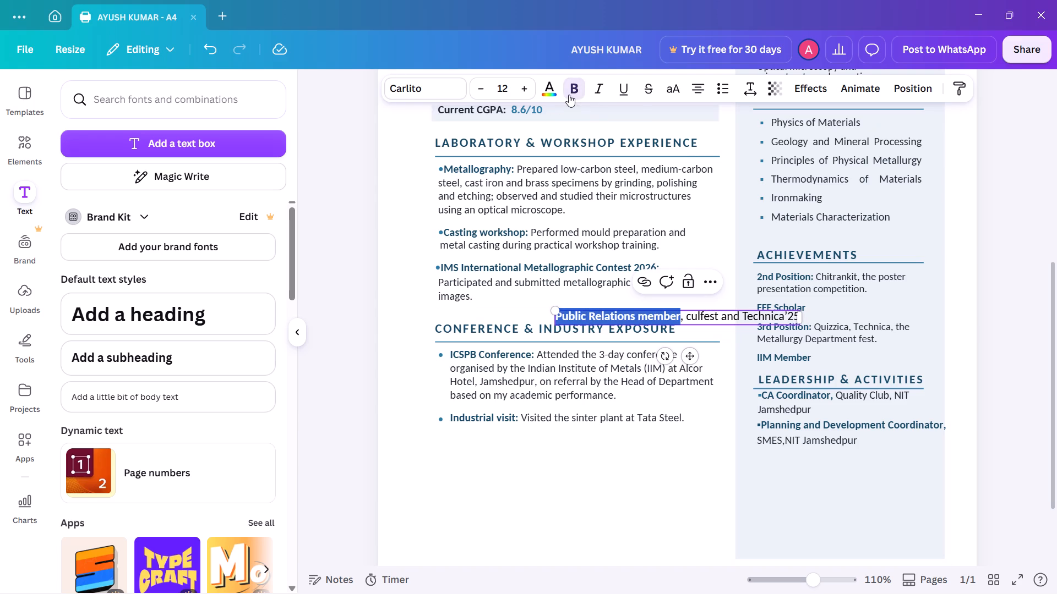
{"action": "left_click", "coordinate": [553, 90]}
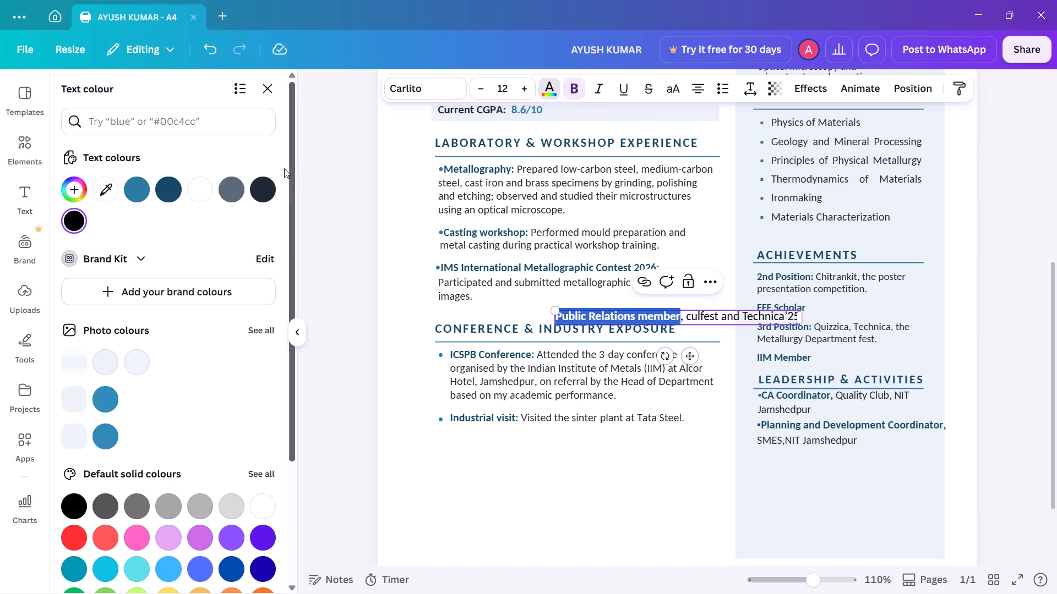
{"action": "left_click", "coordinate": [164, 194]}
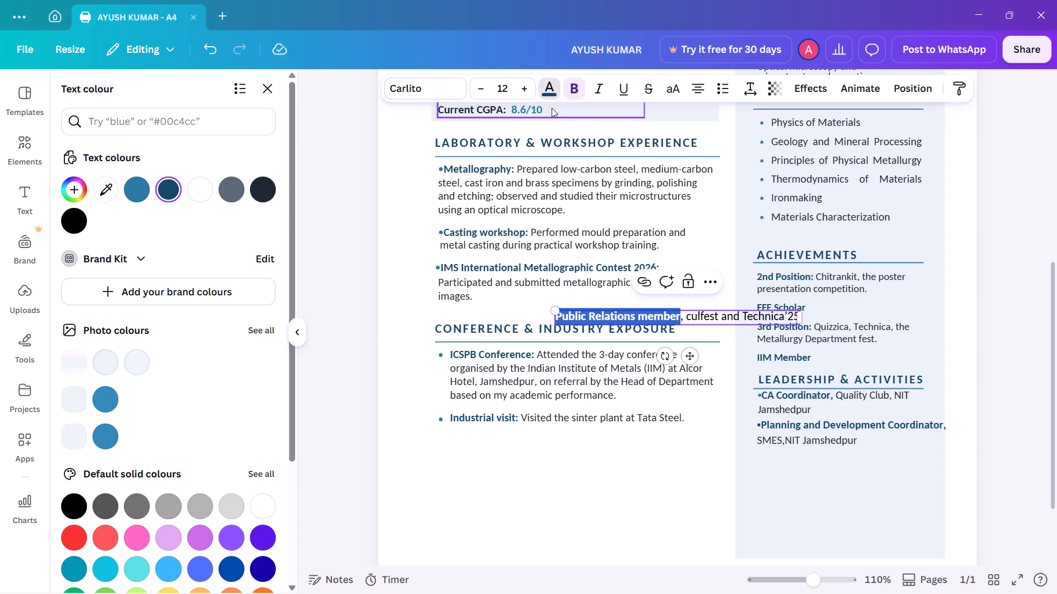
Set the font size of the Public Relations member line to 10.3.
{"action": "left_click", "coordinate": [506, 87]}
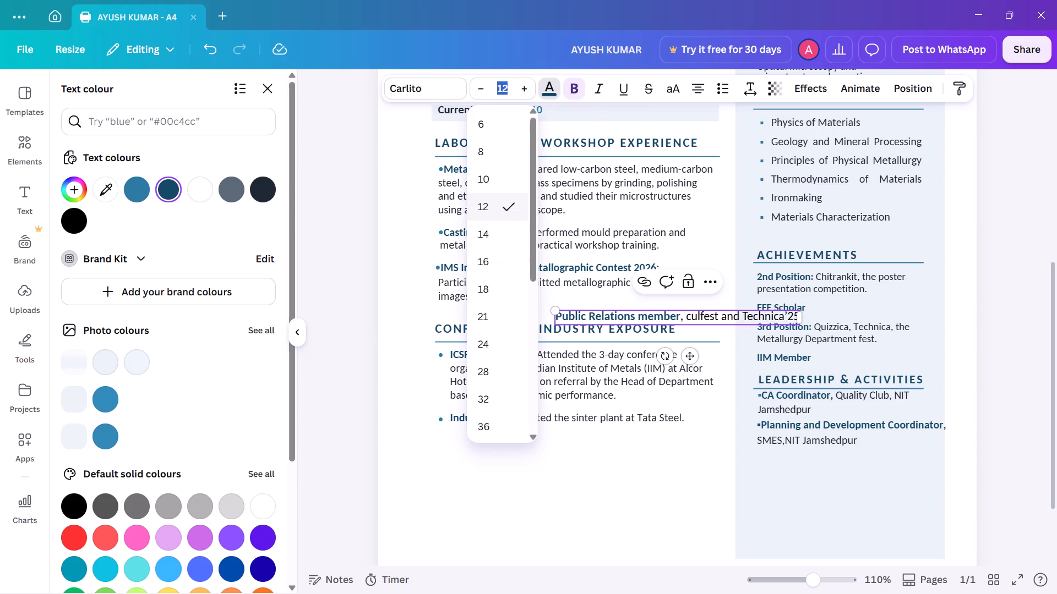
{"action": "type", "text": "10.3"}
{"action": "key", "text": "Return"}
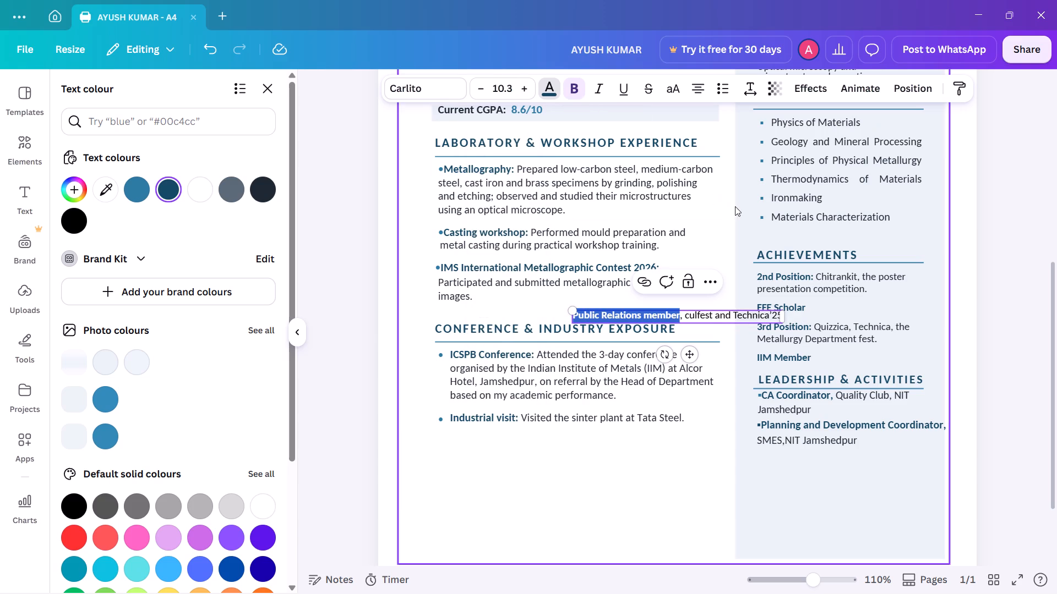
Move the Public Relations member text box directly below the Planning and Development Coordinator entry, aligned with that entry's starting edge.
{"action": "left_click", "coordinate": [705, 319]}
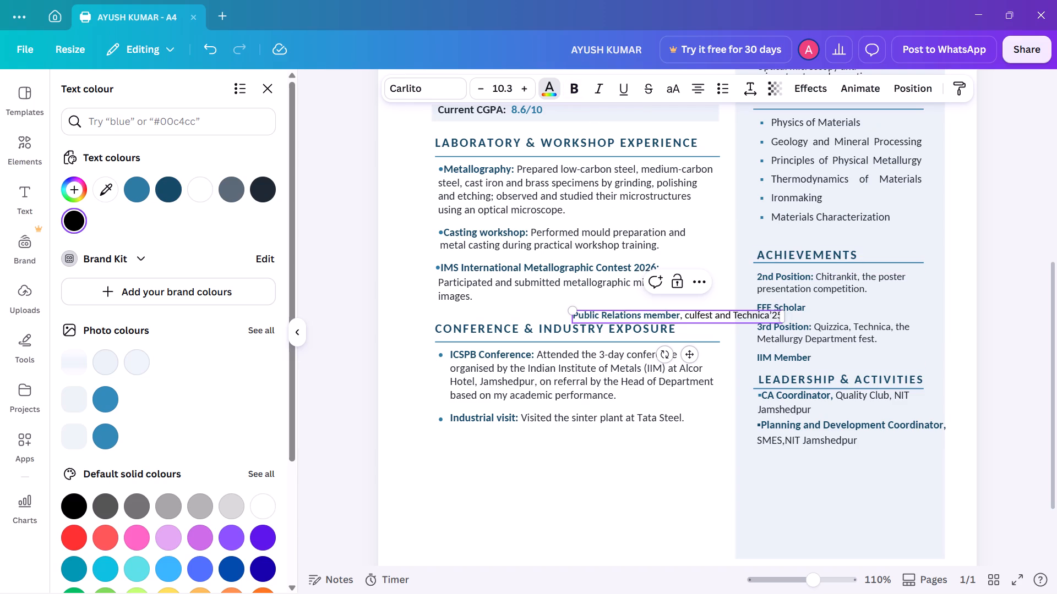
{"action": "left_click_drag", "start_coordinate": [705, 319], "coordinate": [716, 359]}
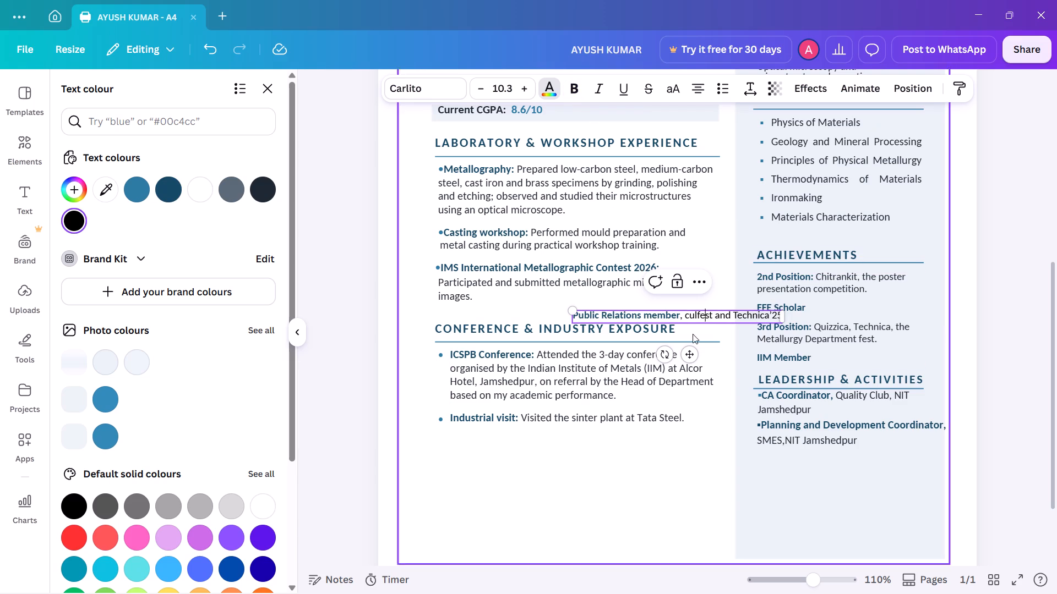
{"action": "left_click_drag", "start_coordinate": [690, 357], "coordinate": [837, 537]}
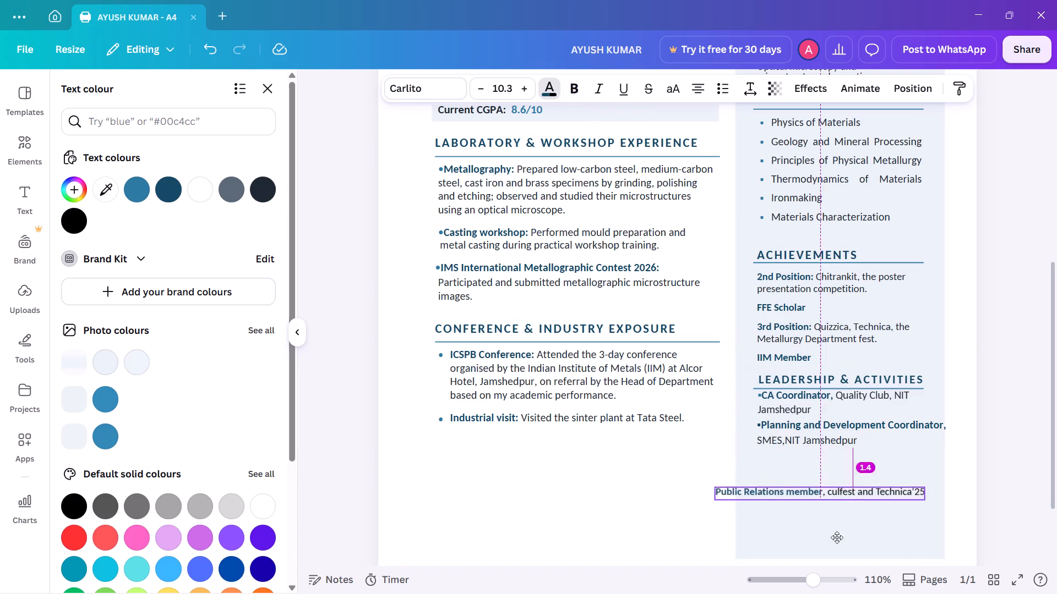
{"action": "left_click_drag", "start_coordinate": [837, 537], "coordinate": [874, 499]}
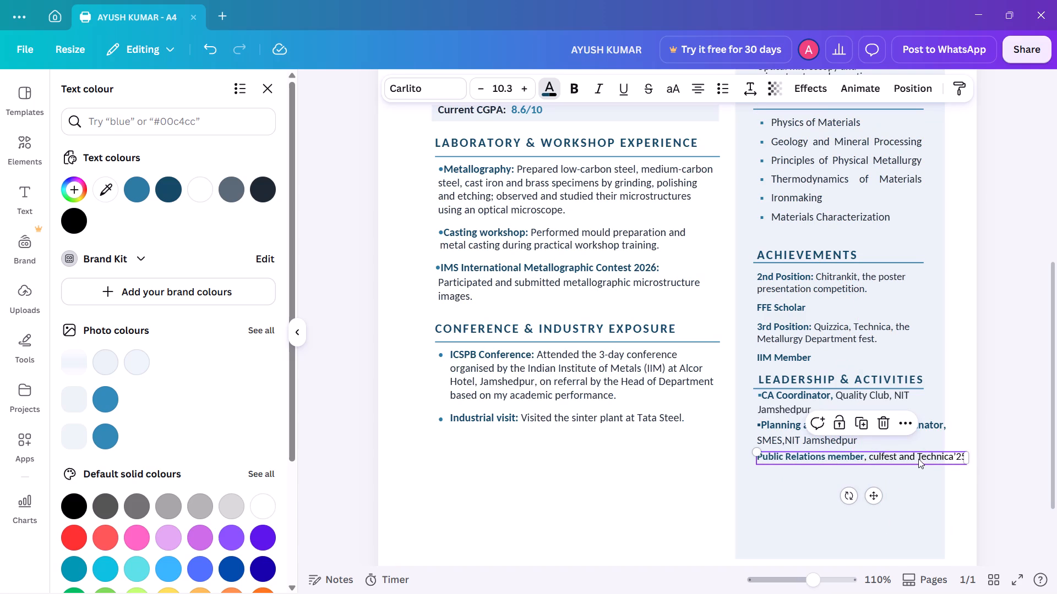
Set the font size of the whole Public Relations member line to 11, matching the Planning and Development Coordinator entry.
{"action": "left_click", "coordinate": [918, 459]}
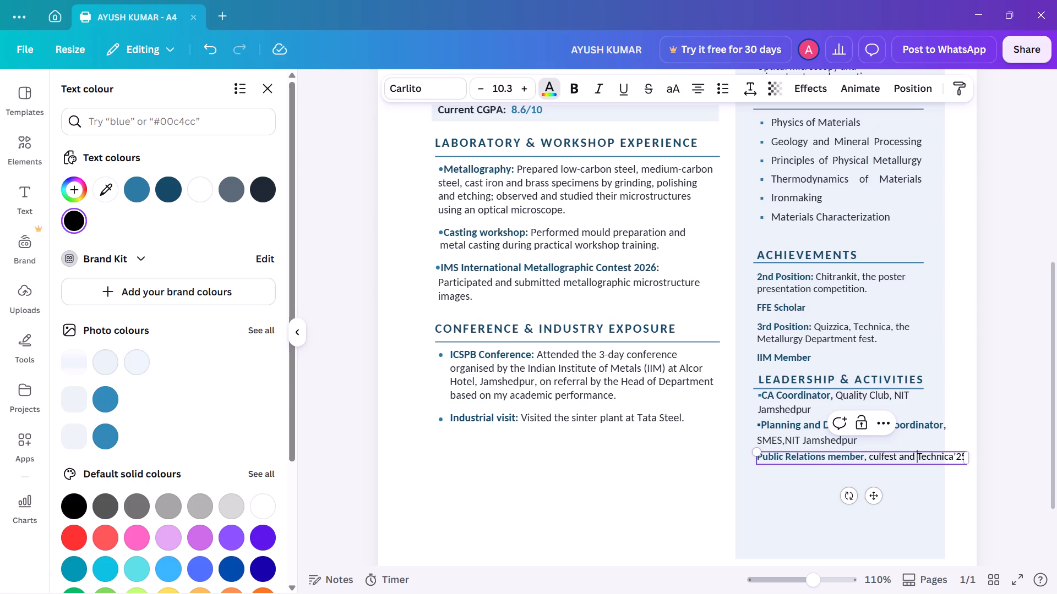
{"action": "left_click", "coordinate": [805, 444]}
{"action": "triple_click", "coordinate": [809, 438]}
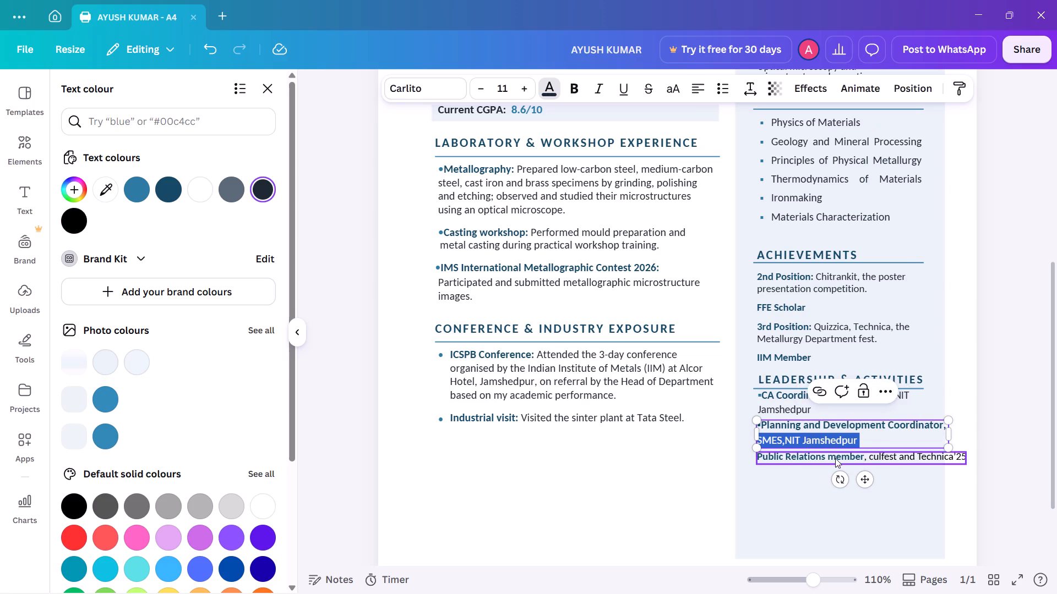
{"action": "double_click", "coordinate": [820, 424]}
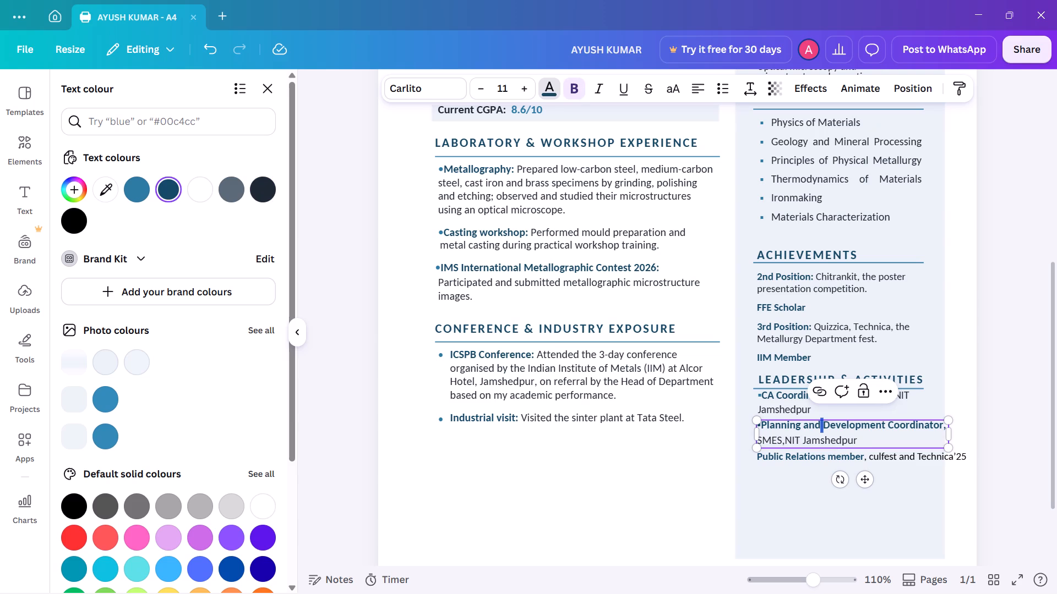
{"action": "triple_click", "coordinate": [831, 424]}
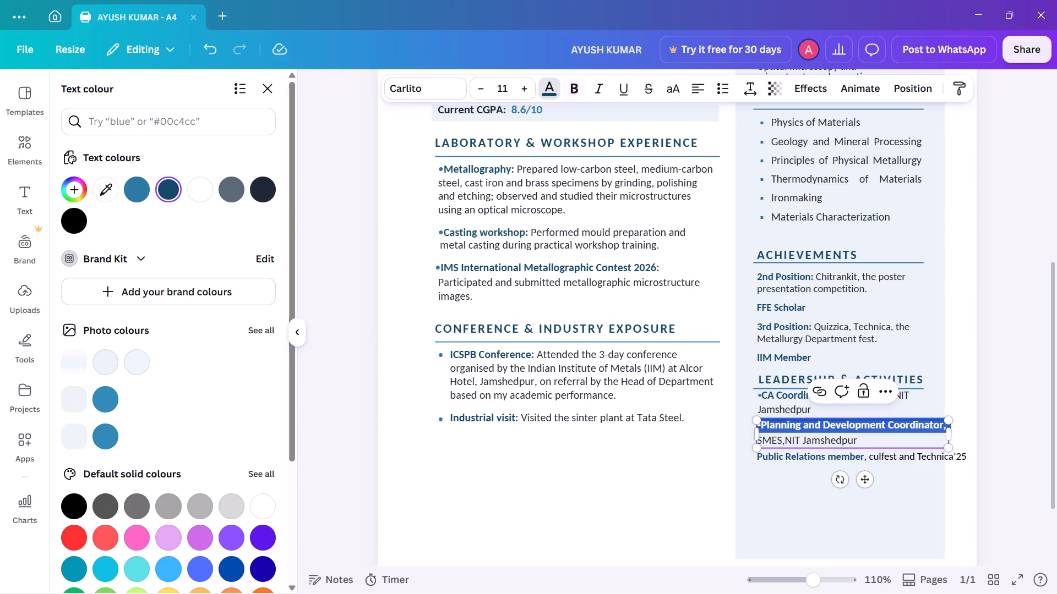
{"action": "left_click", "coordinate": [820, 453]}
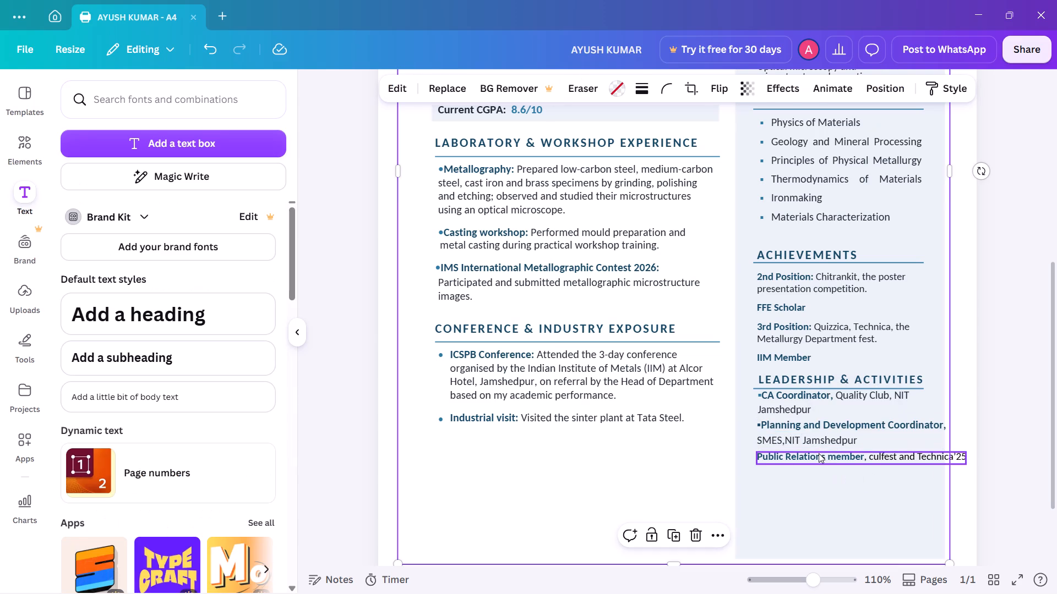
{"action": "double_click", "coordinate": [819, 453]}
{"action": "triple_click", "coordinate": [819, 453]}
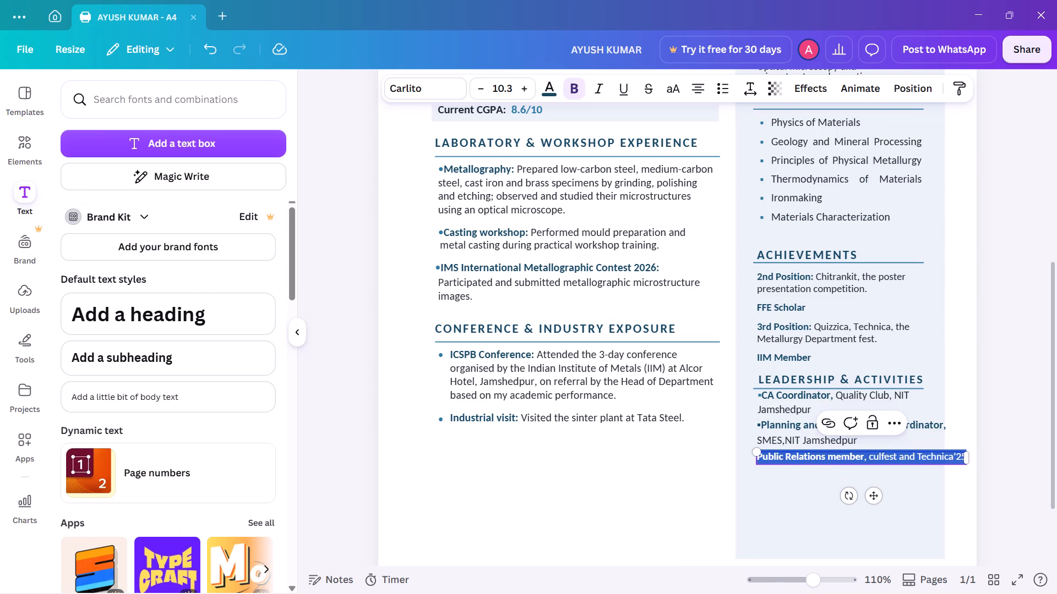
{"action": "left_click", "coordinate": [819, 453]}
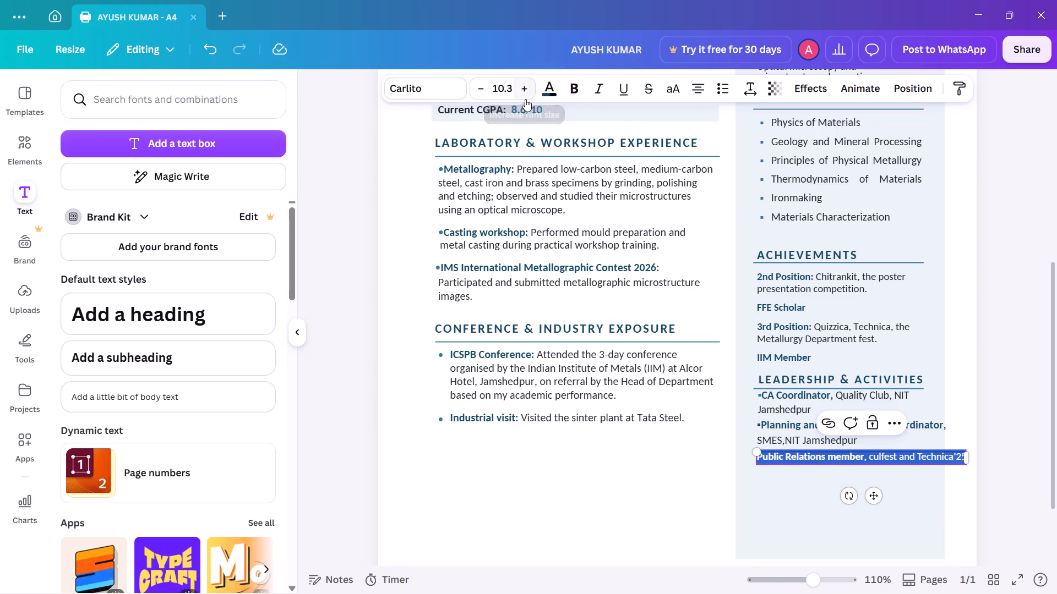
{"action": "left_click", "coordinate": [509, 90]}
{"action": "type", "text": "11"}
{"action": "key", "text": "Return"}
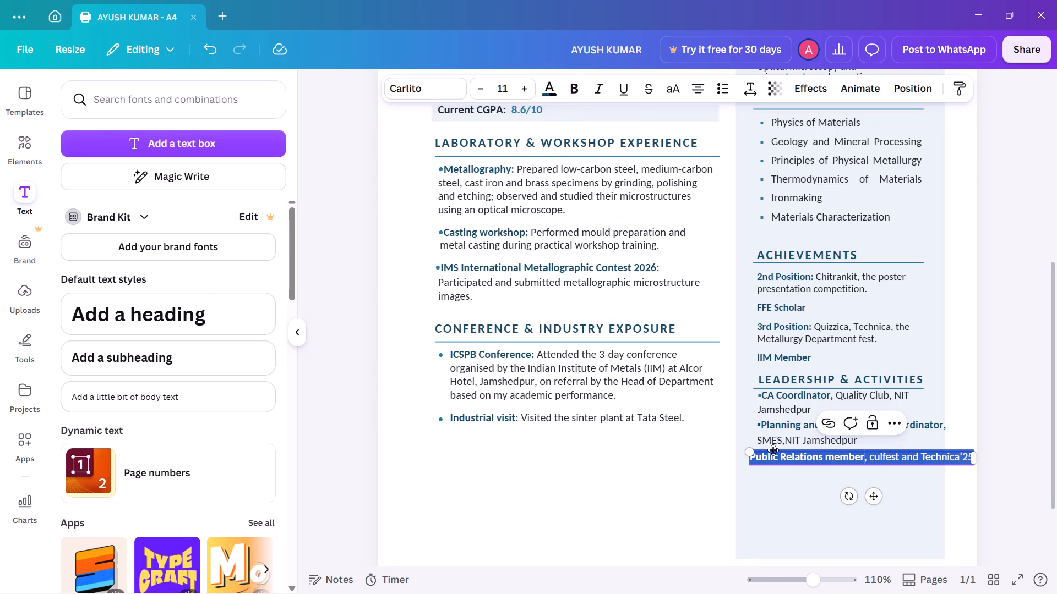
{"action": "left_click", "coordinate": [778, 474]}
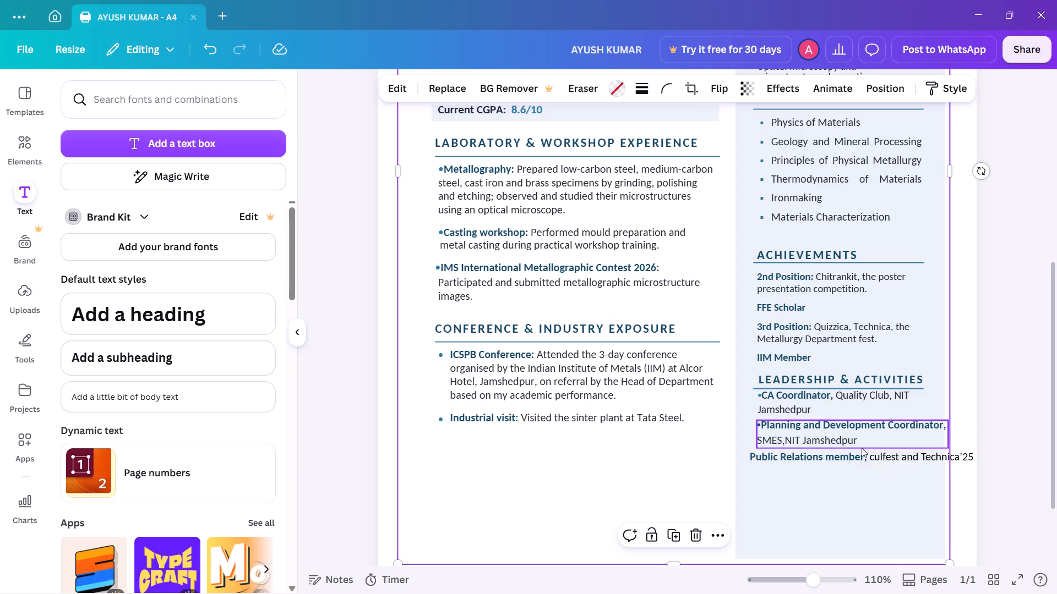
Narrow the Public Relations member text box to a width of about 6.6 so its text wraps onto two lines within the column.
{"action": "left_click", "coordinate": [943, 457]}
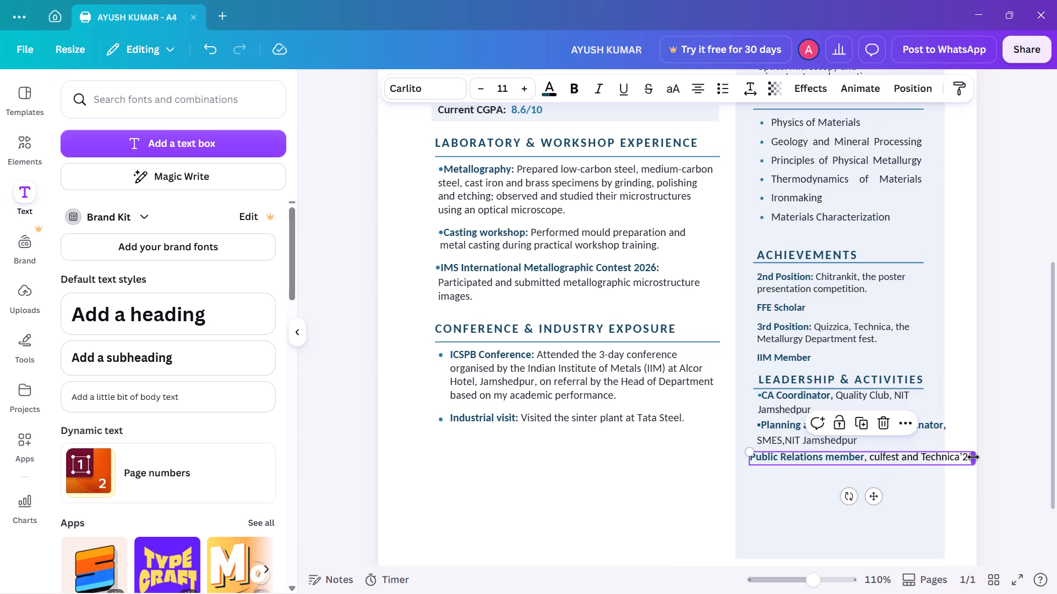
{"action": "left_click_drag", "start_coordinate": [973, 457], "coordinate": [938, 460]}
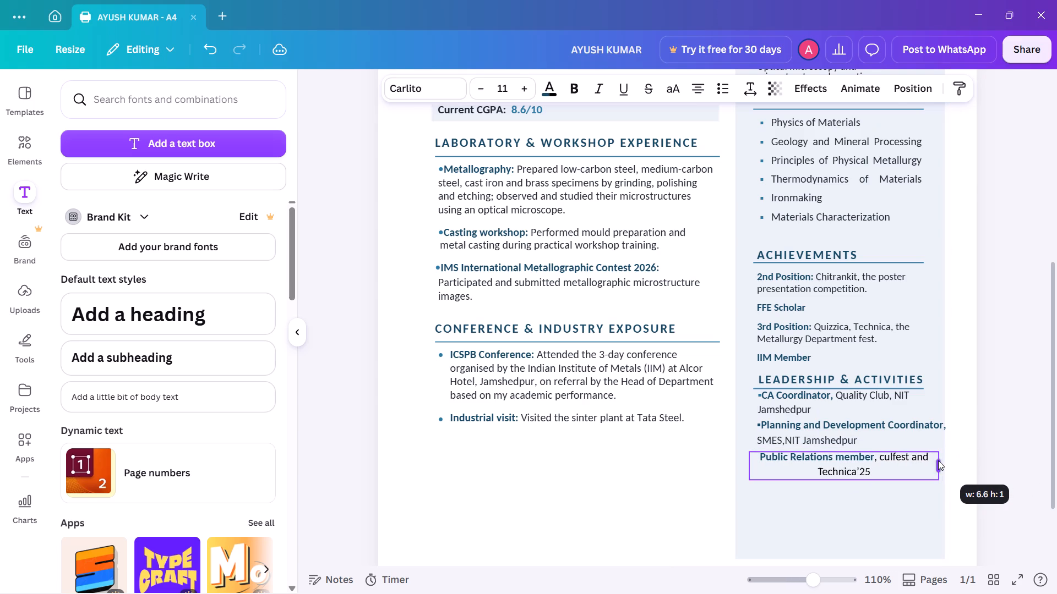
{"action": "left_click_drag", "start_coordinate": [938, 460], "coordinate": [942, 454]}
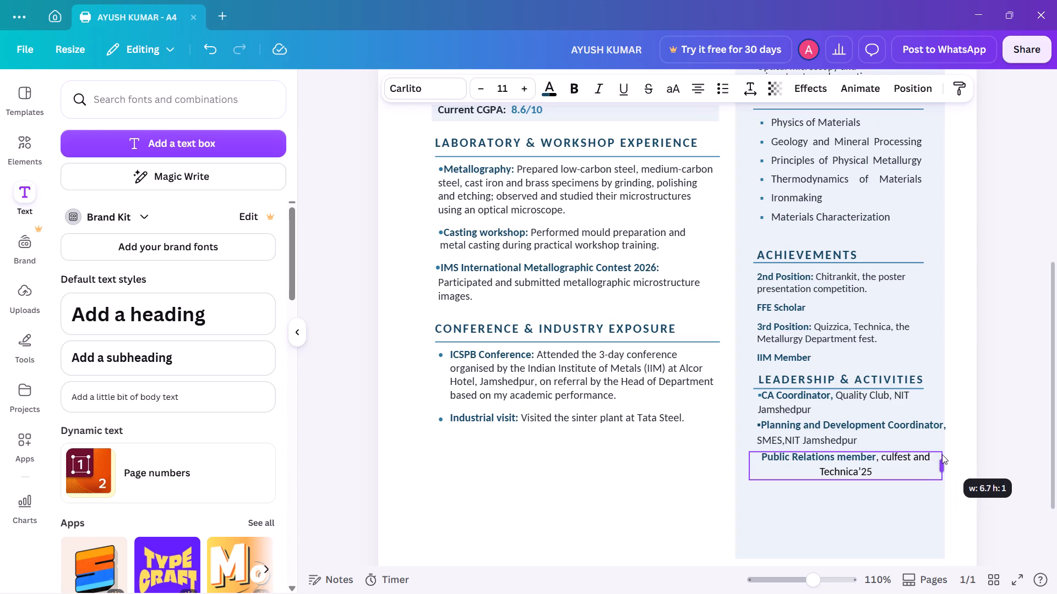
{"action": "left_click_drag", "start_coordinate": [942, 454], "coordinate": [939, 457]}
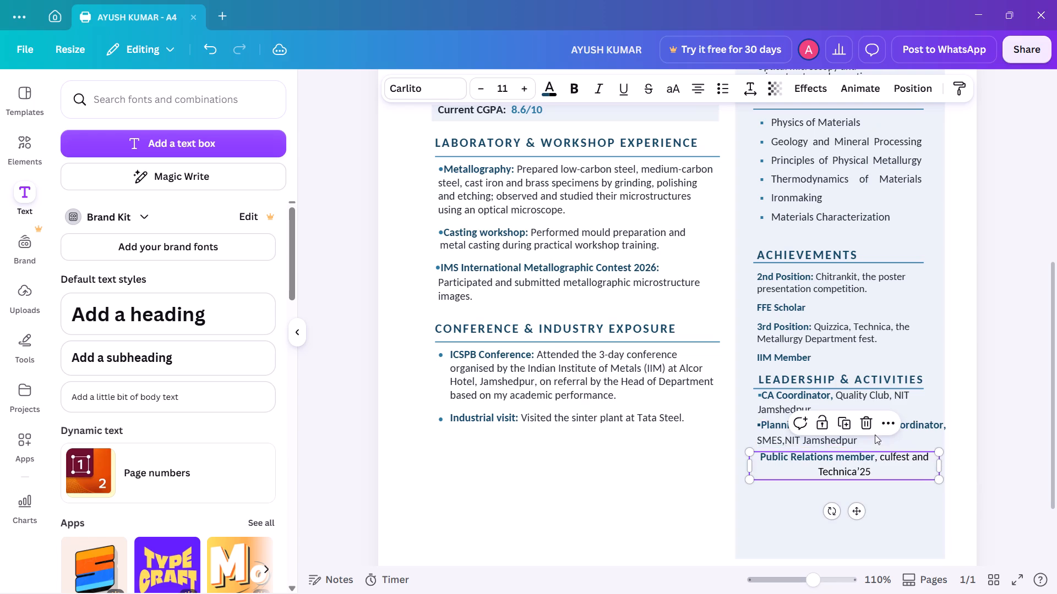
Move the Planning and Development Coordinator text box slightly up, closer to the CA Coordinator entry.
{"action": "left_click", "coordinate": [769, 427]}
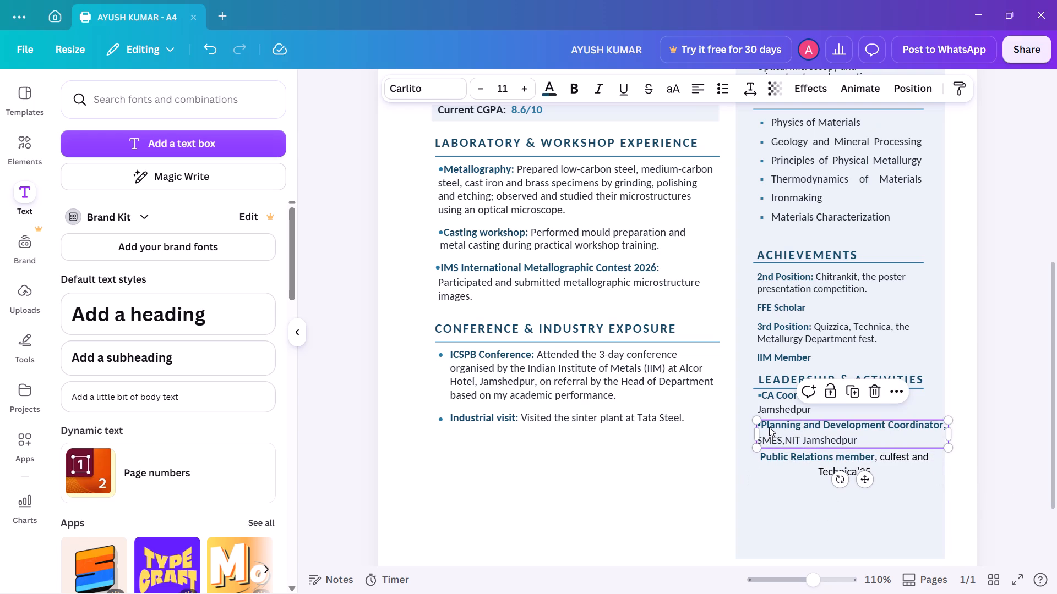
{"action": "left_click", "coordinate": [948, 436]}
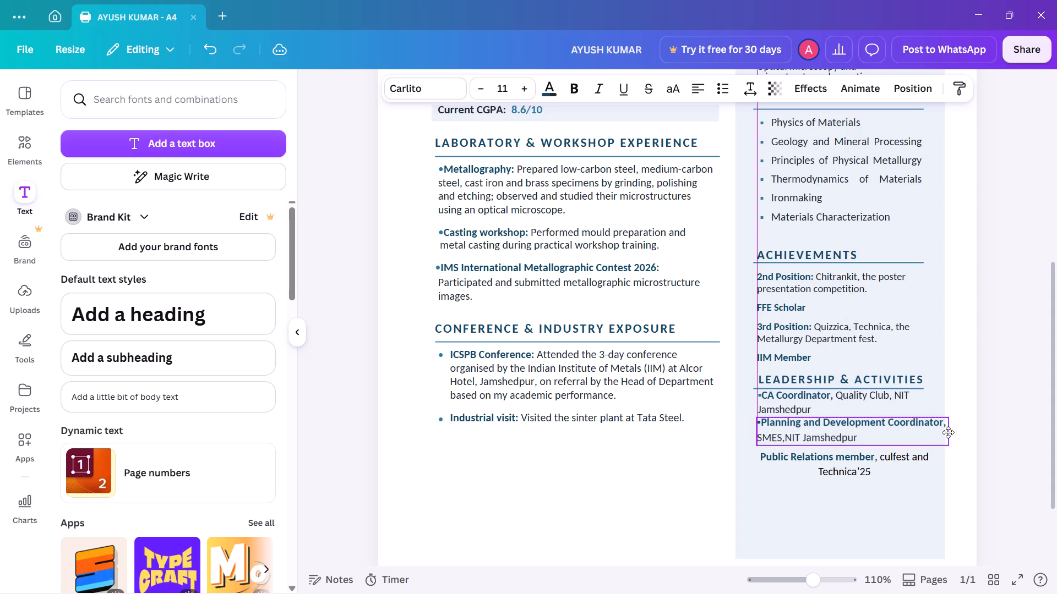
{"action": "left_click", "coordinate": [950, 430]}
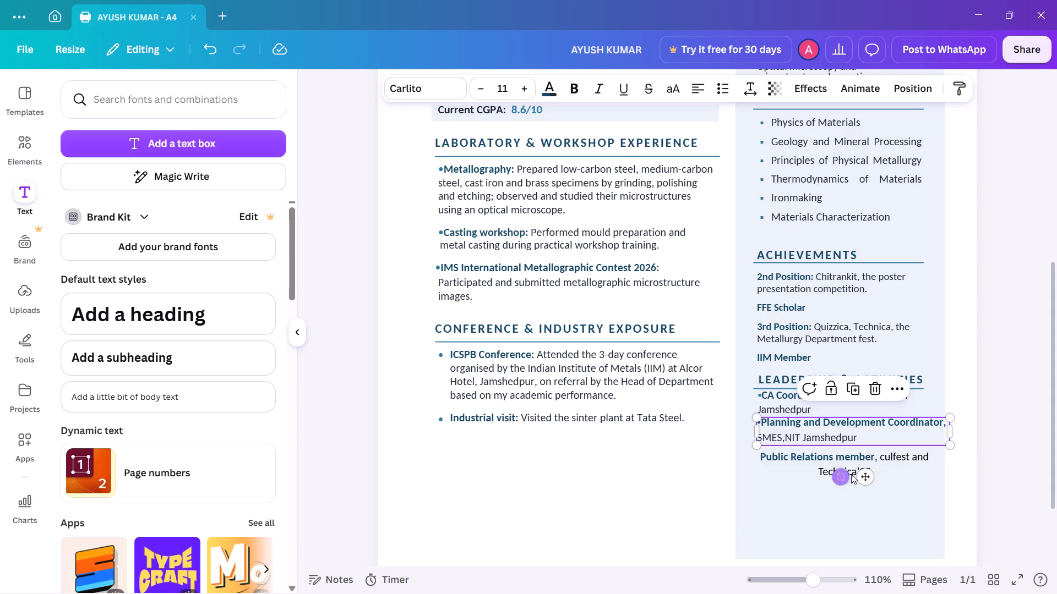
{"action": "double_click", "coordinate": [865, 477]}
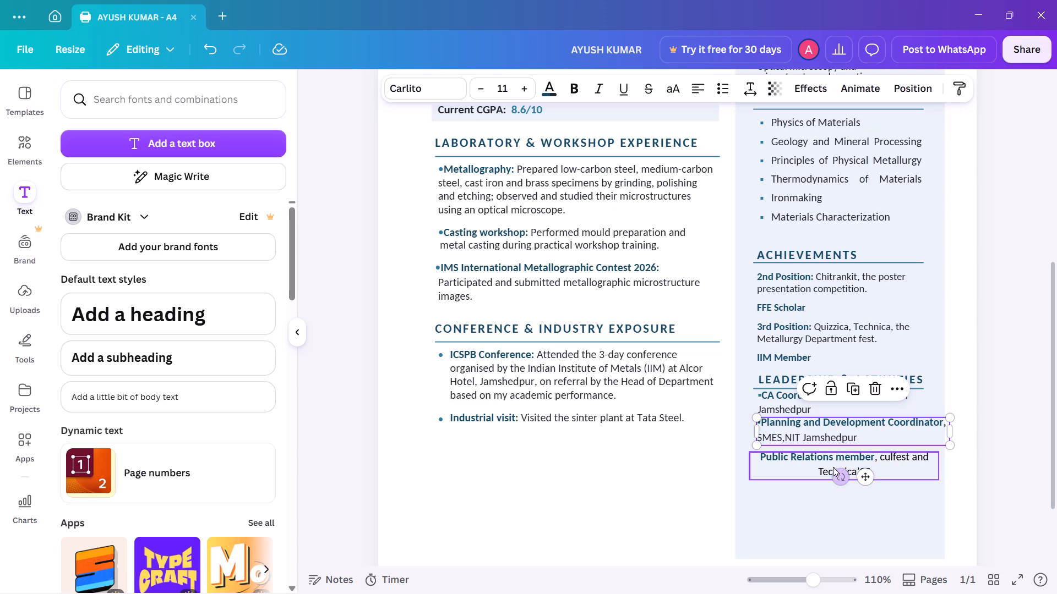
Move the Public Relations member text box up so it sits directly beneath the Planning and Development Coordinator entry.
{"action": "left_click", "coordinate": [829, 461]}
{"action": "left_click_drag", "start_coordinate": [856, 510], "coordinate": [854, 503]}
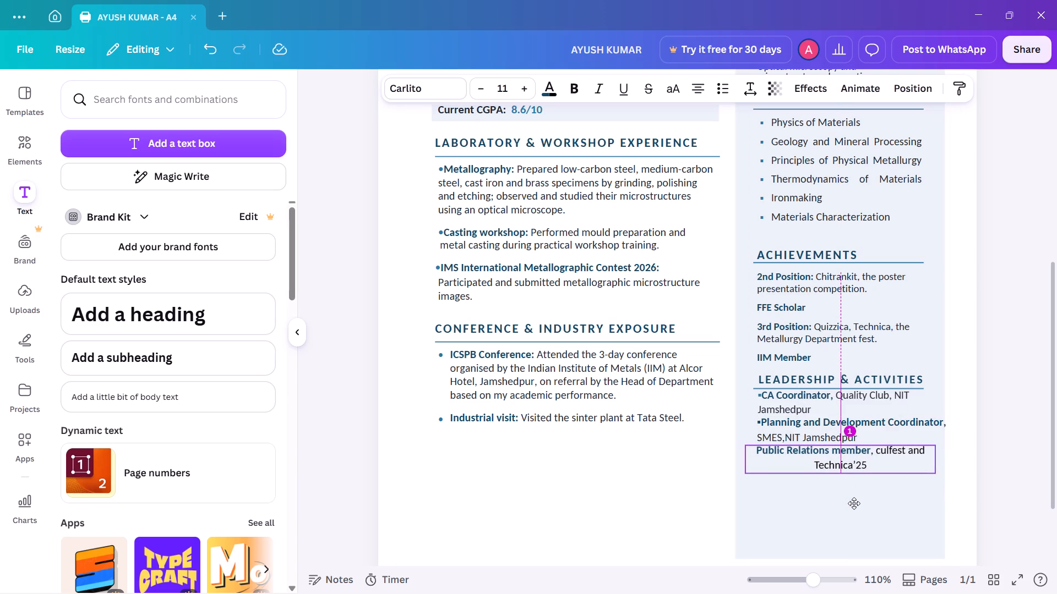
{"action": "left_click_drag", "start_coordinate": [854, 503], "coordinate": [853, 504]}
{"action": "left_click_drag", "start_coordinate": [853, 504], "coordinate": [857, 503]}
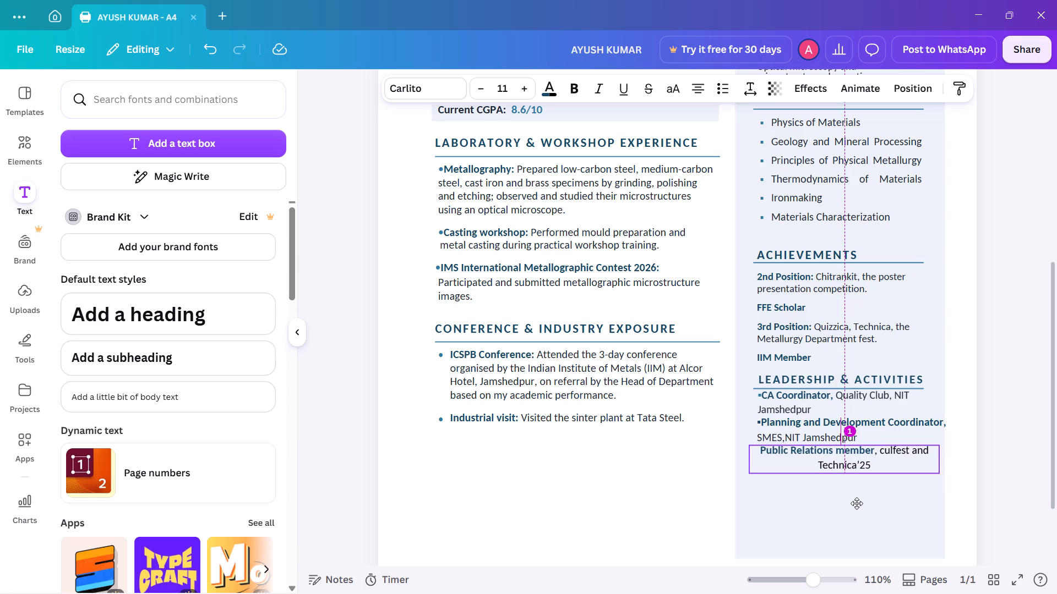
{"action": "left_click_drag", "start_coordinate": [857, 503], "coordinate": [857, 503]}
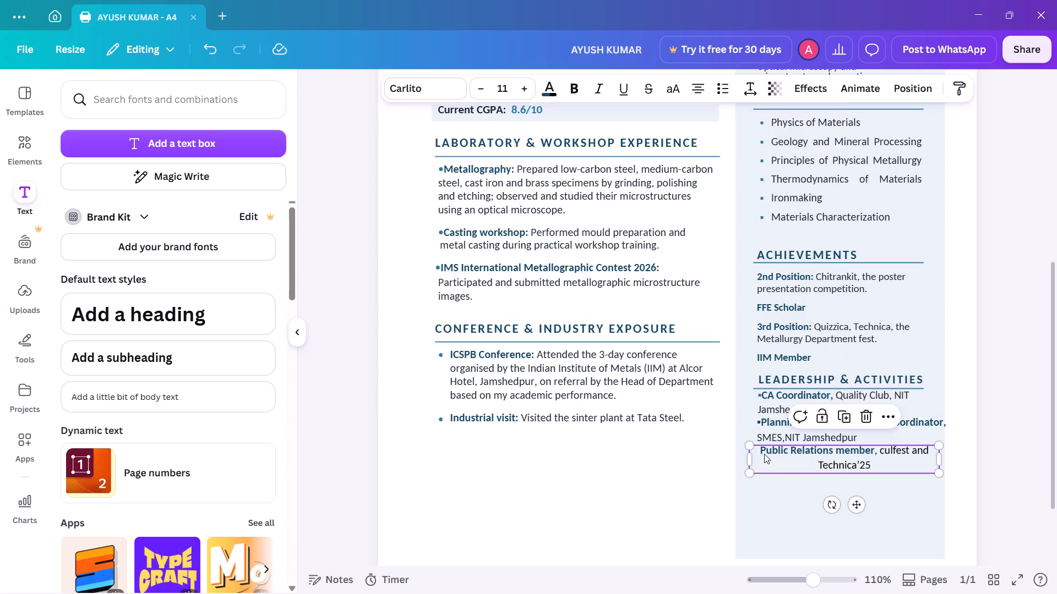
Apply bulleted list formatting to the Public Relations member entry.
{"action": "left_click", "coordinate": [719, 90]}
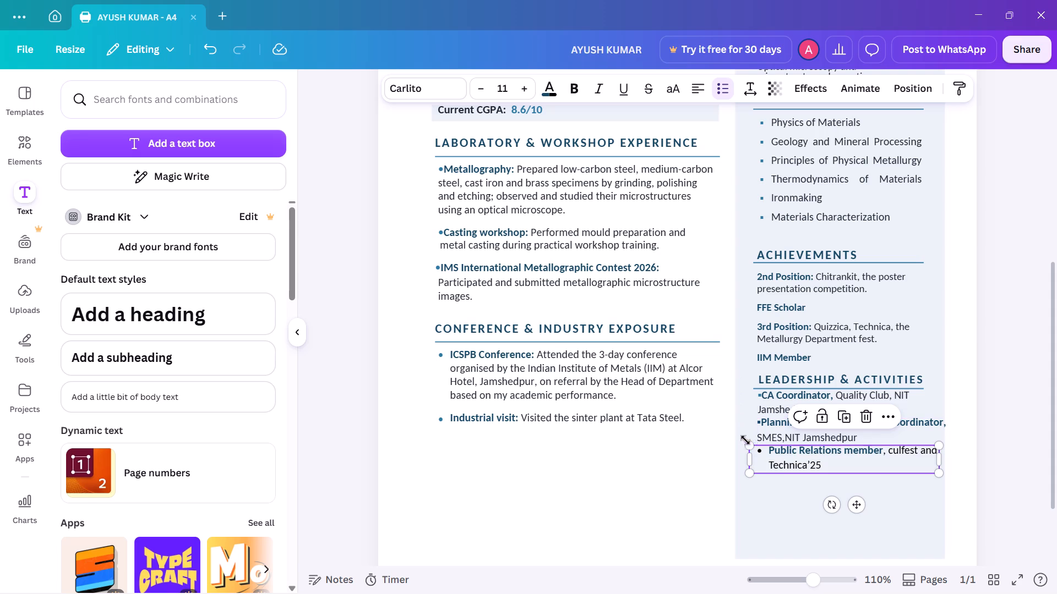
{"action": "left_click", "coordinate": [759, 448]}
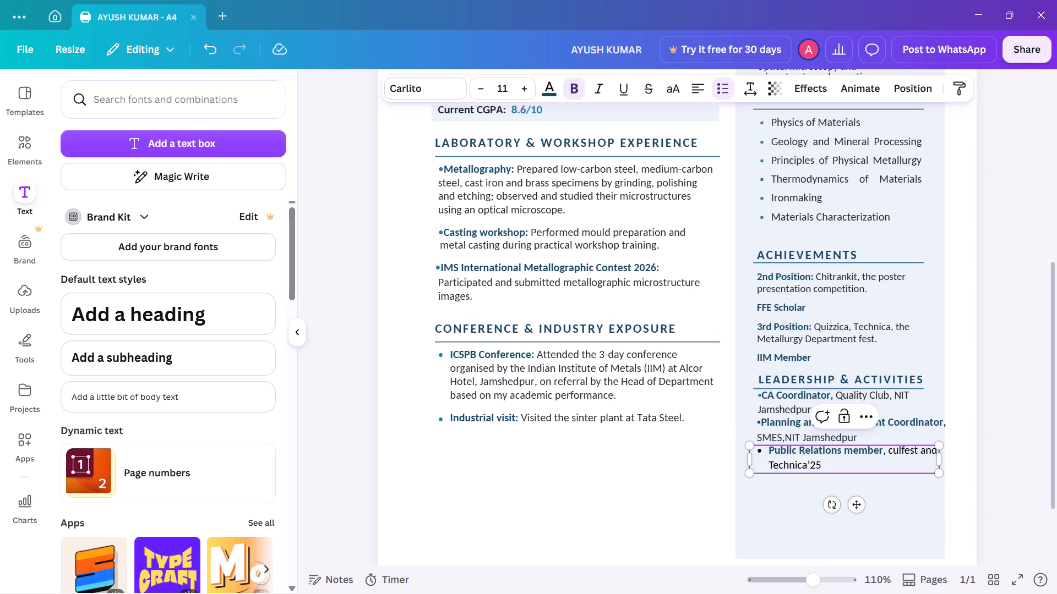
{"action": "left_click_drag", "start_coordinate": [766, 449], "coordinate": [753, 450]}
{"action": "left_click_drag", "start_coordinate": [753, 450], "coordinate": [771, 444]}
{"action": "left_click", "coordinate": [778, 455]}
{"action": "left_click", "coordinate": [750, 509]}
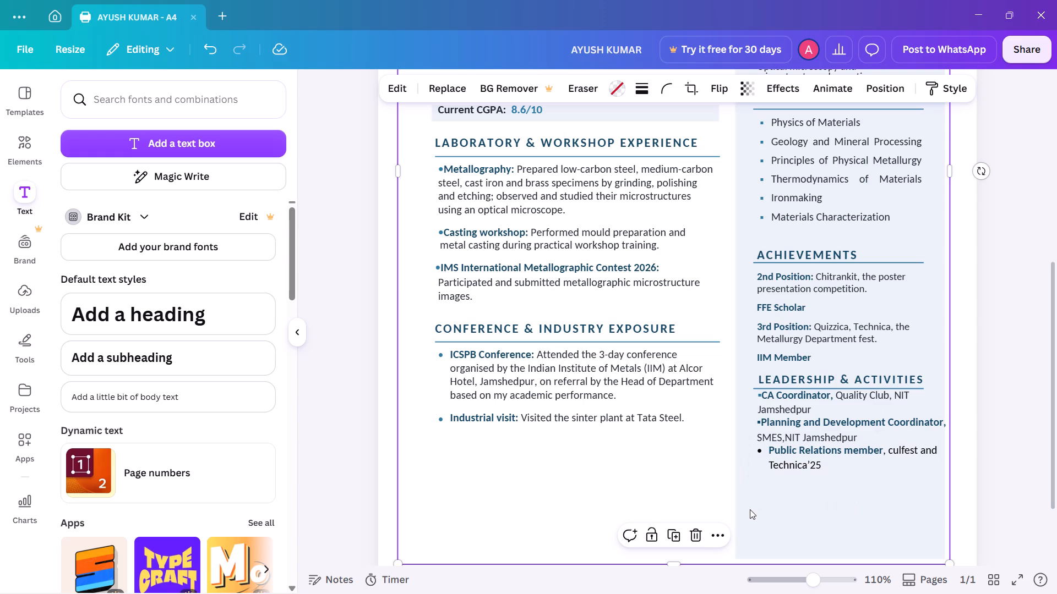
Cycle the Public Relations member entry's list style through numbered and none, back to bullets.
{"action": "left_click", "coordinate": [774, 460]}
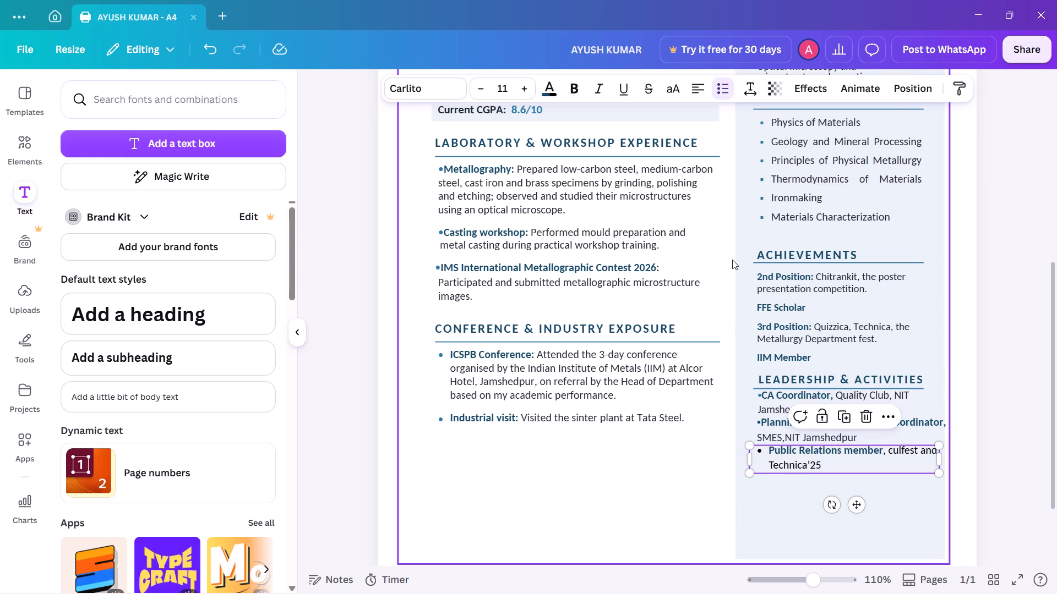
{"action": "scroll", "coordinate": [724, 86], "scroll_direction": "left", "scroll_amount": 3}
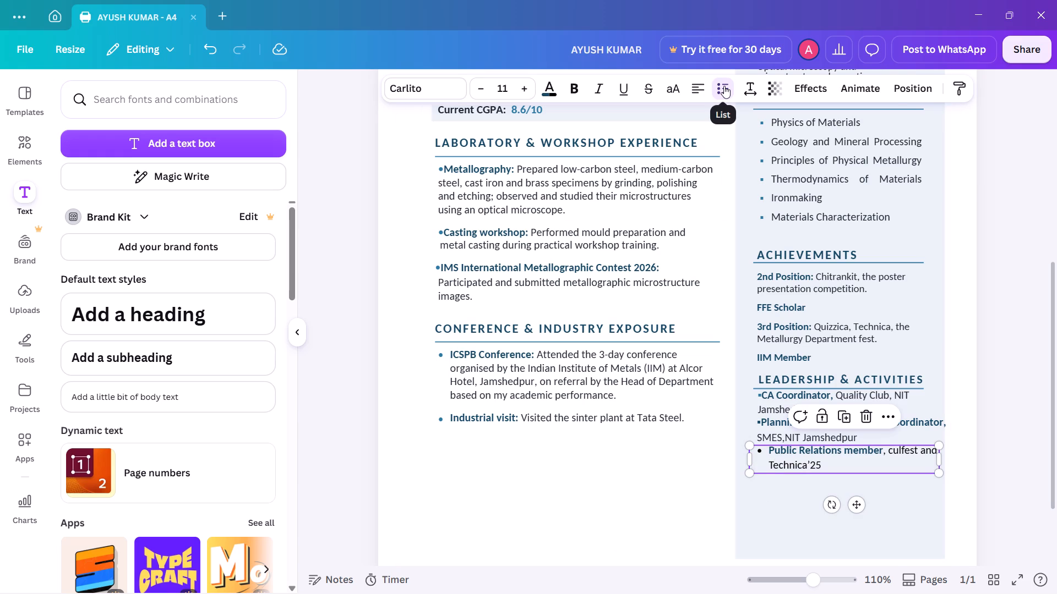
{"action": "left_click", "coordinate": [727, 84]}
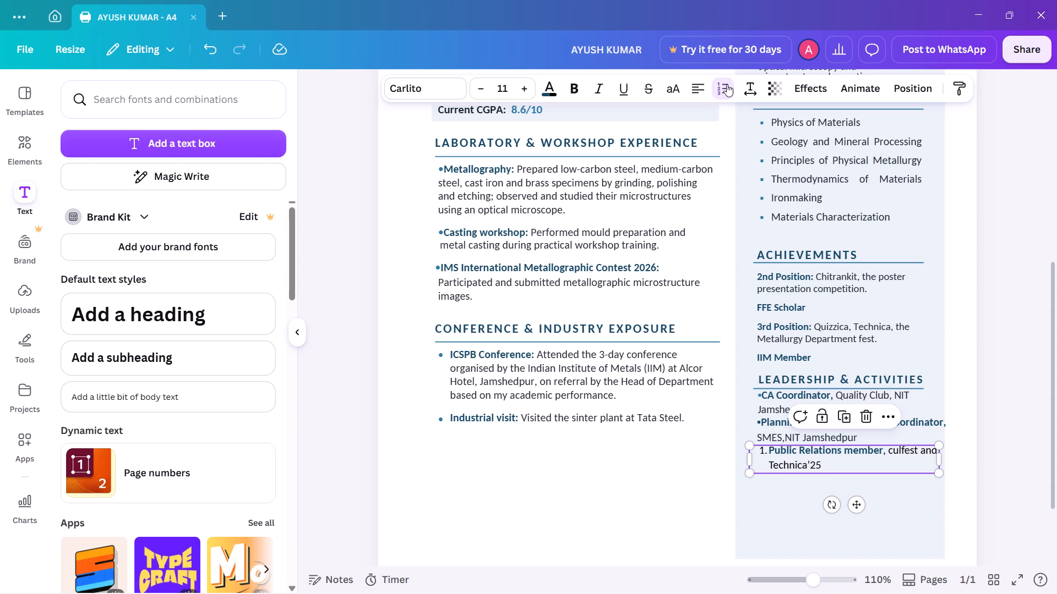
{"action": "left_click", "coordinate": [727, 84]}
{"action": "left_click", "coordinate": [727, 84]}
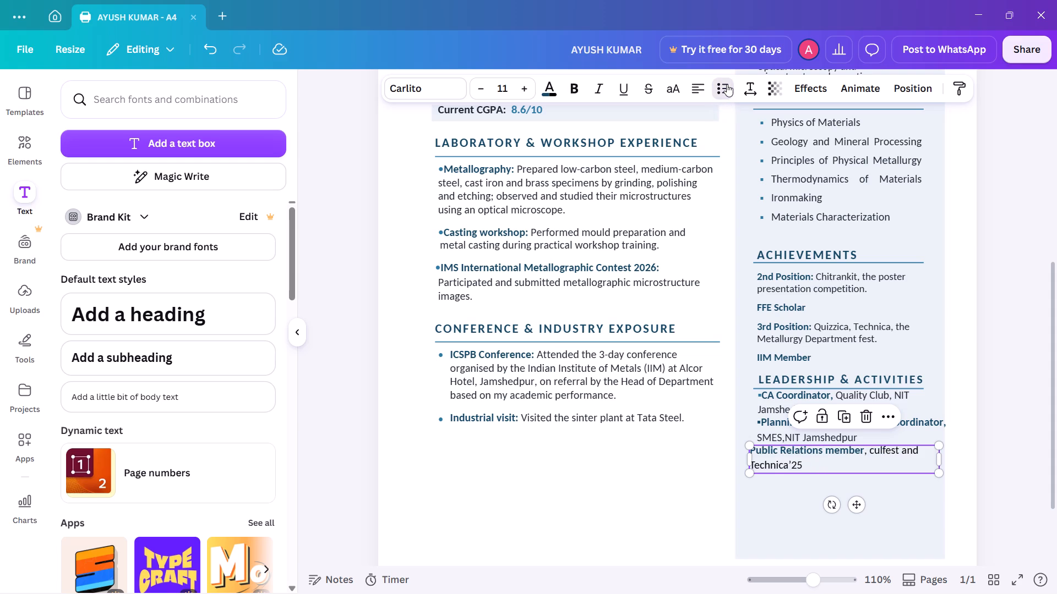
Replace the Public Relations member entry's list bullet with the small bullet character copied from the CA Coordinator entry.
{"action": "left_click", "coordinate": [759, 393]}
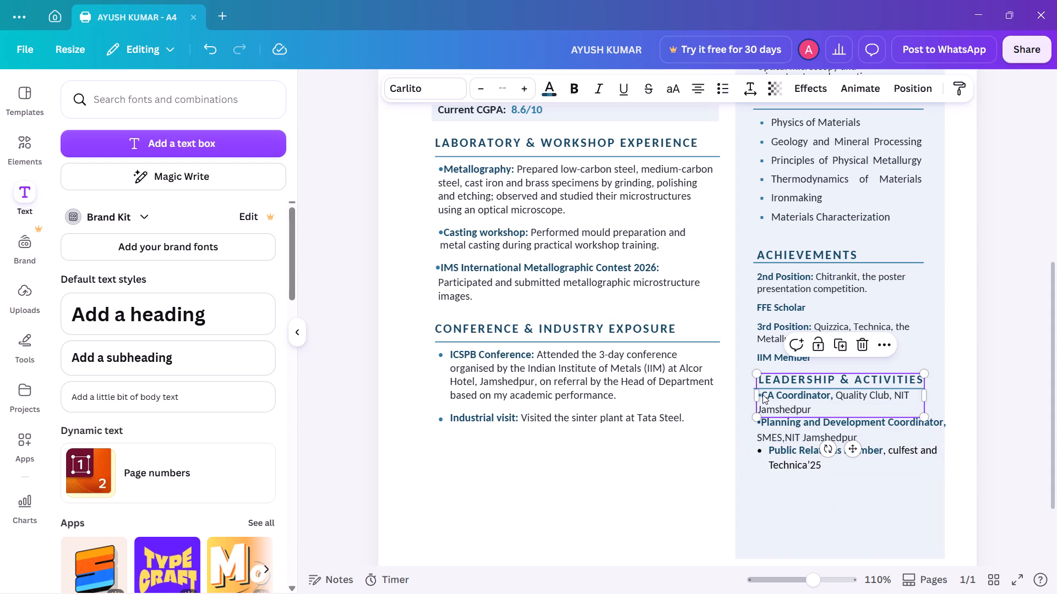
{"action": "left_click", "coordinate": [762, 394]}
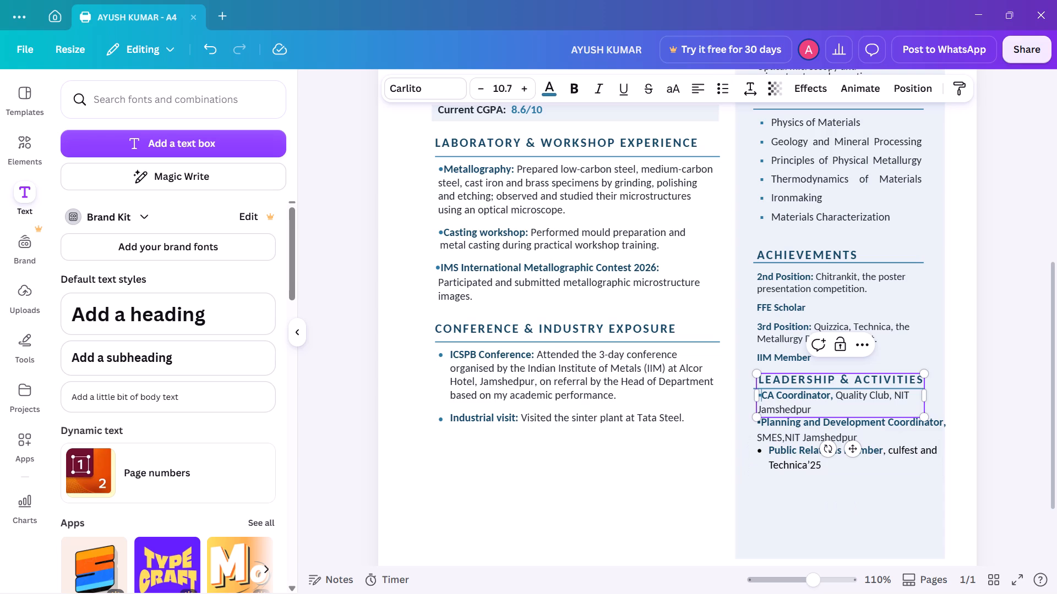
{"action": "double_click", "coordinate": [759, 394]}
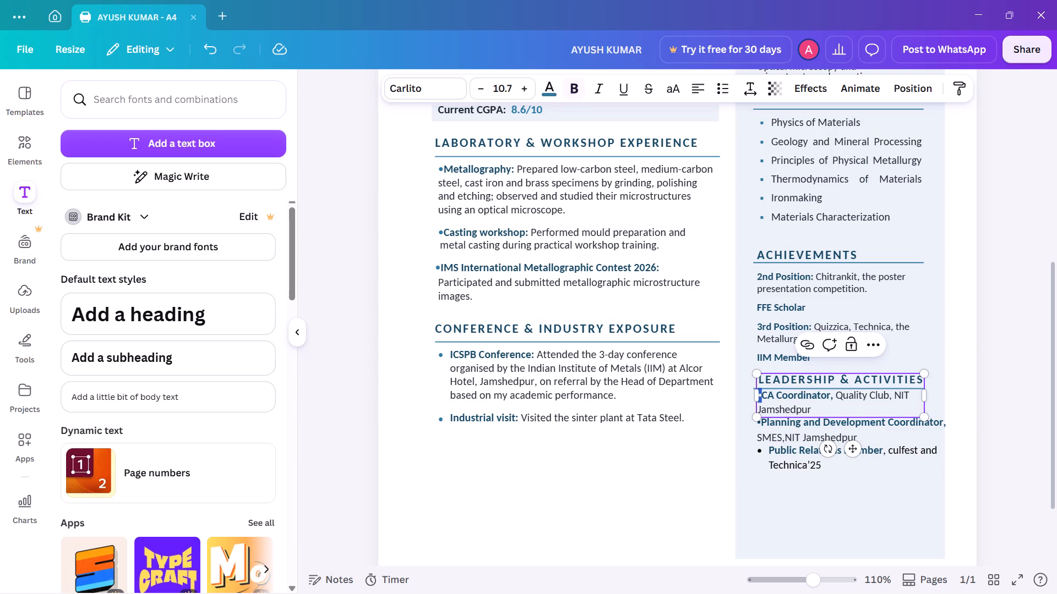
{"action": "key", "text": "ctrl+c"}
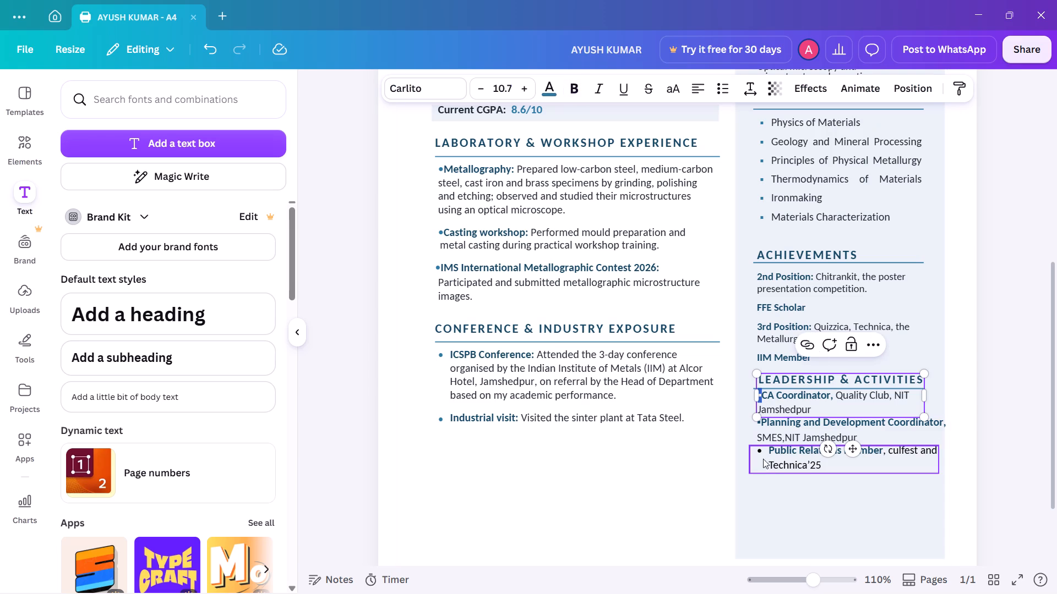
{"action": "left_click", "coordinate": [764, 448]}
{"action": "left_click", "coordinate": [764, 448]}
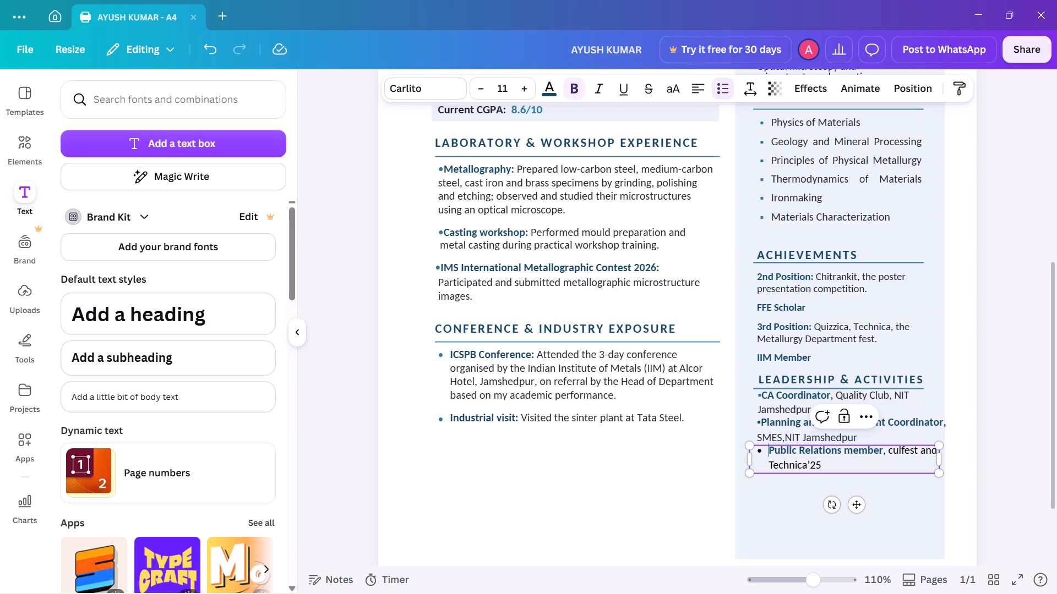
{"action": "key", "text": "BackSpace"}
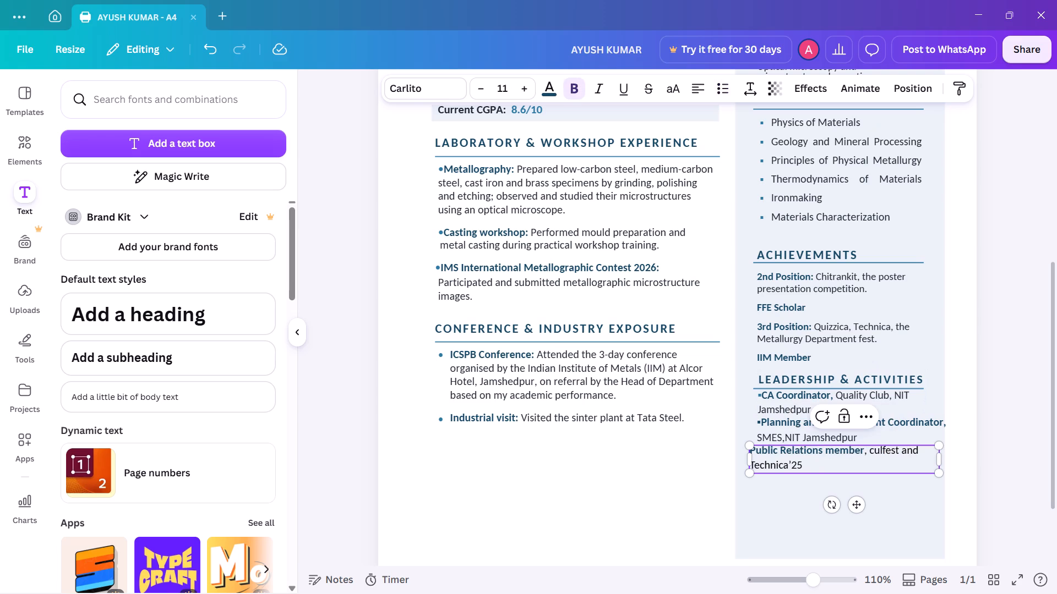
{"action": "key", "text": "ctrl+v"}
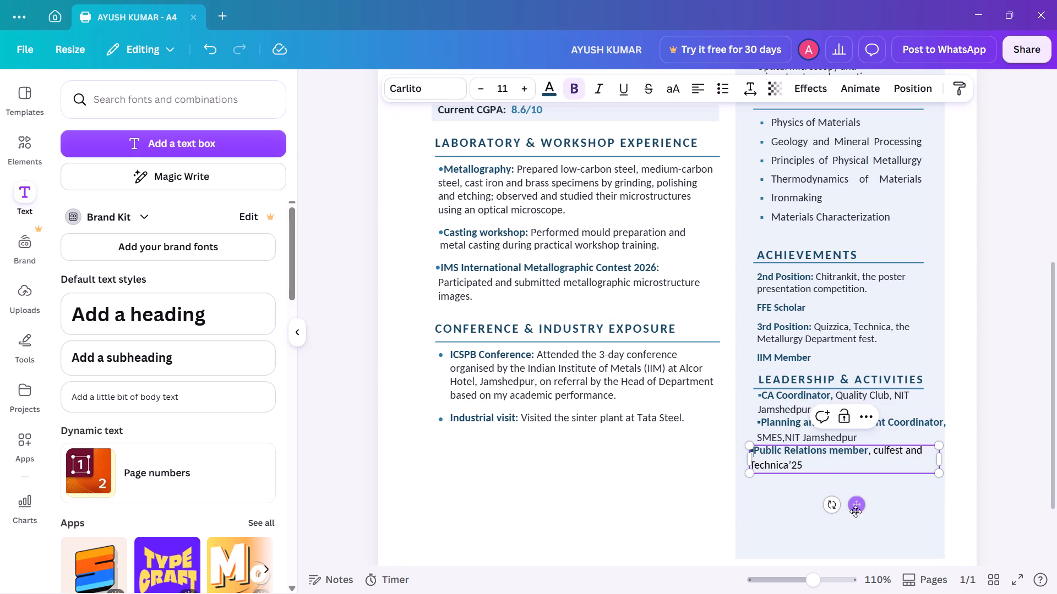
Shift the Public Relations member text box slightly right so its bullet aligns with the Planning and Development Coordinator entry.
{"action": "left_click_drag", "start_coordinate": [856, 507], "coordinate": [859, 505]}
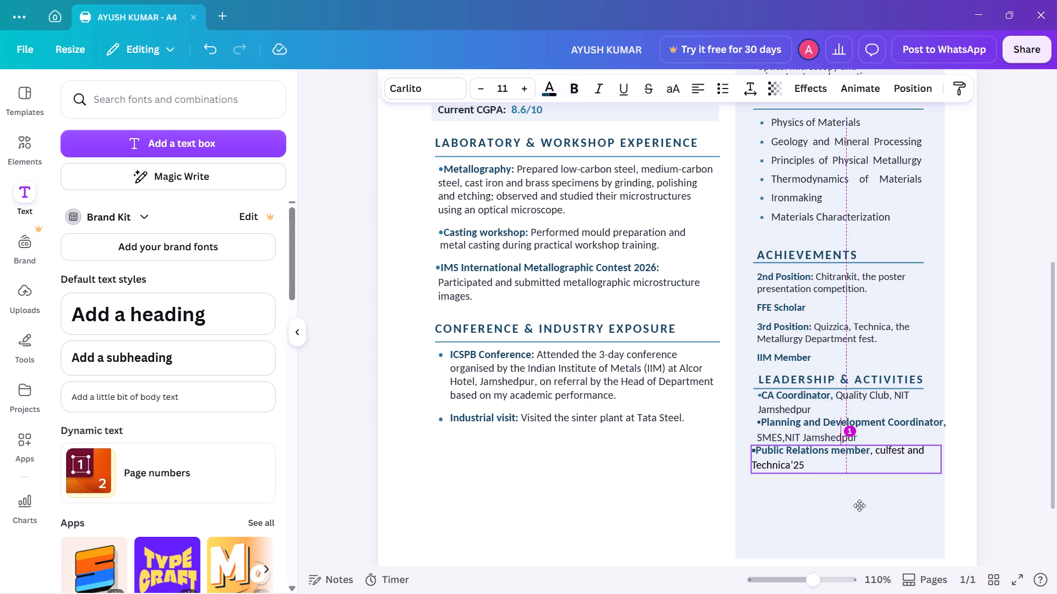
{"action": "left_click_drag", "start_coordinate": [859, 505], "coordinate": [862, 505]}
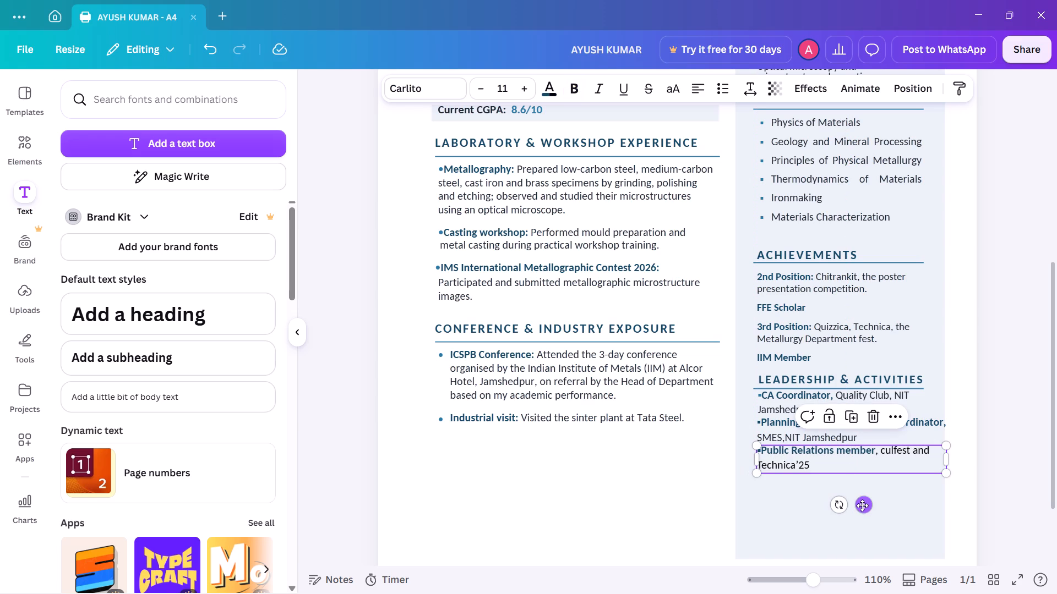
{"action": "left_click", "coordinate": [780, 524]}
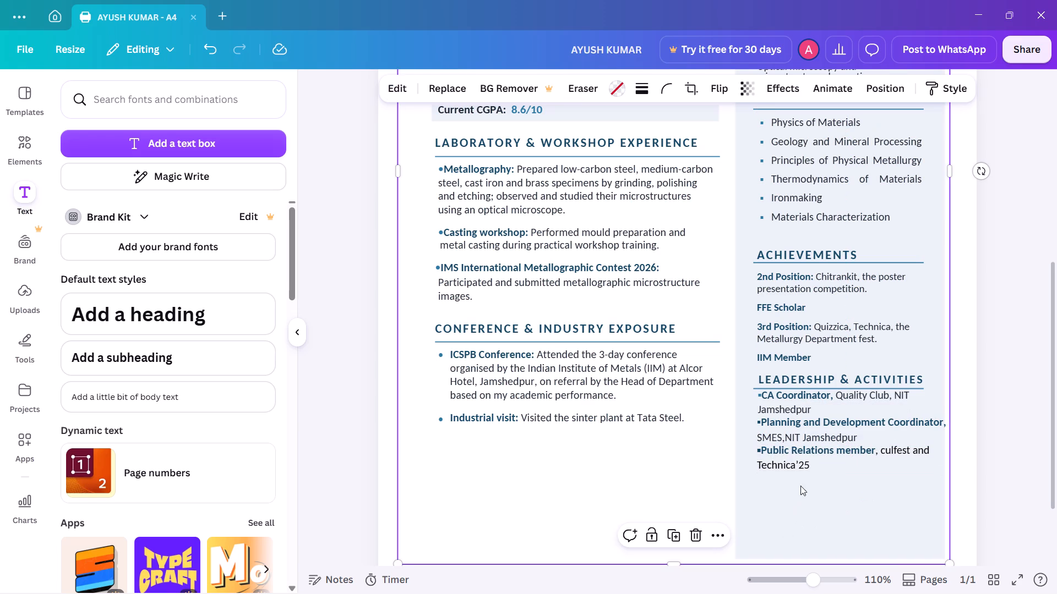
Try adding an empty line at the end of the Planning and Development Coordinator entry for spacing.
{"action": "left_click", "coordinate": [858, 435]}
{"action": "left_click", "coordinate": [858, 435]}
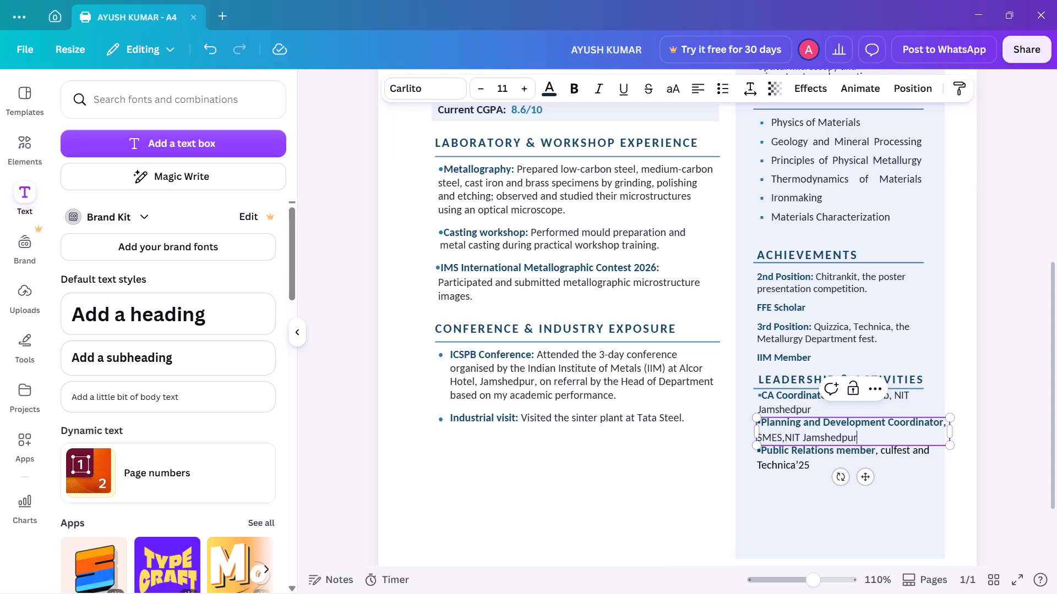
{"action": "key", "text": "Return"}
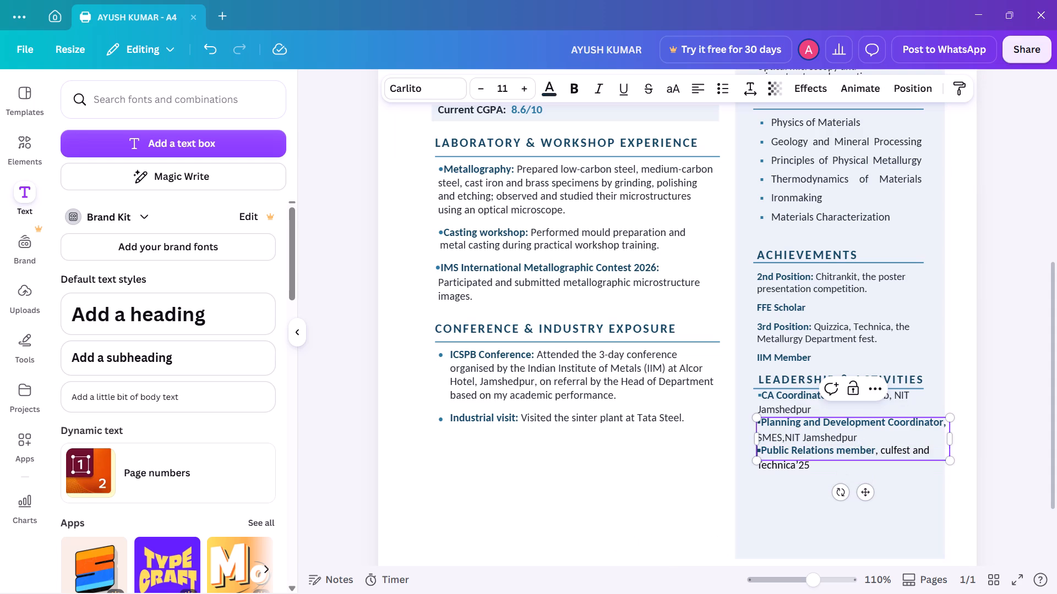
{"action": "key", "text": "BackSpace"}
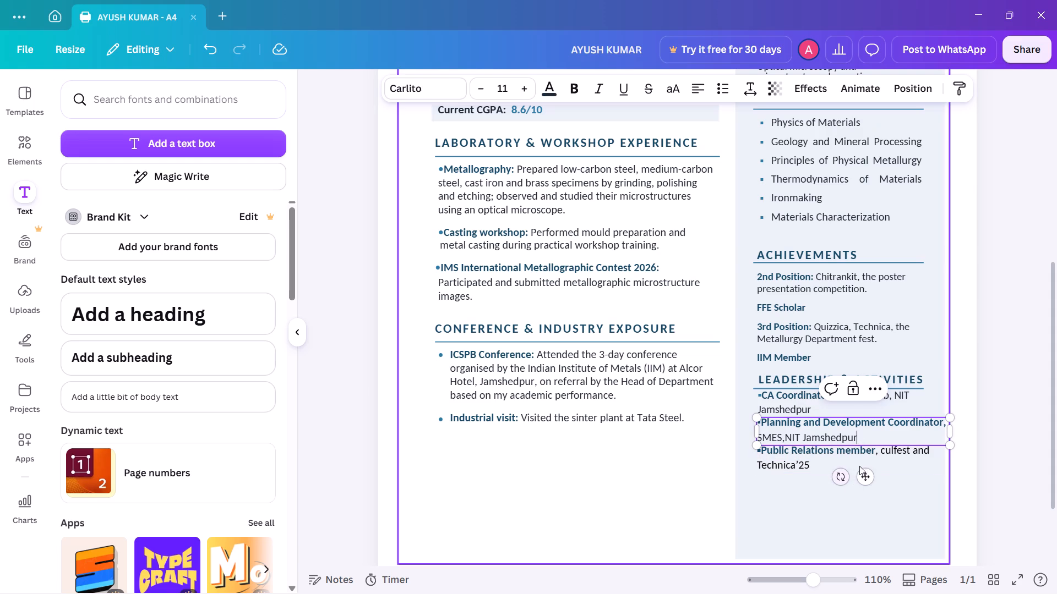
Nudge the Planning and Development Coordinator and Public Relations member text boxes slightly down to even out the spacing between entries.
{"action": "left_click", "coordinate": [860, 457]}
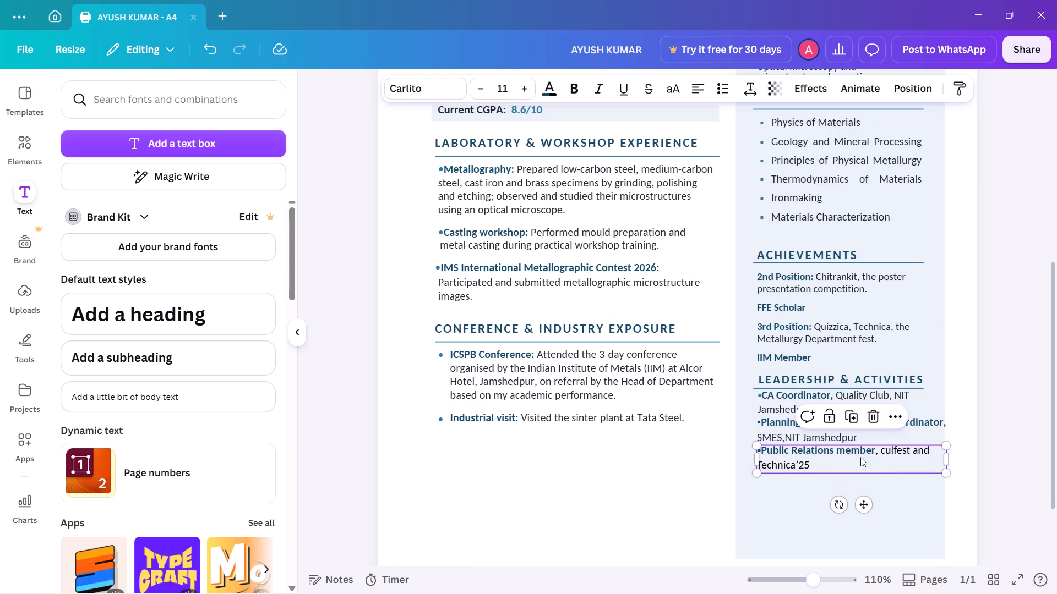
{"action": "left_click", "coordinate": [864, 506]}
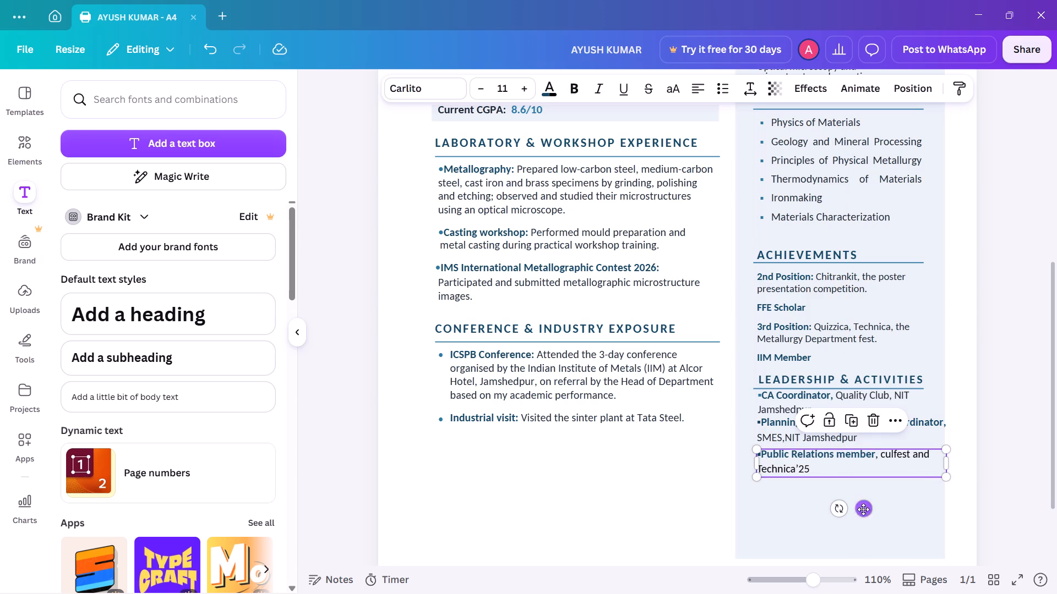
{"action": "left_click", "coordinate": [839, 433]}
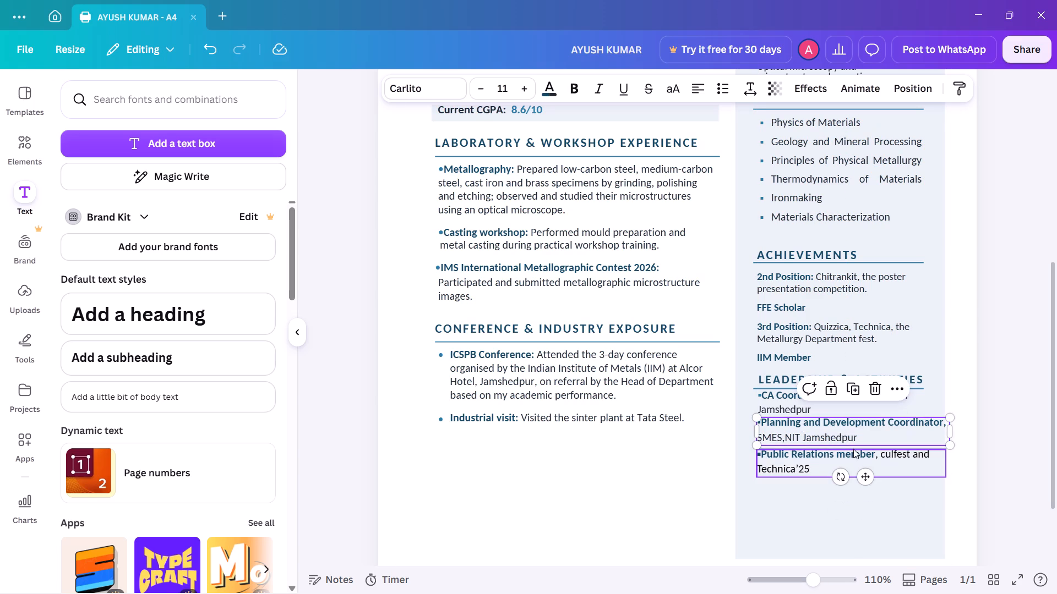
{"action": "left_click", "coordinate": [863, 474]}
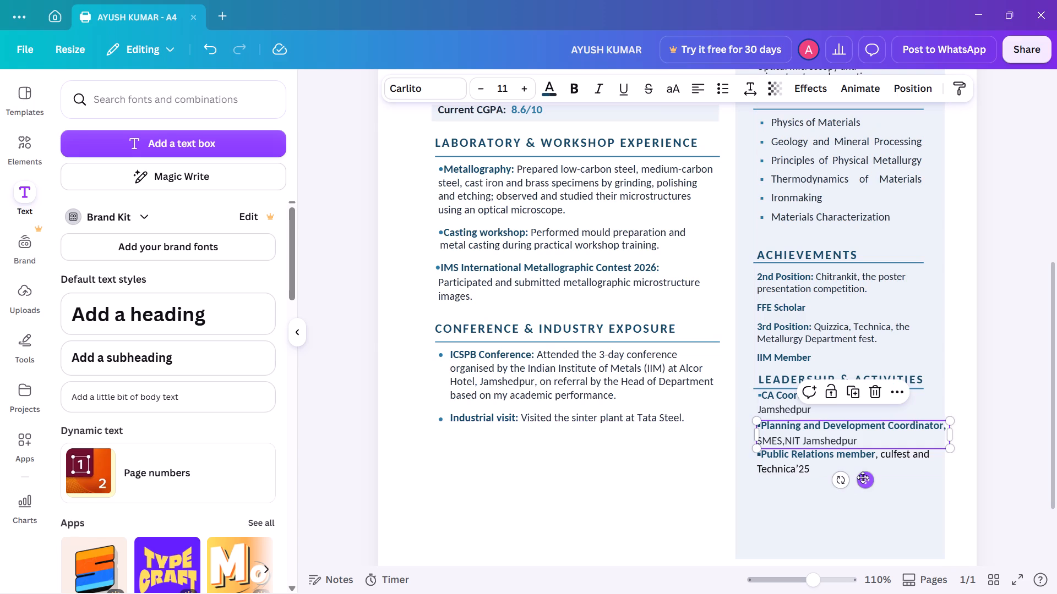
{"action": "left_click", "coordinate": [851, 471]}
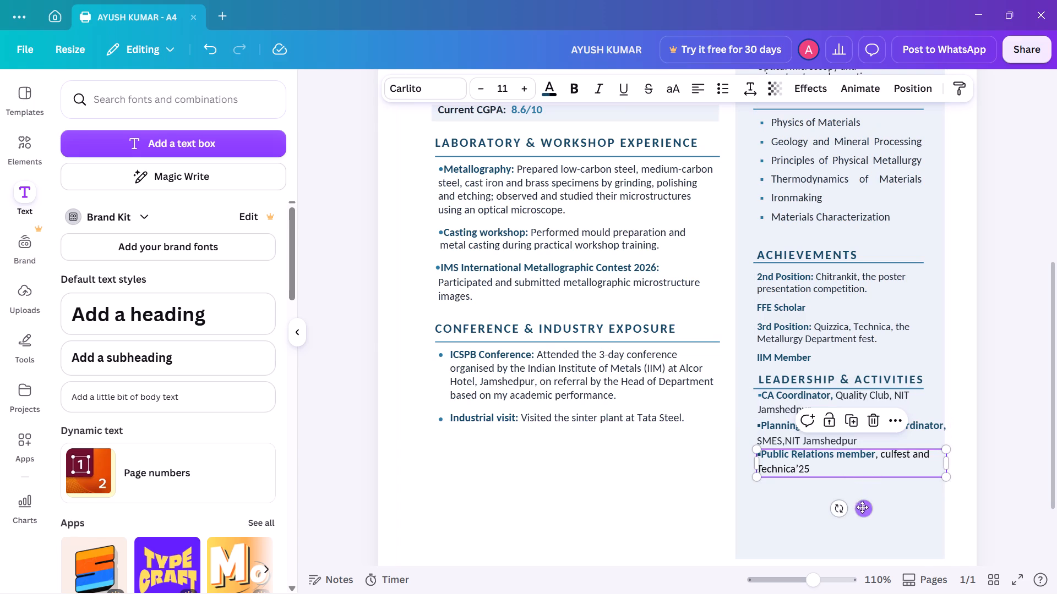
{"action": "left_click", "coordinate": [863, 509]}
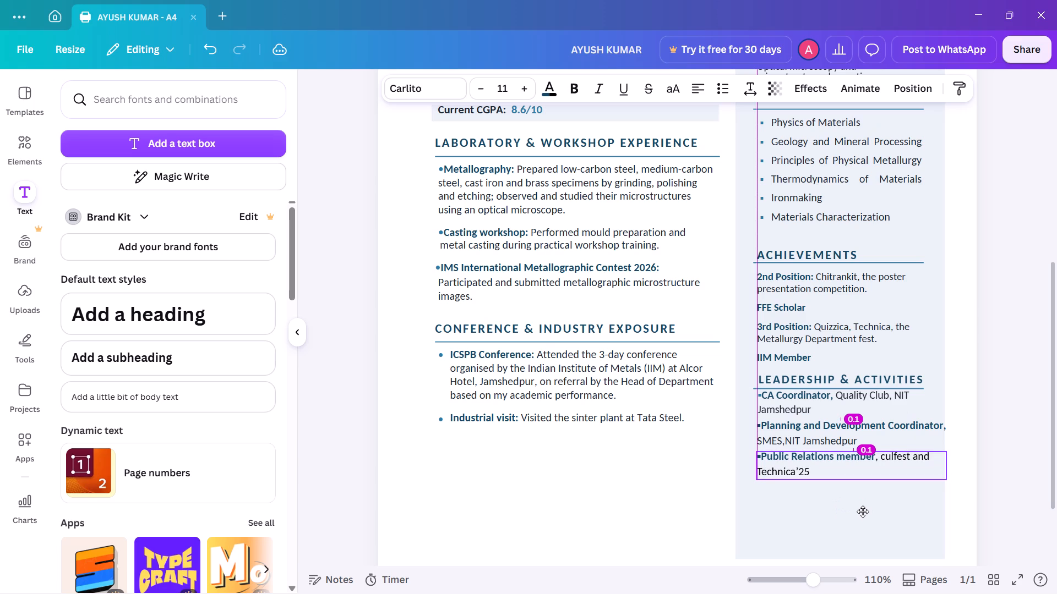
{"action": "left_click", "coordinate": [907, 497]}
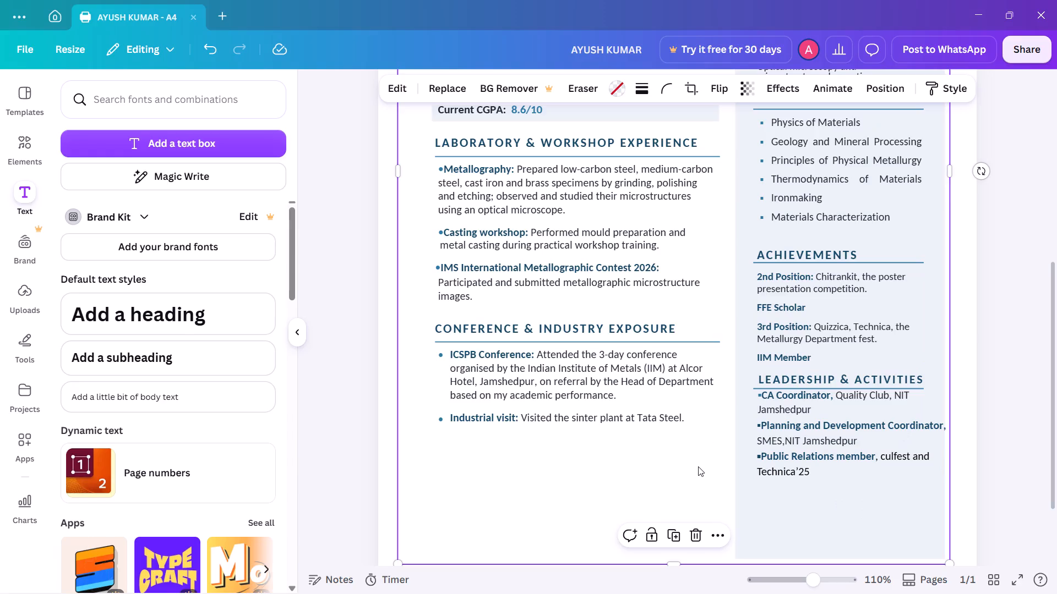
Review the whole résumé page from the header to the Leadership & Activities section, checking content and layout.
{"action": "scroll", "coordinate": [698, 466], "scroll_direction": "up", "scroll_amount": 6}
{"action": "scroll", "coordinate": [698, 466], "scroll_direction": "down", "scroll_amount": 1}
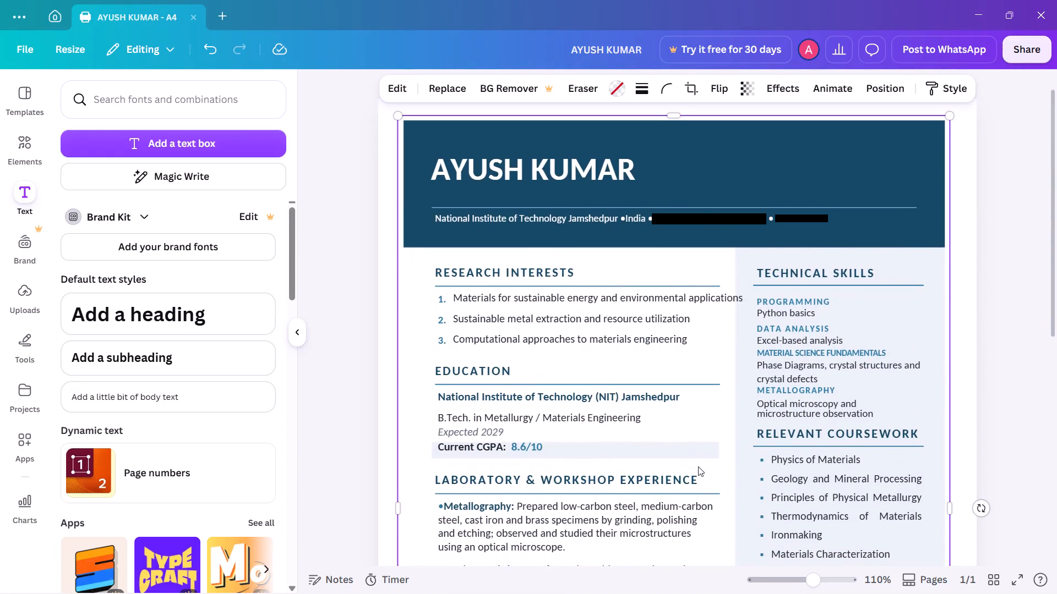
{"action": "scroll", "coordinate": [698, 466], "scroll_direction": "down", "scroll_amount": 4}
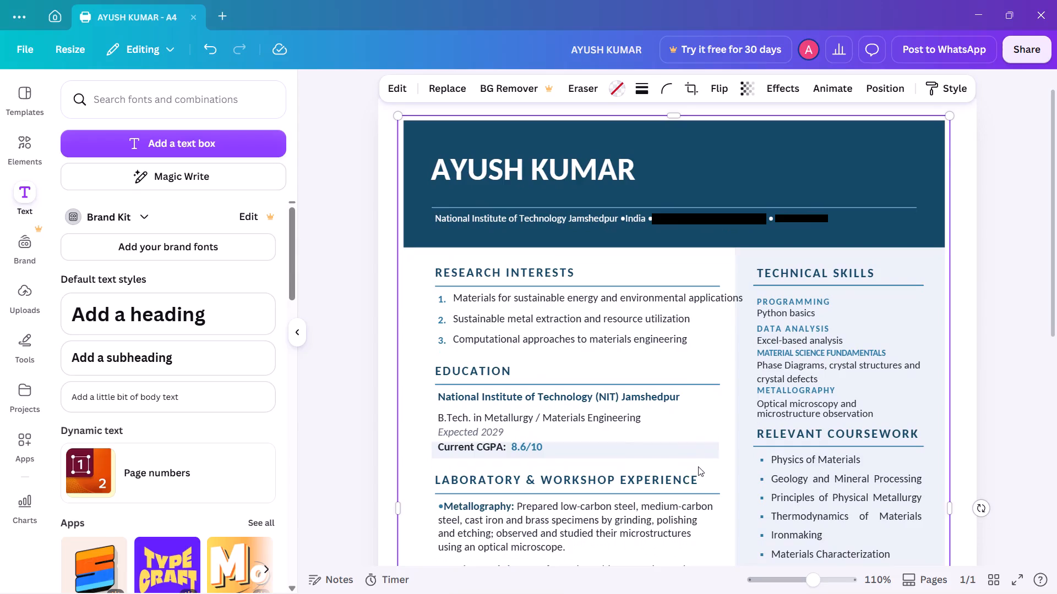
{"action": "scroll", "coordinate": [698, 466], "scroll_direction": "down", "scroll_amount": 2}
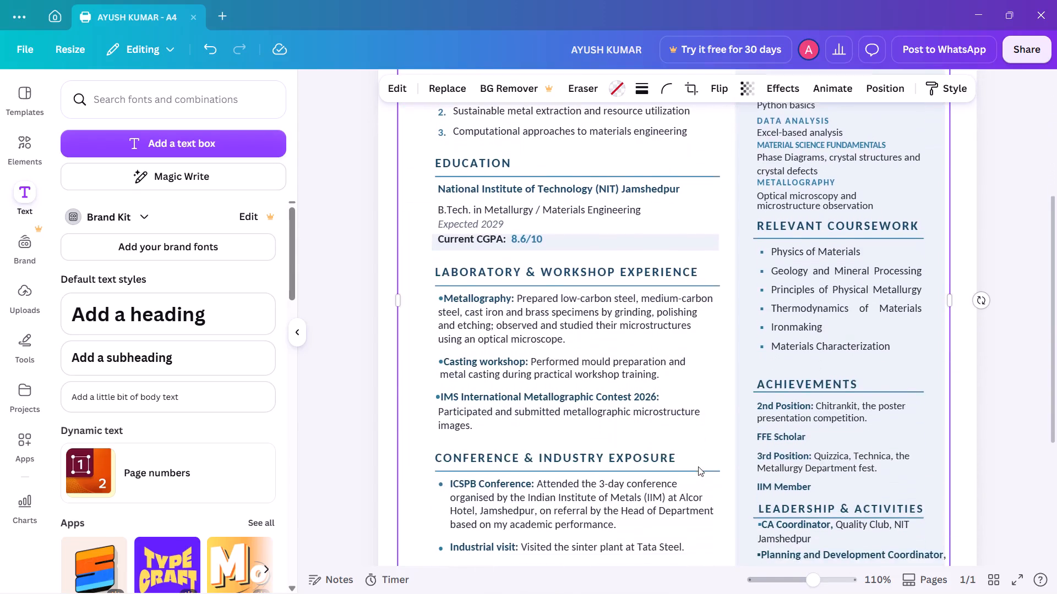
{"action": "scroll", "coordinate": [698, 466], "scroll_direction": "down", "scroll_amount": 1}
{"action": "scroll", "coordinate": [698, 466], "scroll_direction": "right", "scroll_amount": 1}
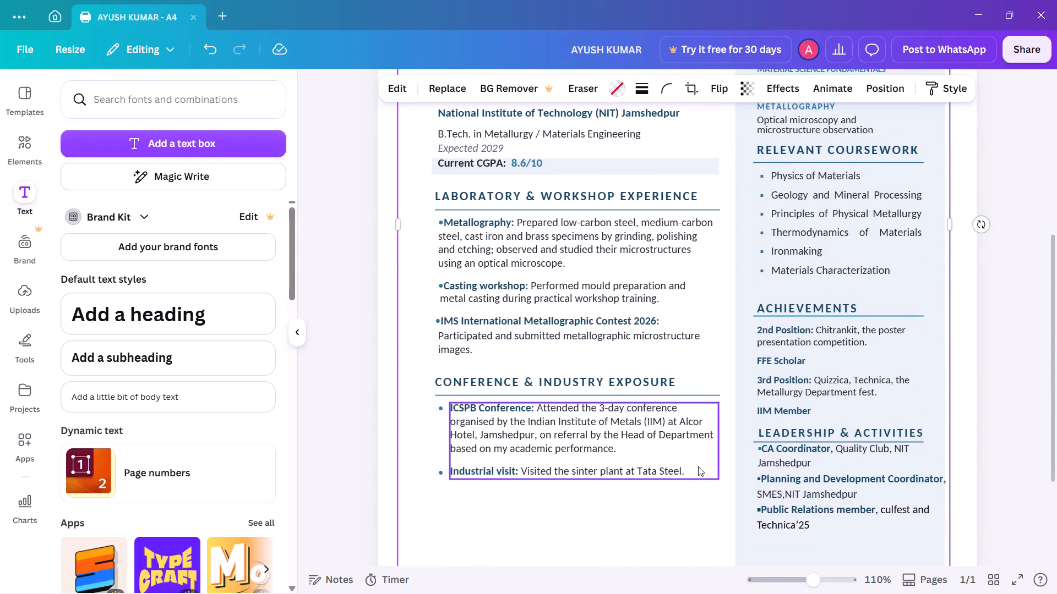
{"action": "scroll", "coordinate": [698, 466], "scroll_direction": "right", "scroll_amount": 1}
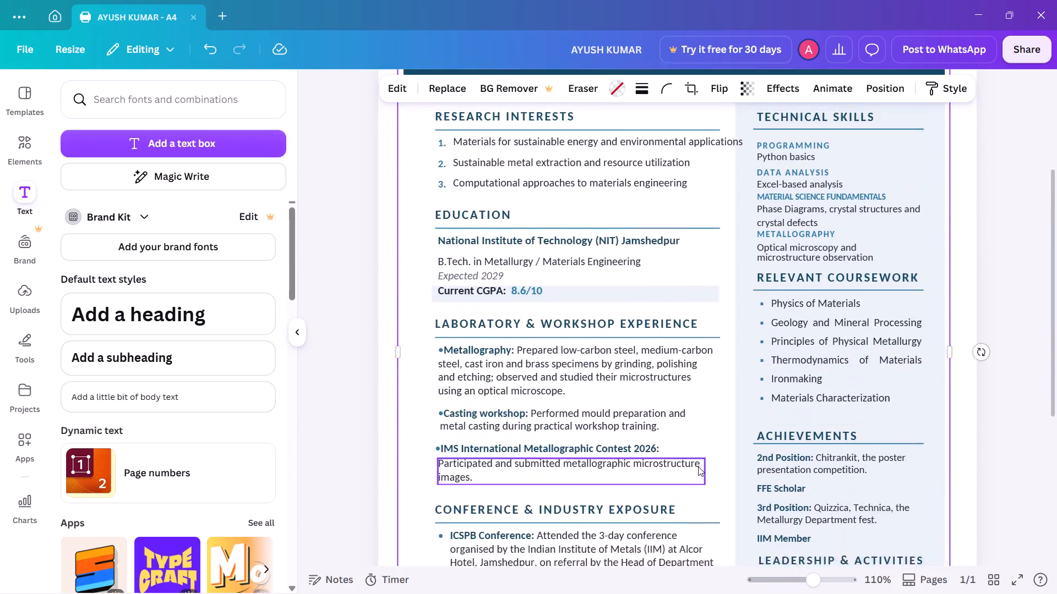
{"action": "scroll", "coordinate": [698, 466], "scroll_direction": "right", "scroll_amount": 1}
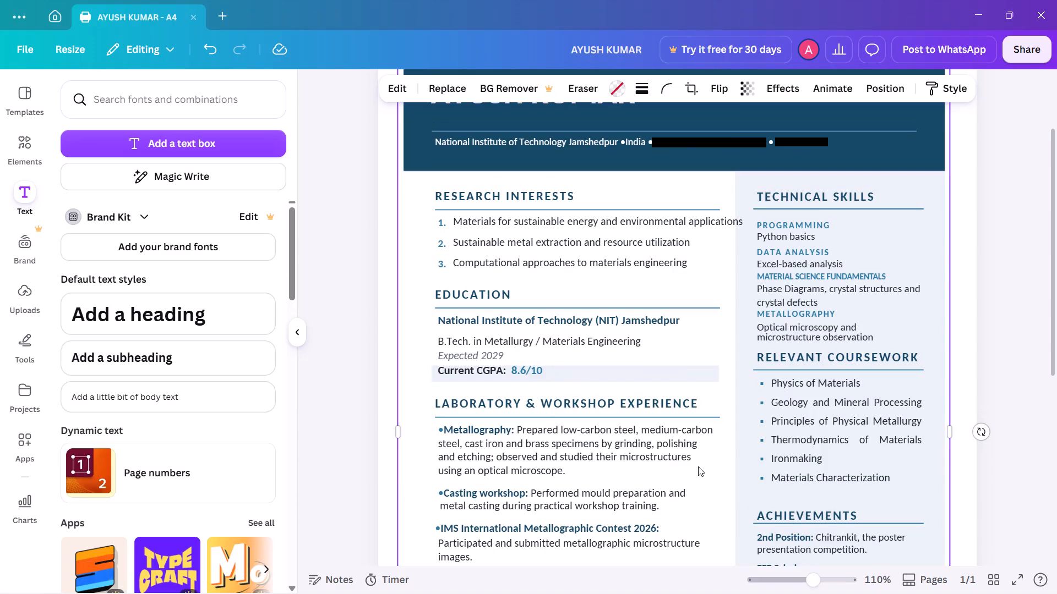
{"action": "scroll", "coordinate": [698, 466], "scroll_direction": "right", "scroll_amount": 1}
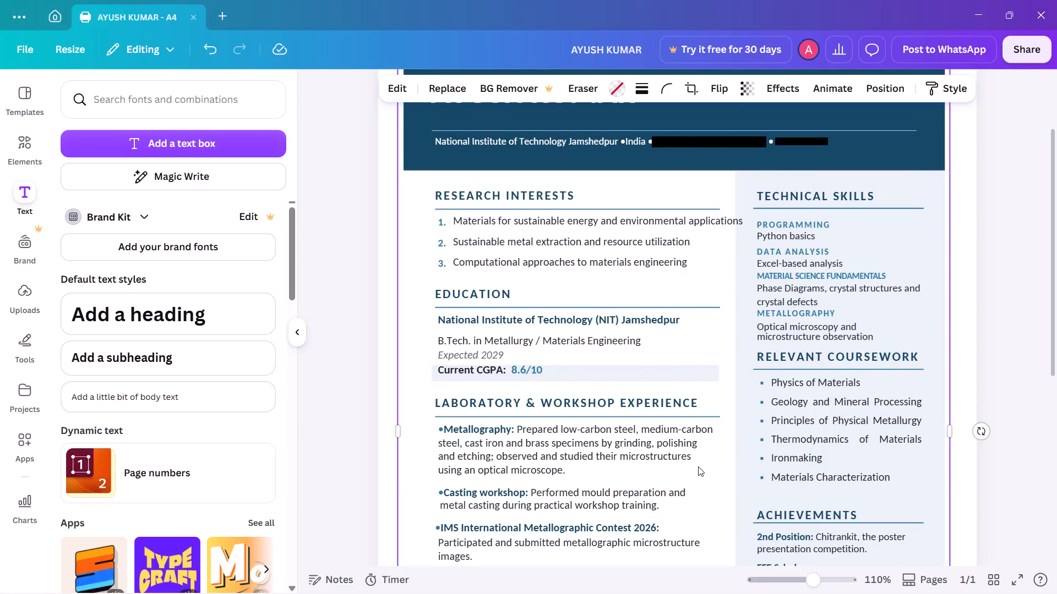
{"action": "scroll", "coordinate": [698, 466], "scroll_direction": "right", "scroll_amount": 1}
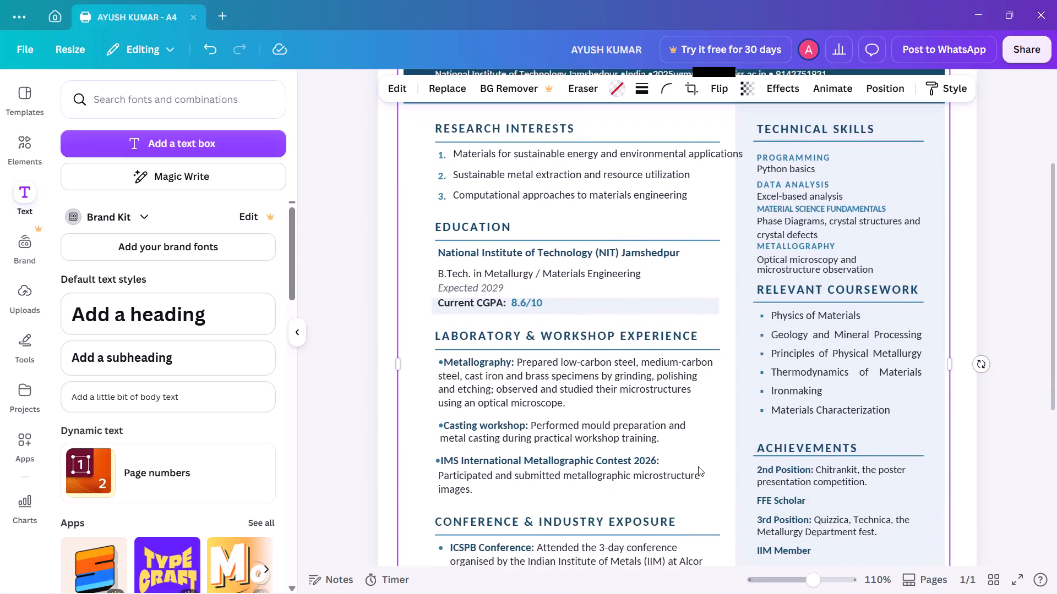
{"action": "scroll", "coordinate": [698, 466], "scroll_direction": "down", "scroll_amount": 1}
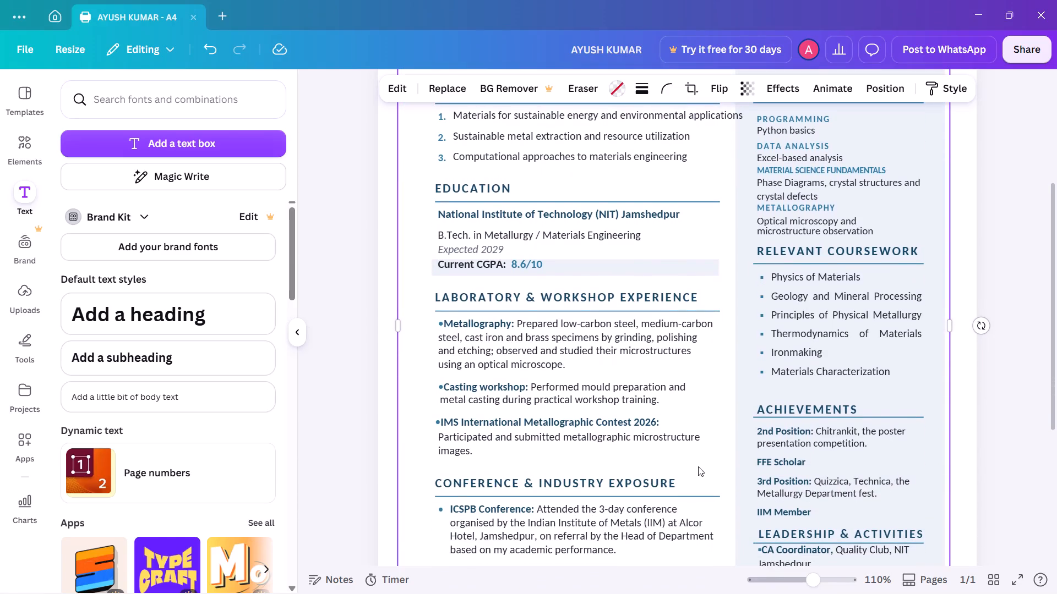
{"action": "scroll", "coordinate": [698, 466], "scroll_direction": "down", "scroll_amount": 1}
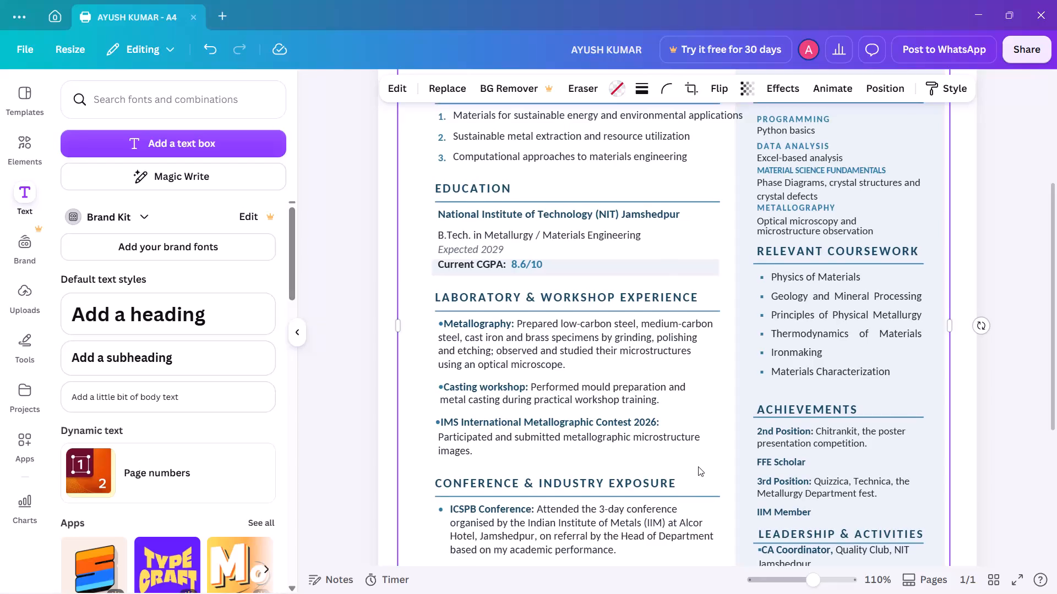
{"action": "scroll", "coordinate": [698, 466], "scroll_direction": "down", "scroll_amount": 2}
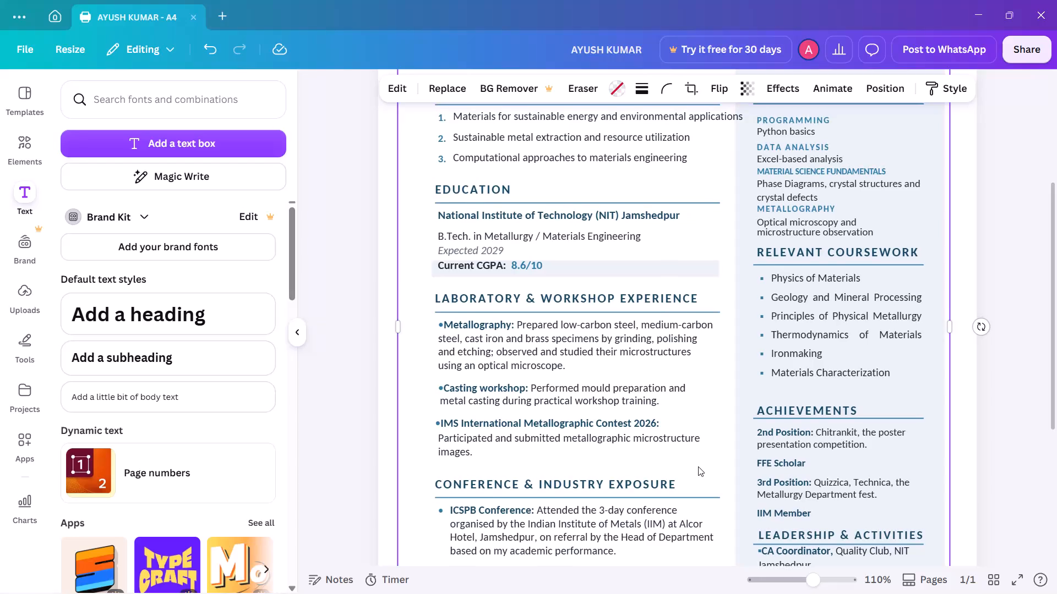
{"action": "scroll", "coordinate": [698, 466], "scroll_direction": "down", "scroll_amount": 2}
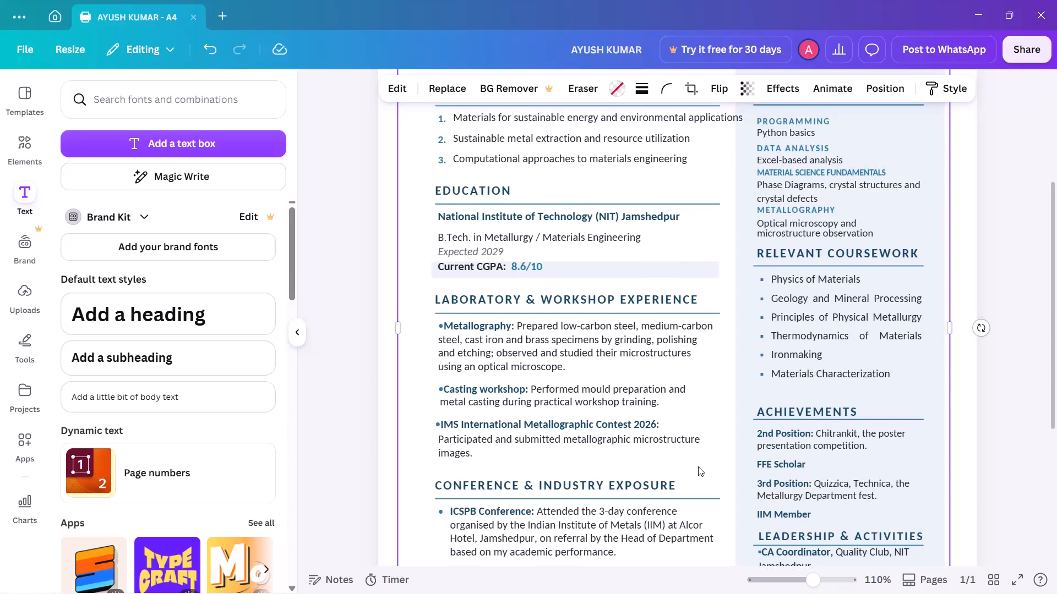
{"action": "scroll", "coordinate": [698, 466], "scroll_direction": "down", "scroll_amount": 2}
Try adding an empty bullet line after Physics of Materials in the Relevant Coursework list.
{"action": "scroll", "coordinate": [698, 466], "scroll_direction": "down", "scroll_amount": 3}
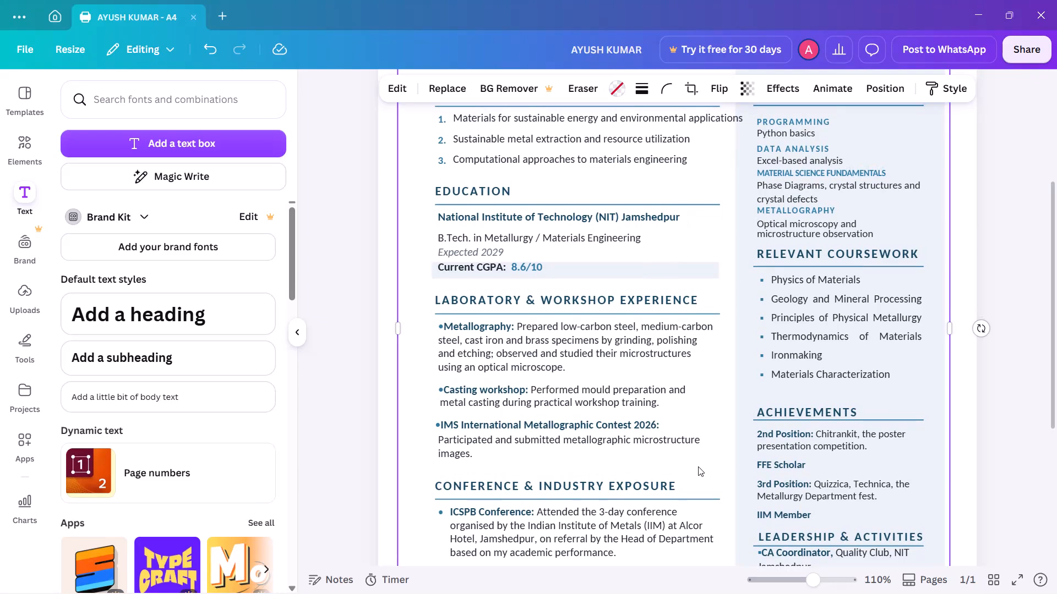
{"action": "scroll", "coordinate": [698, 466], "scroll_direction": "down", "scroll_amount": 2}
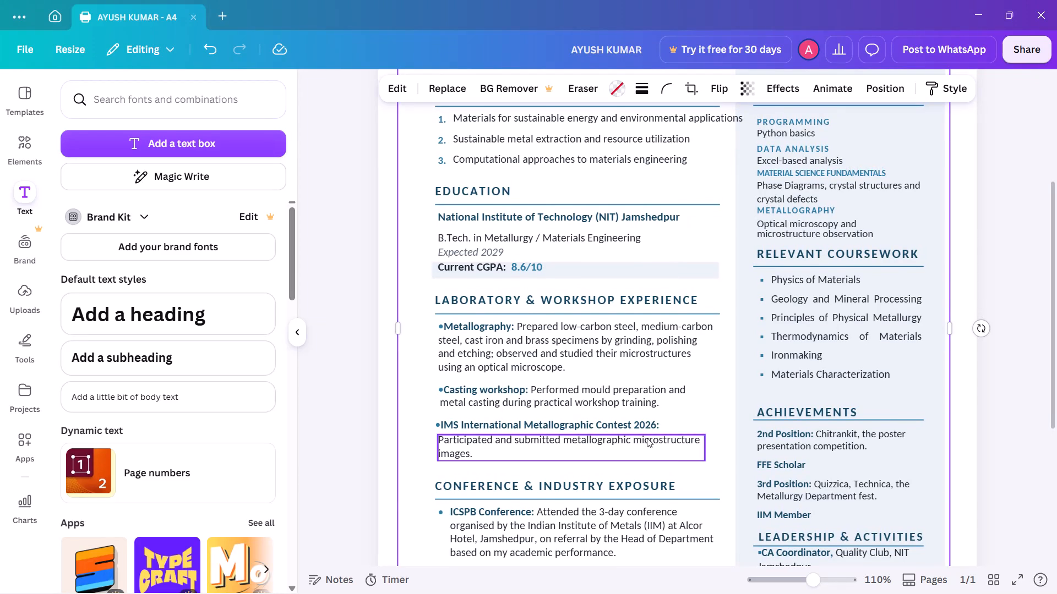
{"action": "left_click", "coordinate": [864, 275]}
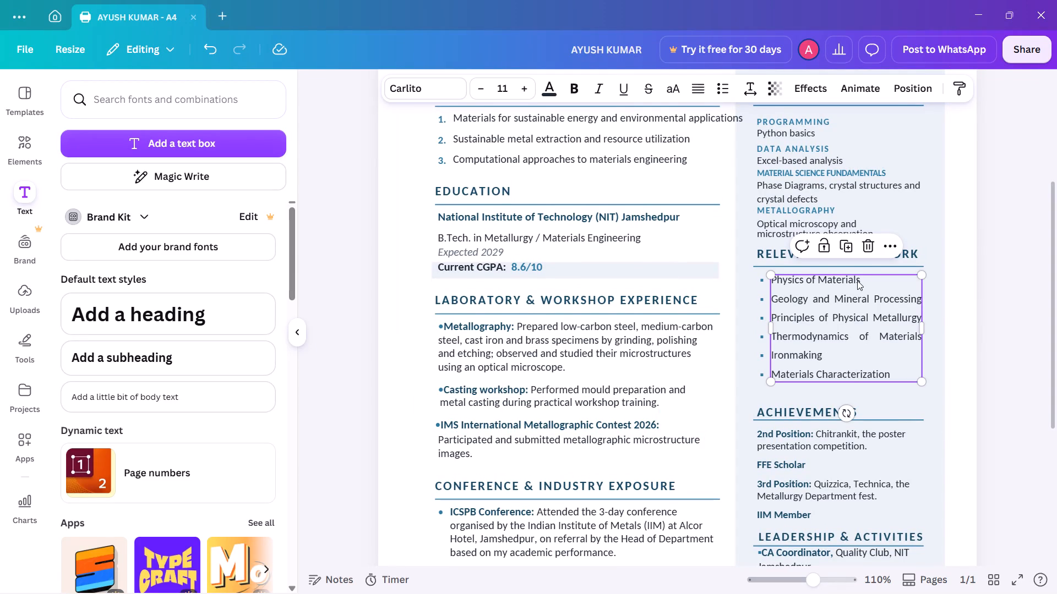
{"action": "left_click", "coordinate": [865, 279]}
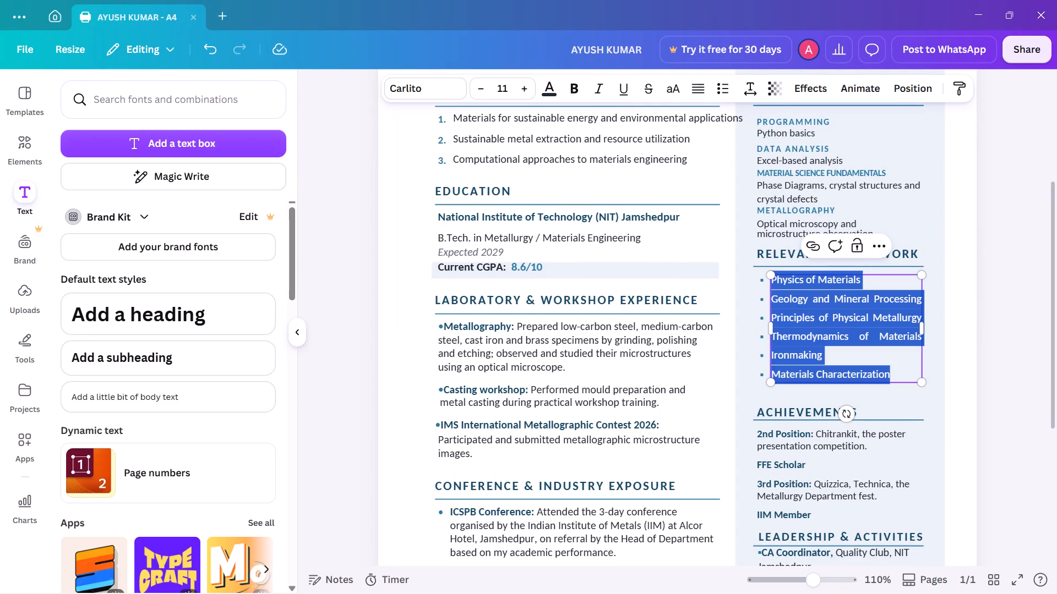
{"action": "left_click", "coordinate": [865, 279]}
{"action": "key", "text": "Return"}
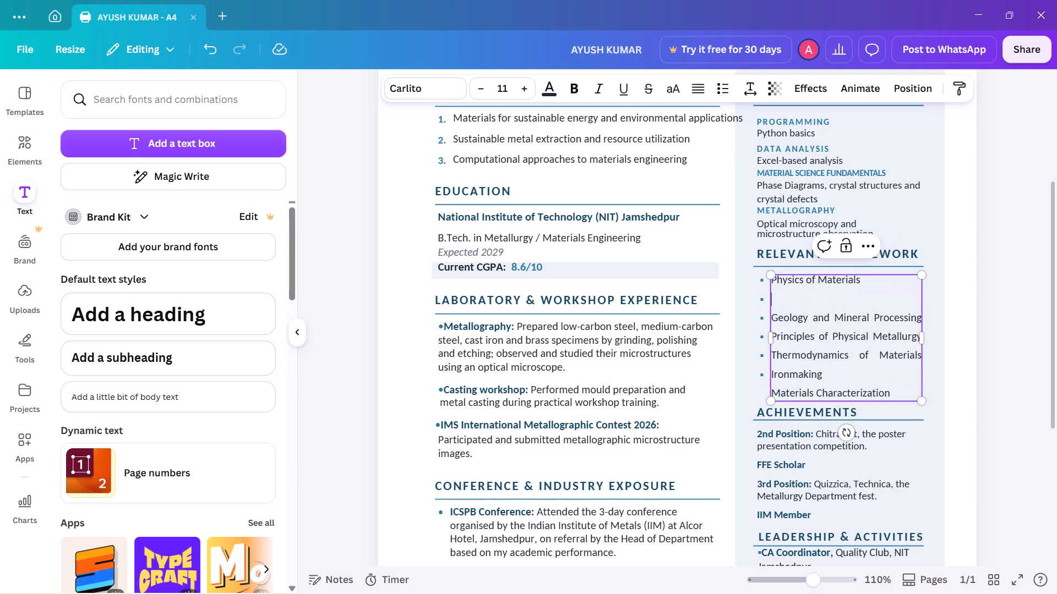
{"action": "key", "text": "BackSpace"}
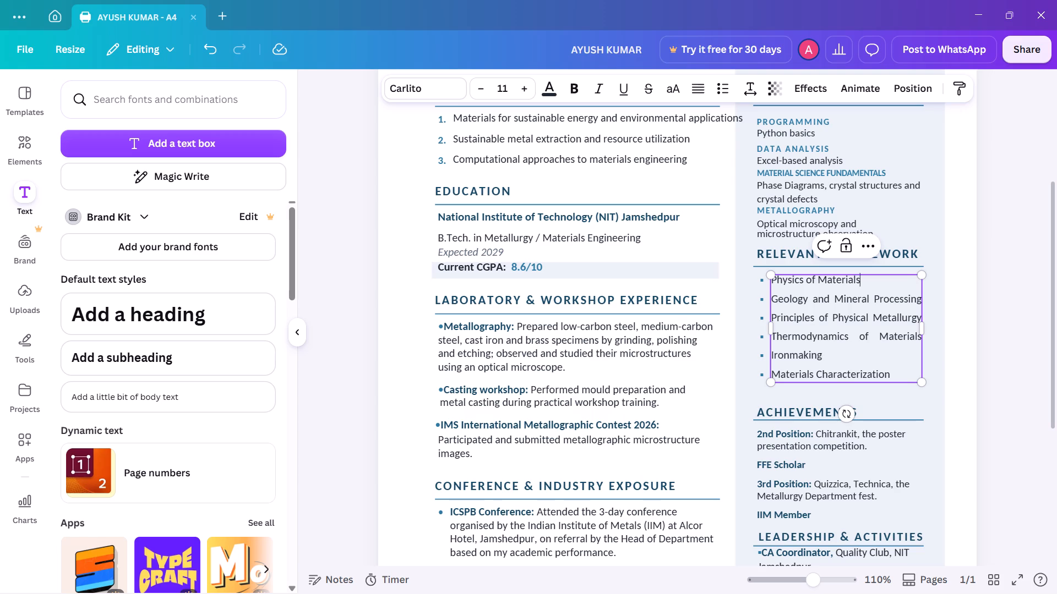
Expand the abbreviation in the IIM Member entry under Achievements so it reads "Indian Institute of Metals Member".
{"action": "scroll", "coordinate": [865, 279], "scroll_direction": "down", "scroll_amount": 3}
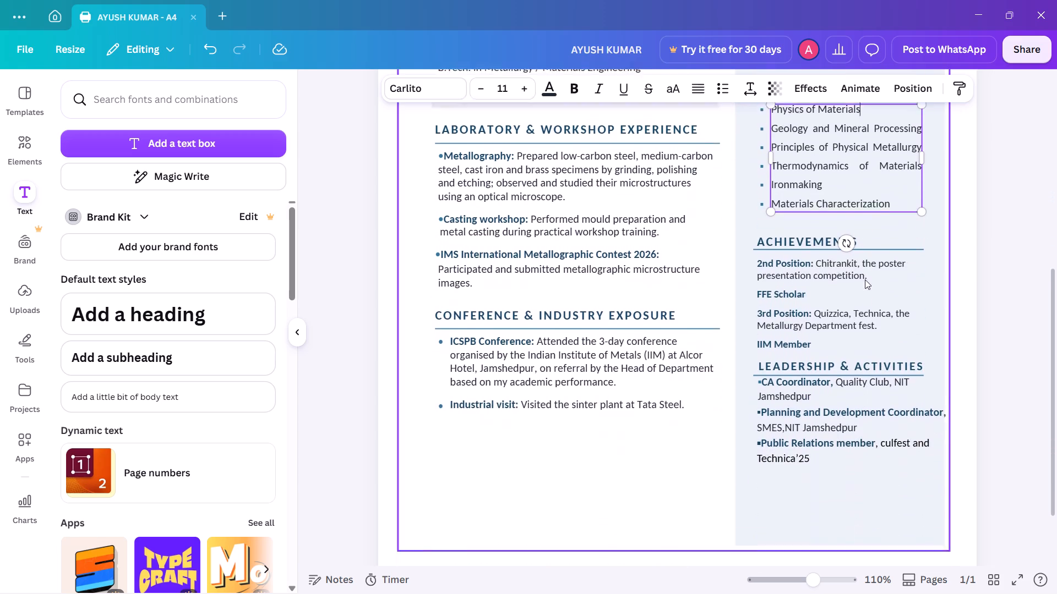
{"action": "scroll", "coordinate": [865, 279], "scroll_direction": "down", "scroll_amount": 2}
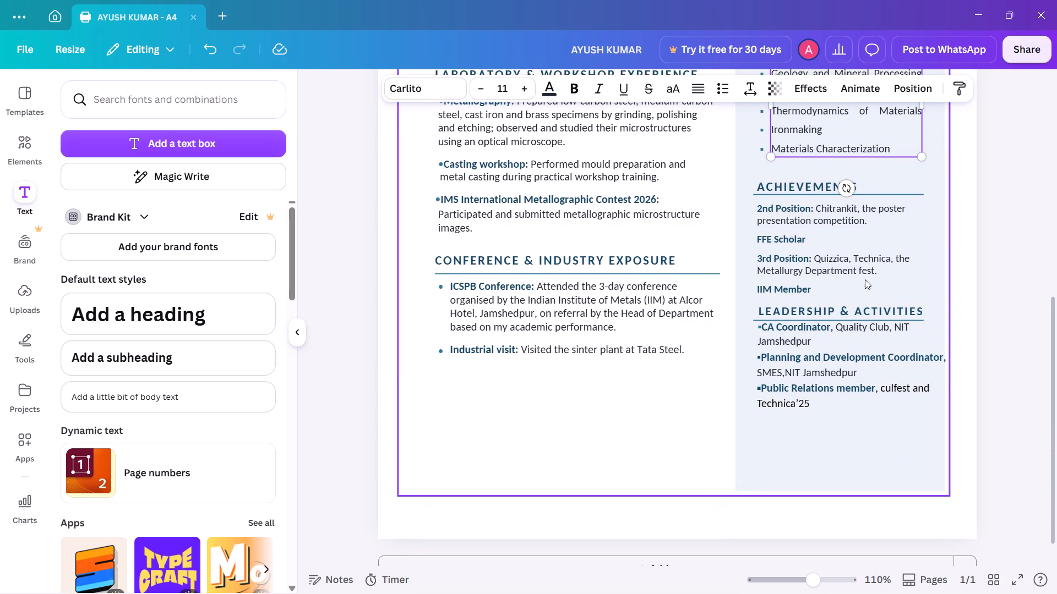
{"action": "scroll", "coordinate": [865, 279], "scroll_direction": "down", "scroll_amount": 1}
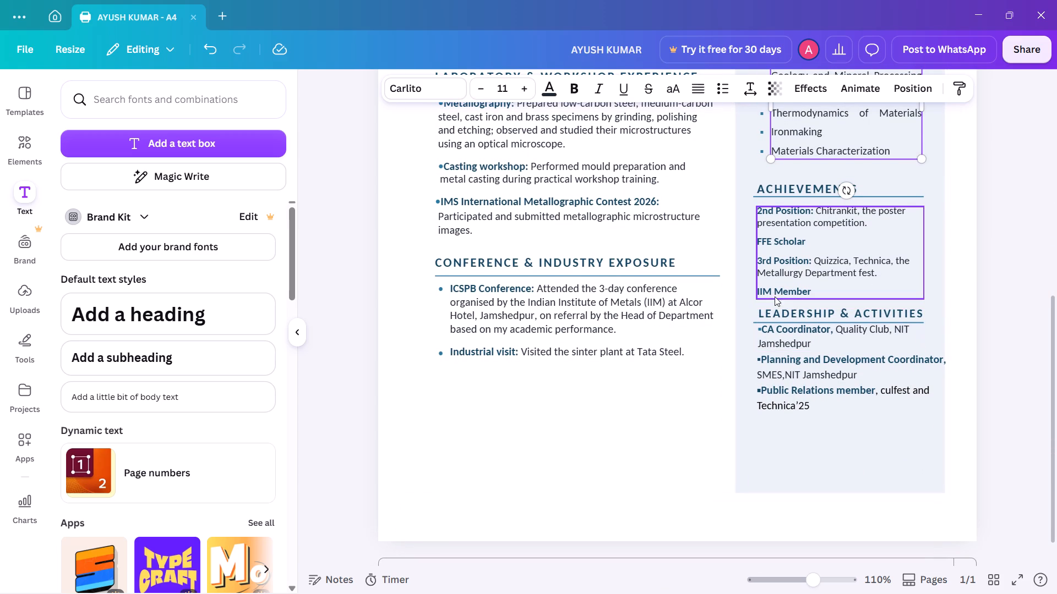
{"action": "left_click", "coordinate": [759, 291]}
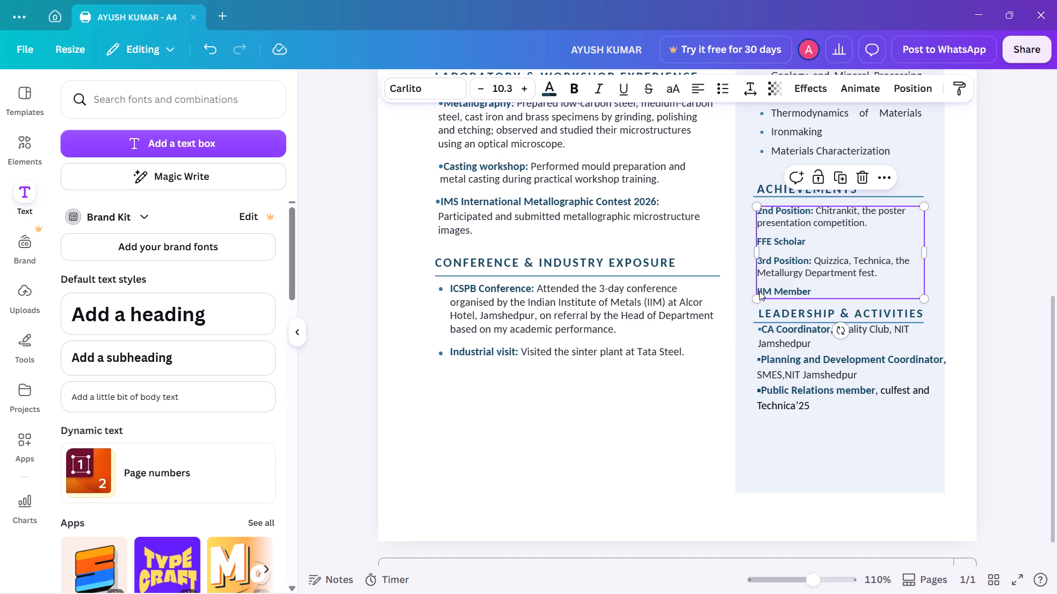
{"action": "left_click", "coordinate": [760, 289]}
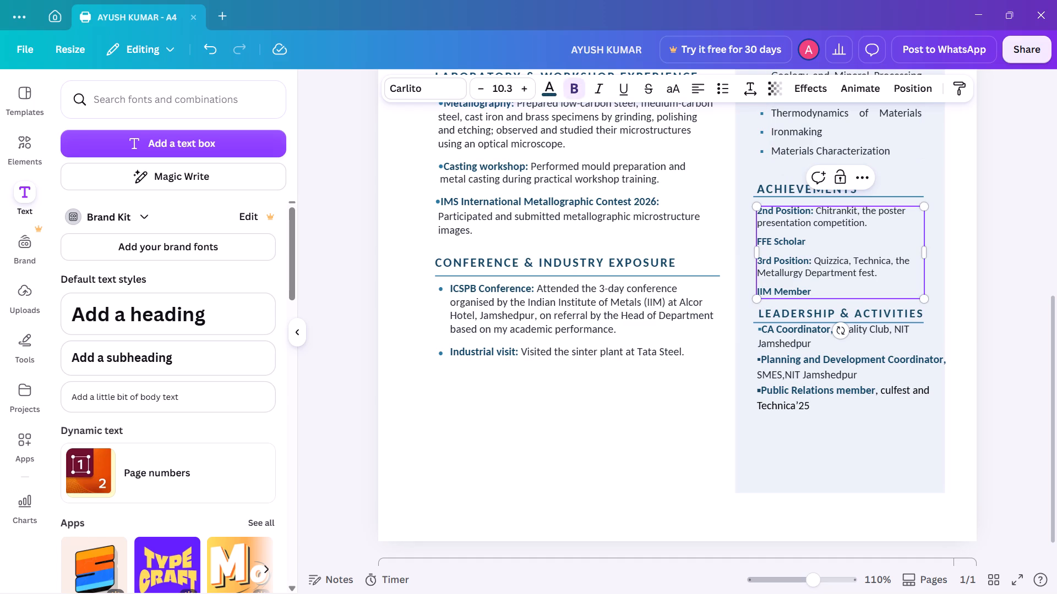
{"action": "key", "text": "n"}
{"action": "key", "text": "d"}
{"action": "type", "text": "ian"}
{"action": "key", "text": "space"}
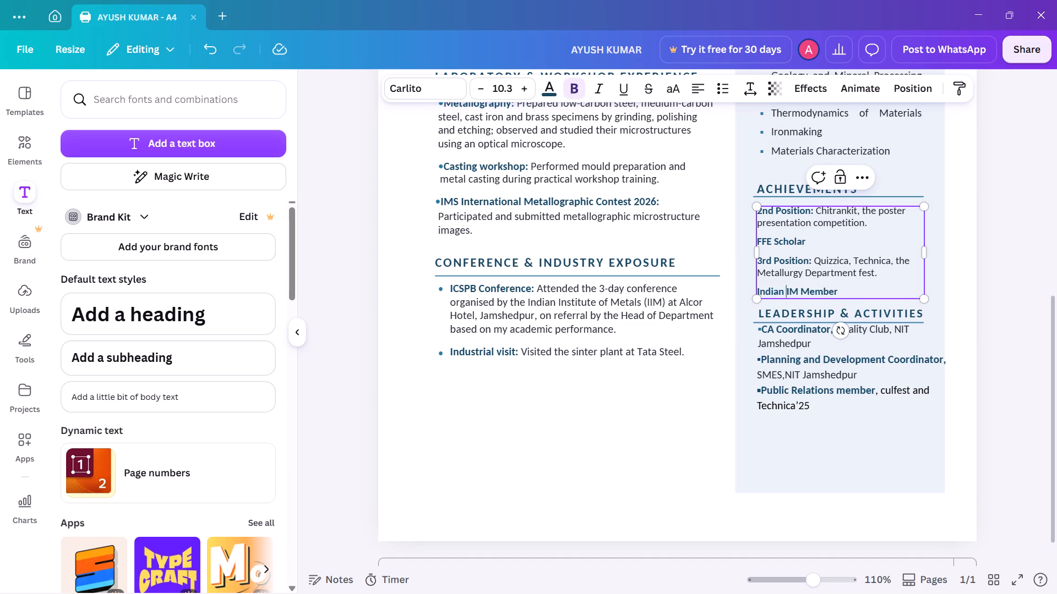
{"action": "key", "text": "Right"}
{"action": "type", "text": "nstitute"}
{"action": "key", "text": "space"}
{"action": "type", "text": "of"}
{"action": "key", "text": "space"}
{"action": "key", "text": "Right"}
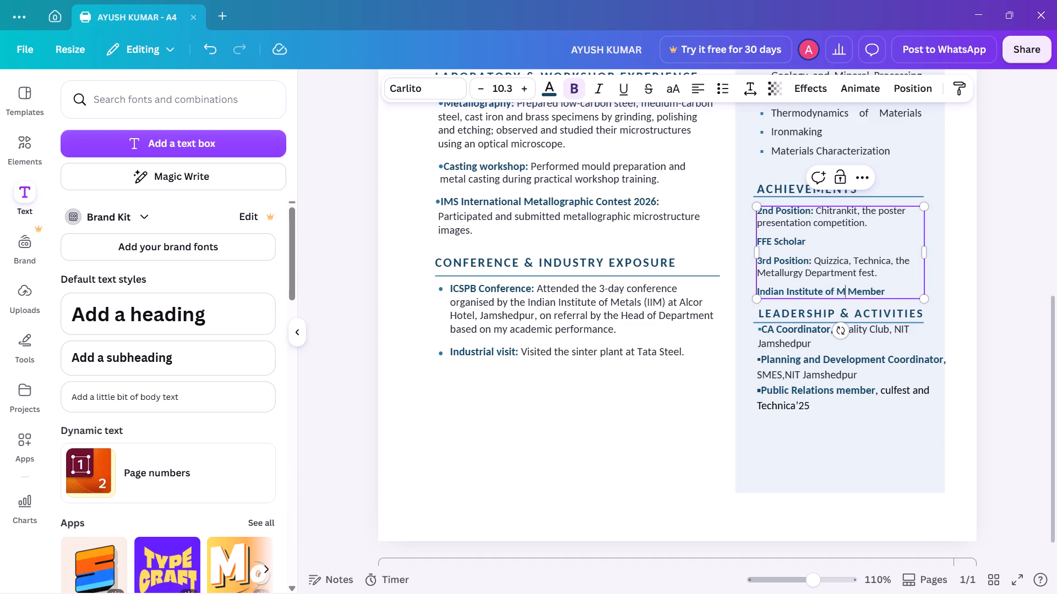
{"action": "type", "text": "etals"}
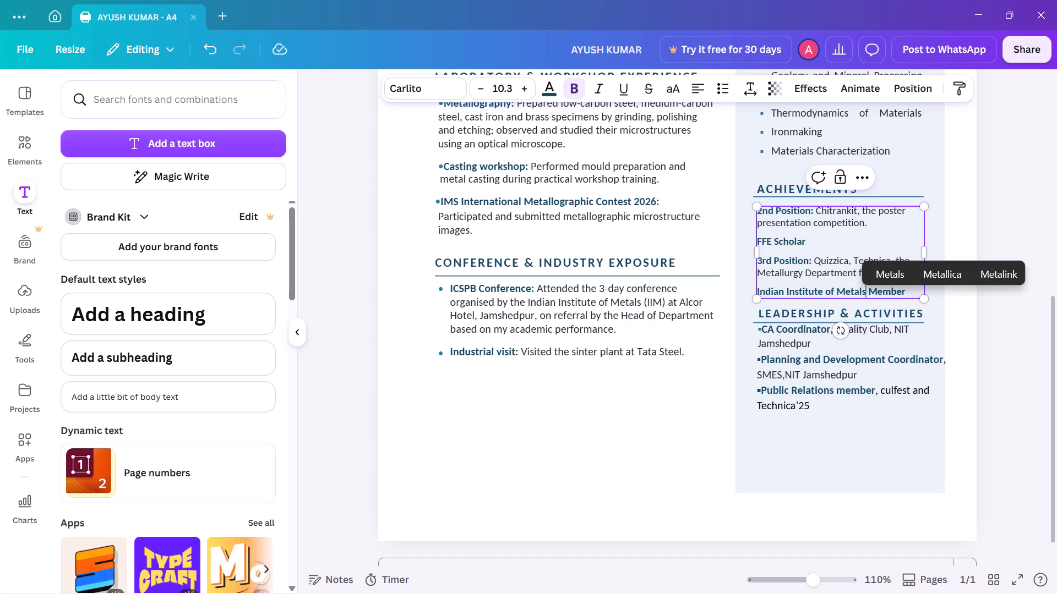
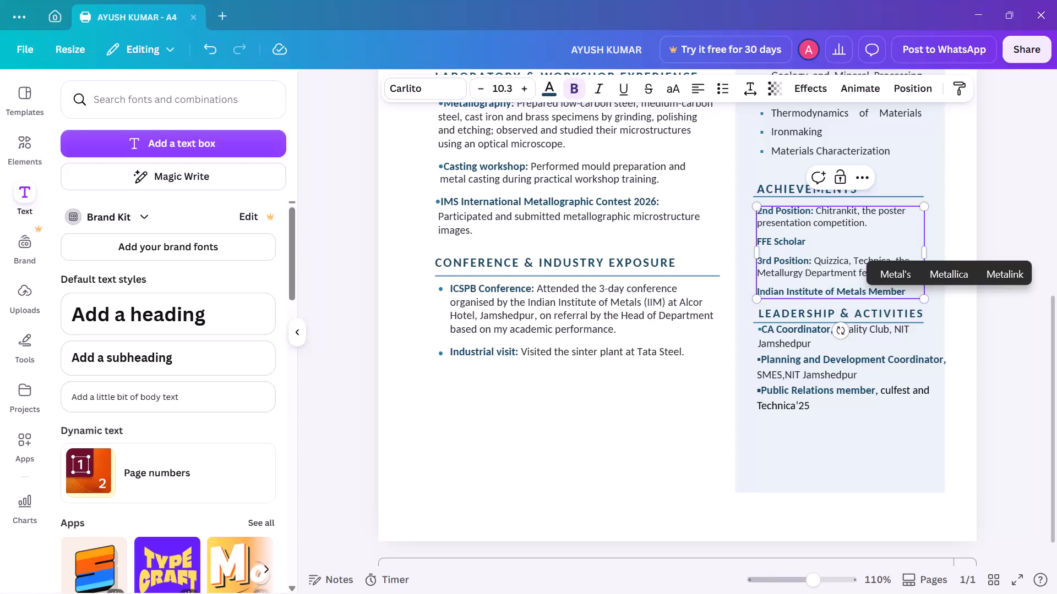
Insert "(IIM)," after "Indian Institute of Metals" in the member entry under Achievements.
{"action": "key", "text": "shift+parenleft"}
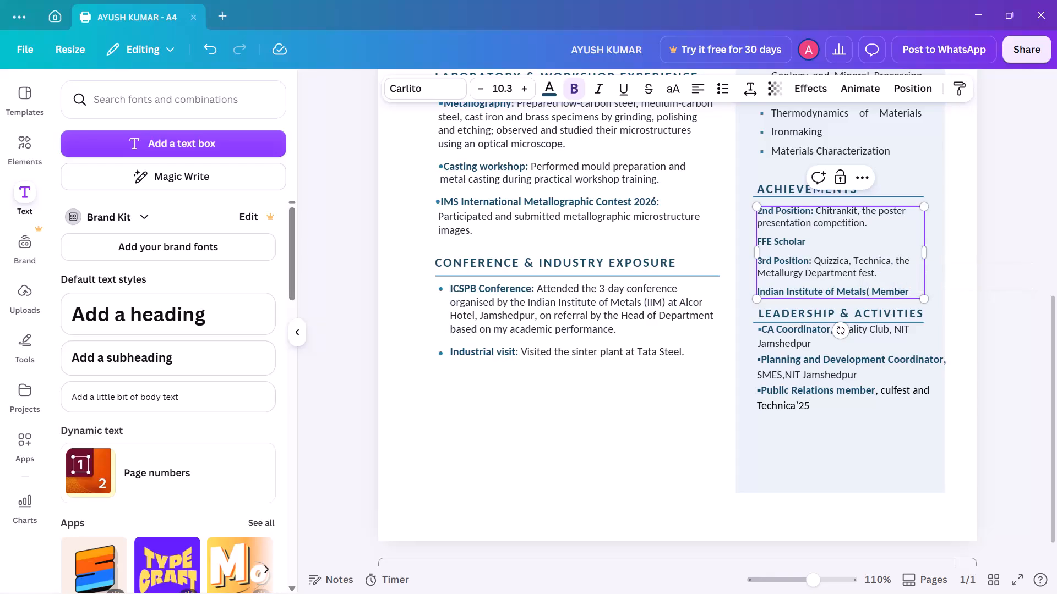
{"action": "type", "text": "II"}
{"action": "key", "text": "shift+m"}
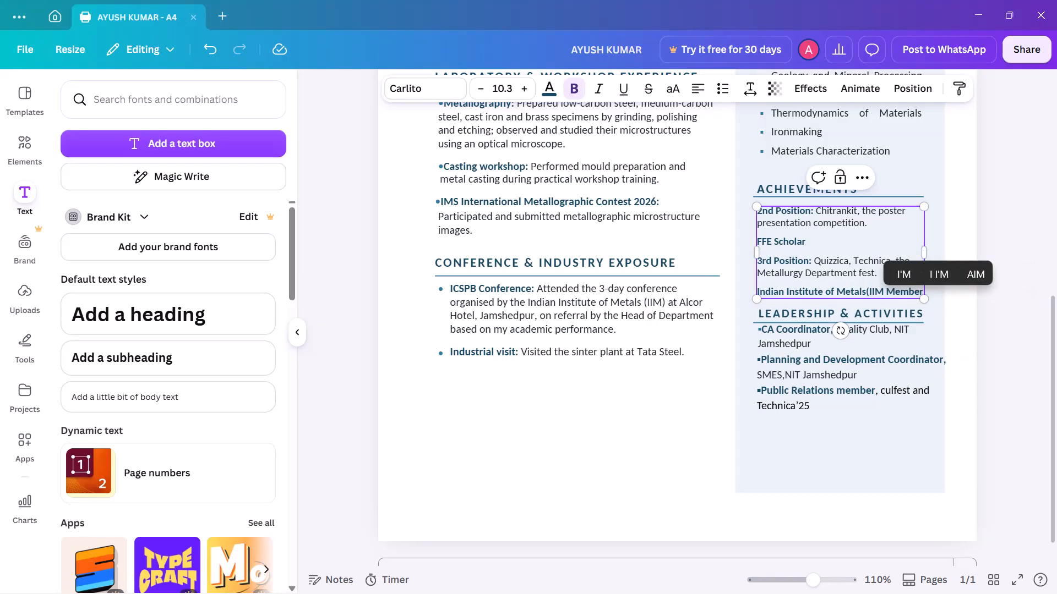
{"action": "key", "text": "shift+parenright"}
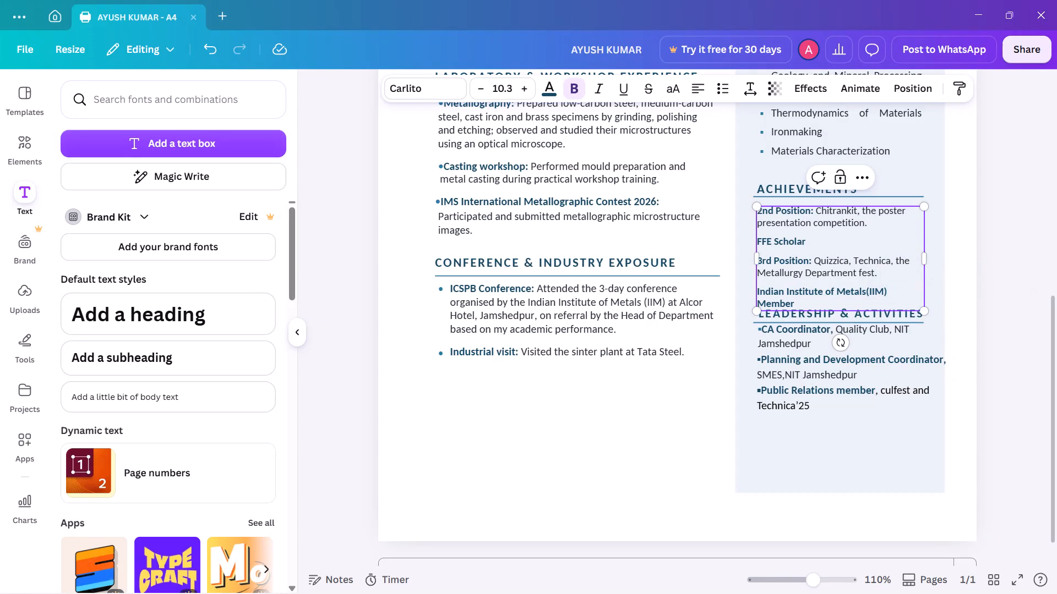
{"action": "key", "text": "comma"}
{"action": "left_click", "coordinate": [1002, 301]}
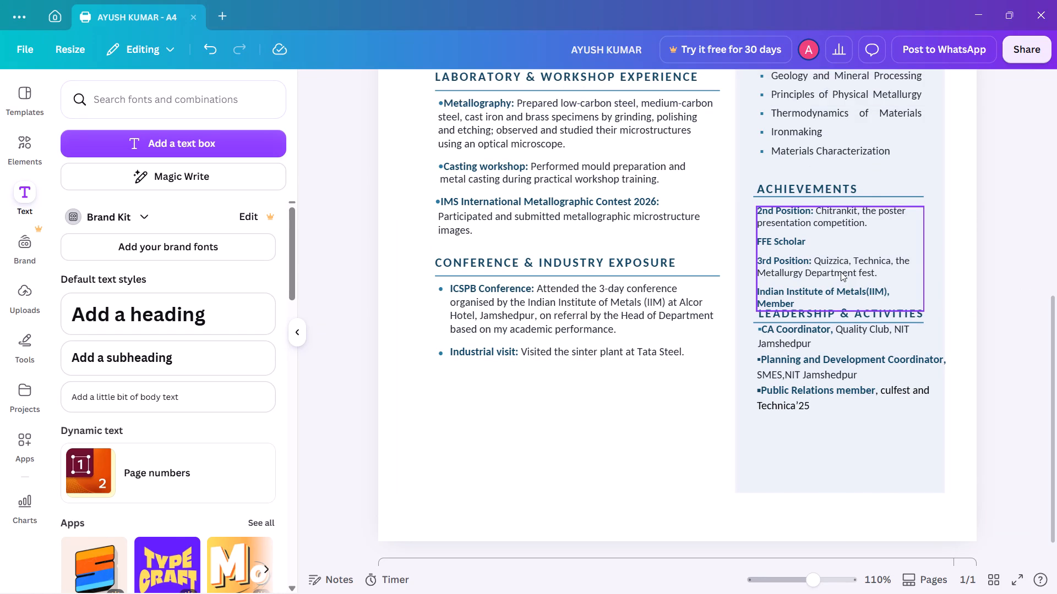
Shift the Achievements text box slightly up and scale its text down to about 10.1 to clear the Leadership & Activities heading.
{"action": "left_click_drag", "start_coordinate": [886, 277], "coordinate": [884, 271]}
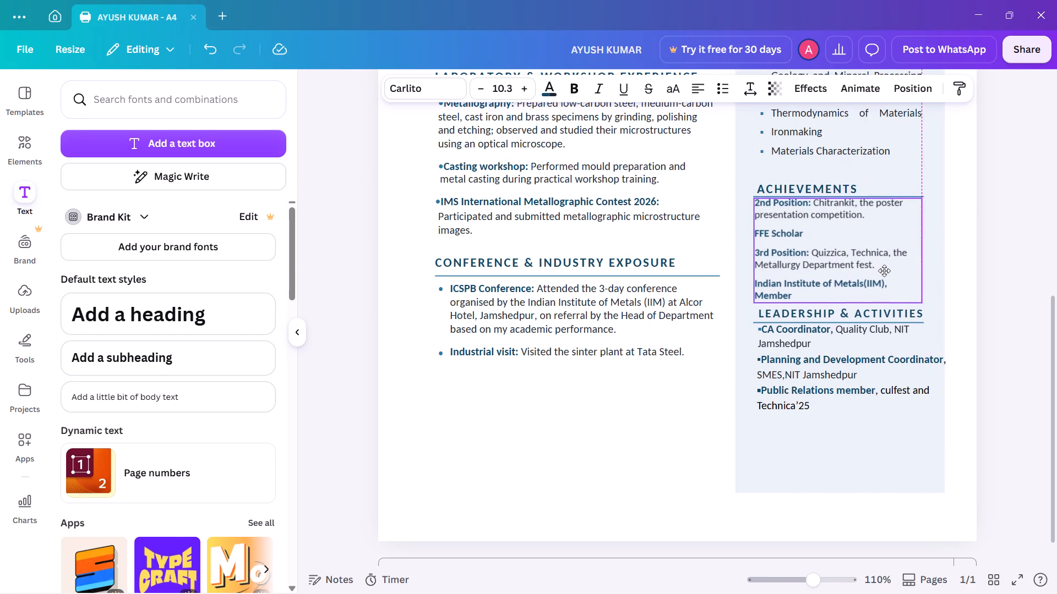
{"action": "left_click_drag", "start_coordinate": [884, 271], "coordinate": [887, 272]}
{"action": "left_click", "coordinate": [983, 282]}
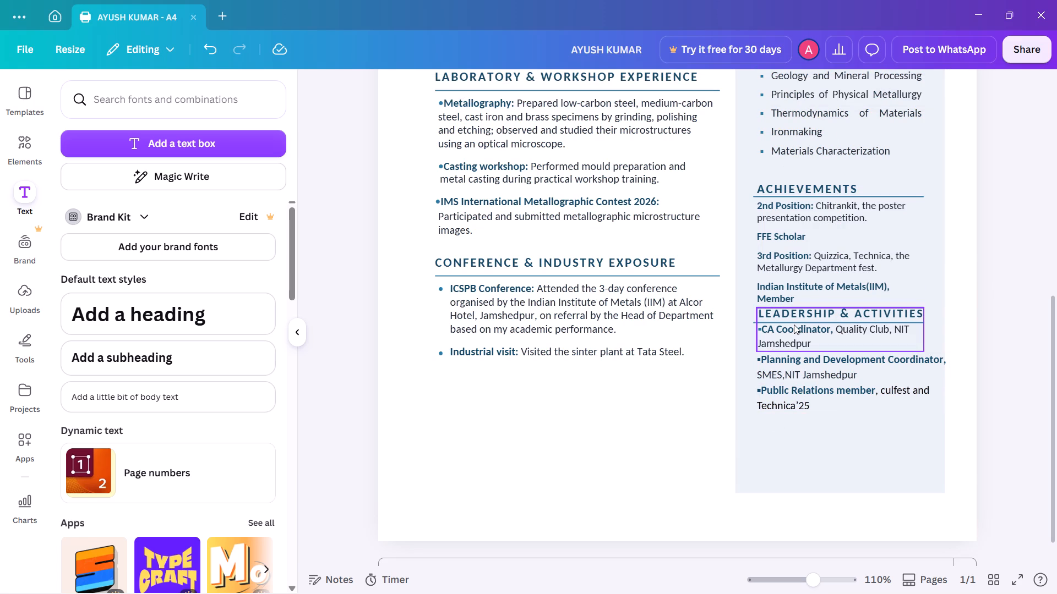
{"action": "left_click", "coordinate": [820, 283]}
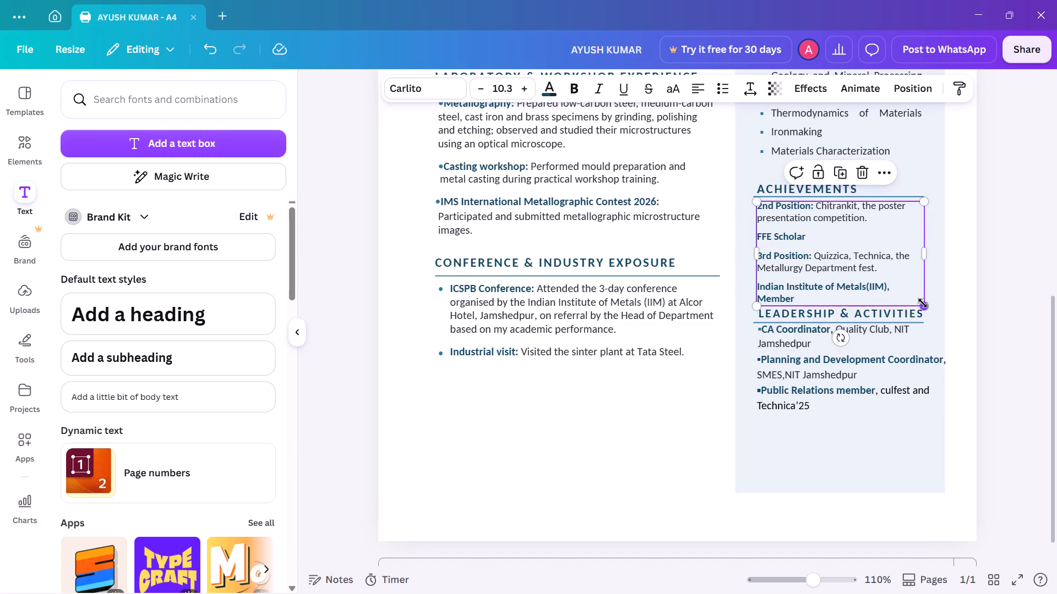
{"action": "left_click", "coordinate": [923, 303]}
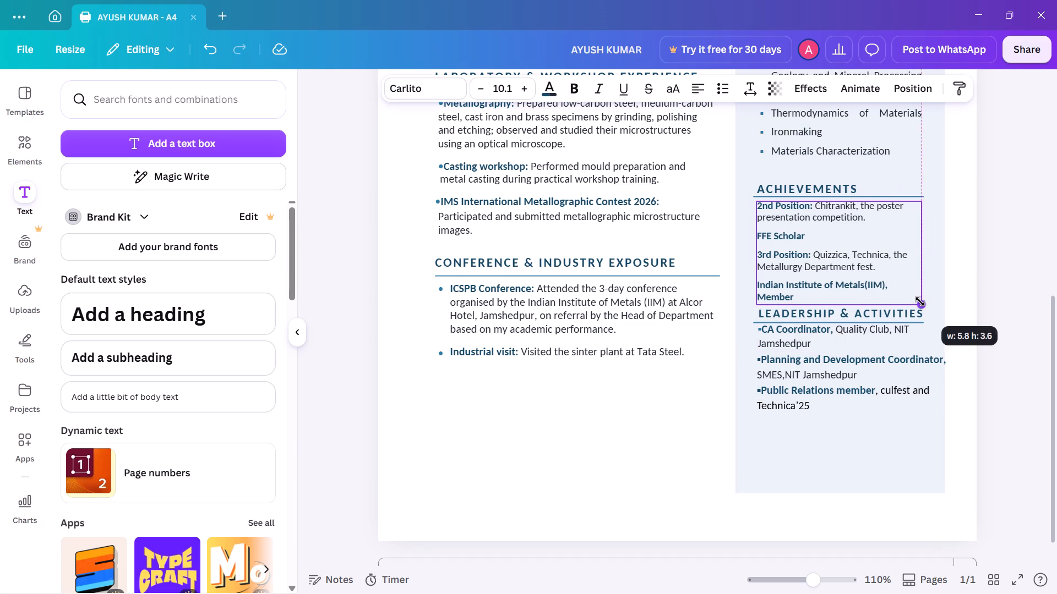
{"action": "left_click", "coordinate": [1001, 307]}
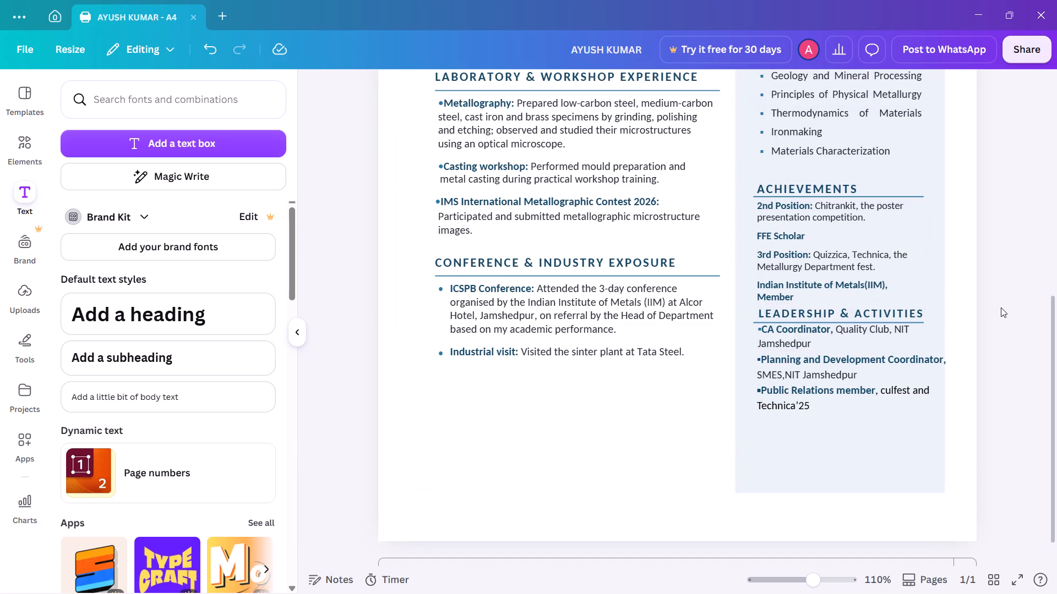
Review the whole résumé page from the header to Leadership & Activities, checking the layout of both columns.
{"action": "scroll", "coordinate": [796, 415], "scroll_direction": "up", "scroll_amount": 3}
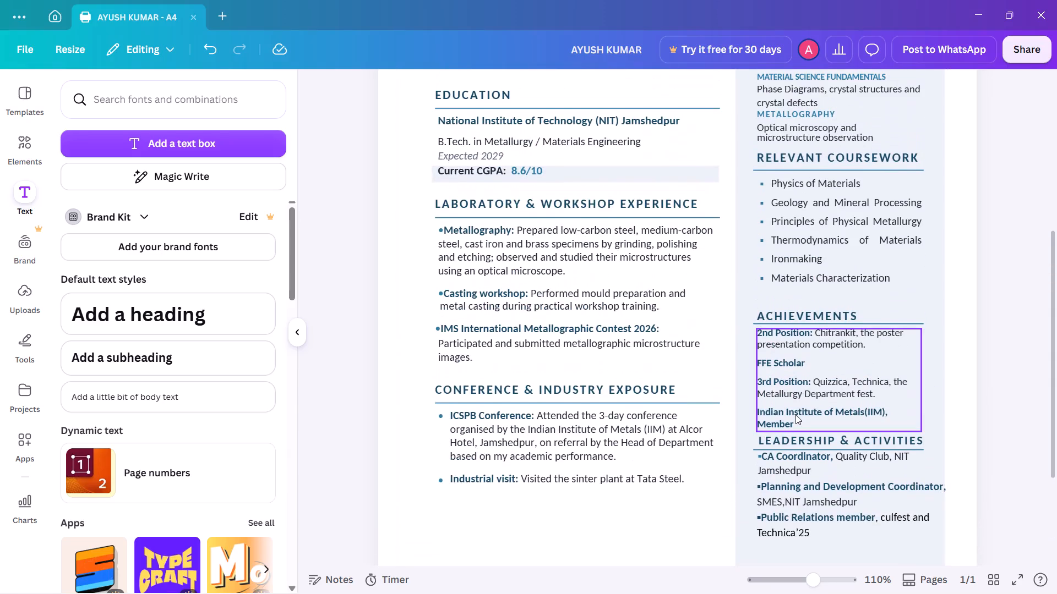
{"action": "scroll", "coordinate": [796, 415], "scroll_direction": "down", "scroll_amount": 2}
{"action": "scroll", "coordinate": [796, 415], "scroll_direction": "up", "scroll_amount": 3}
{"action": "scroll", "coordinate": [796, 415], "scroll_direction": "right", "scroll_amount": 1}
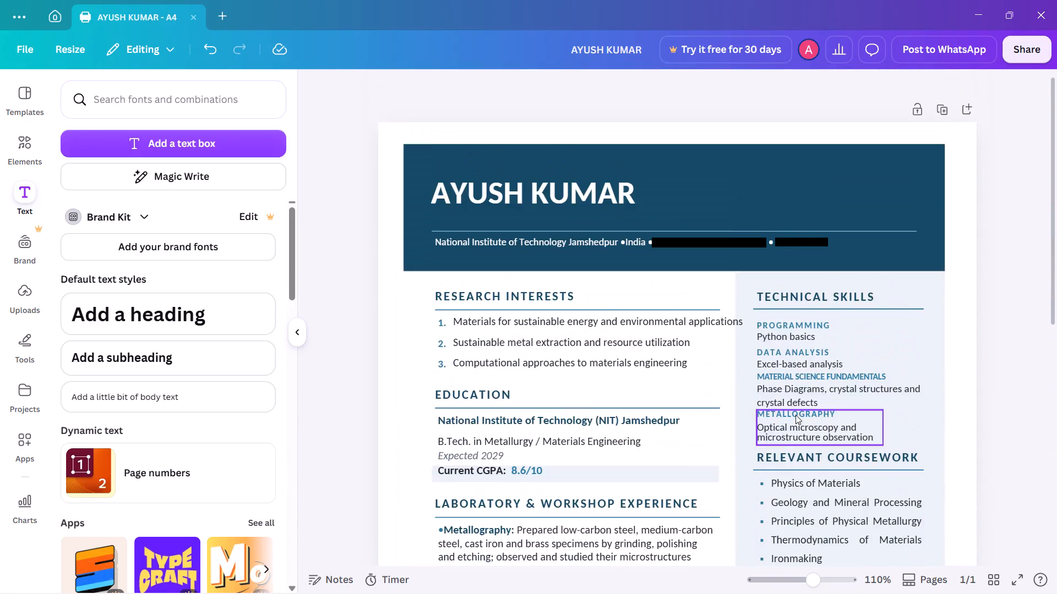
{"action": "scroll", "coordinate": [796, 415], "scroll_direction": "right", "scroll_amount": 1}
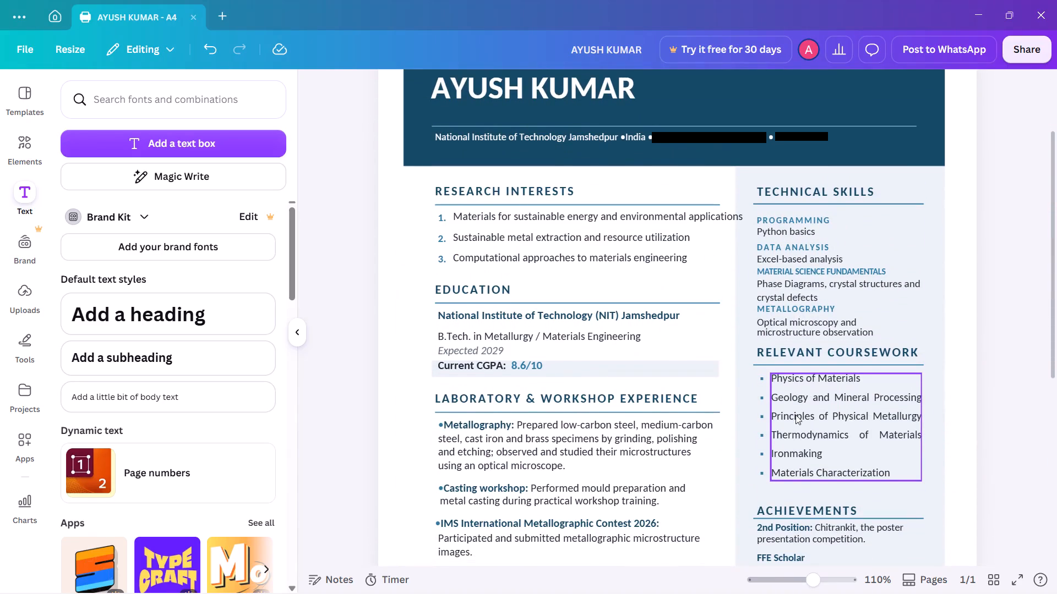
{"action": "scroll", "coordinate": [796, 415], "scroll_direction": "right", "scroll_amount": 1}
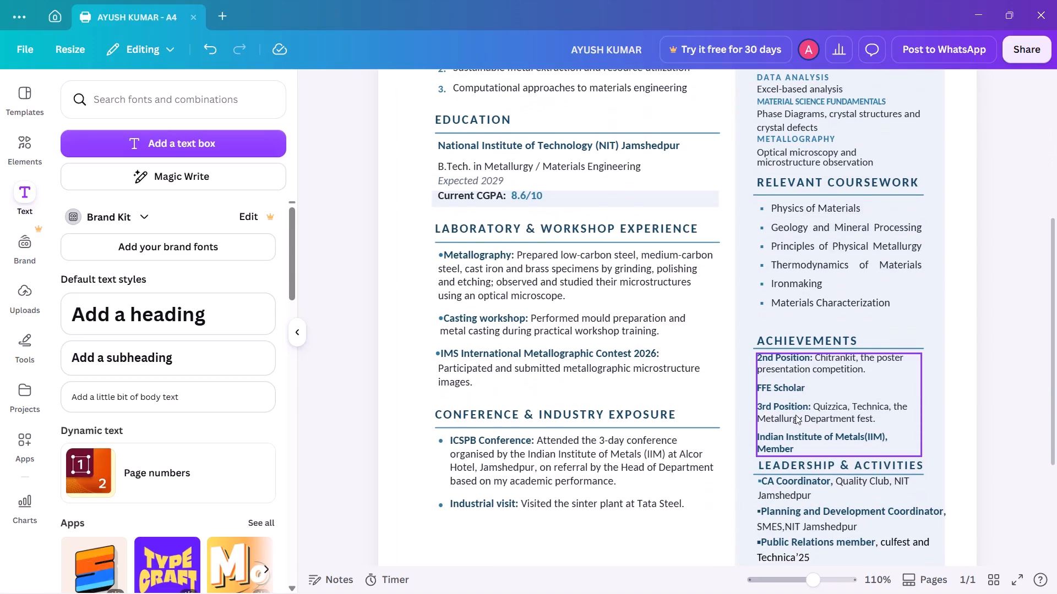
{"action": "scroll", "coordinate": [796, 415], "scroll_direction": "up", "scroll_amount": 1}
{"action": "scroll", "coordinate": [796, 415], "scroll_direction": "right", "scroll_amount": 1}
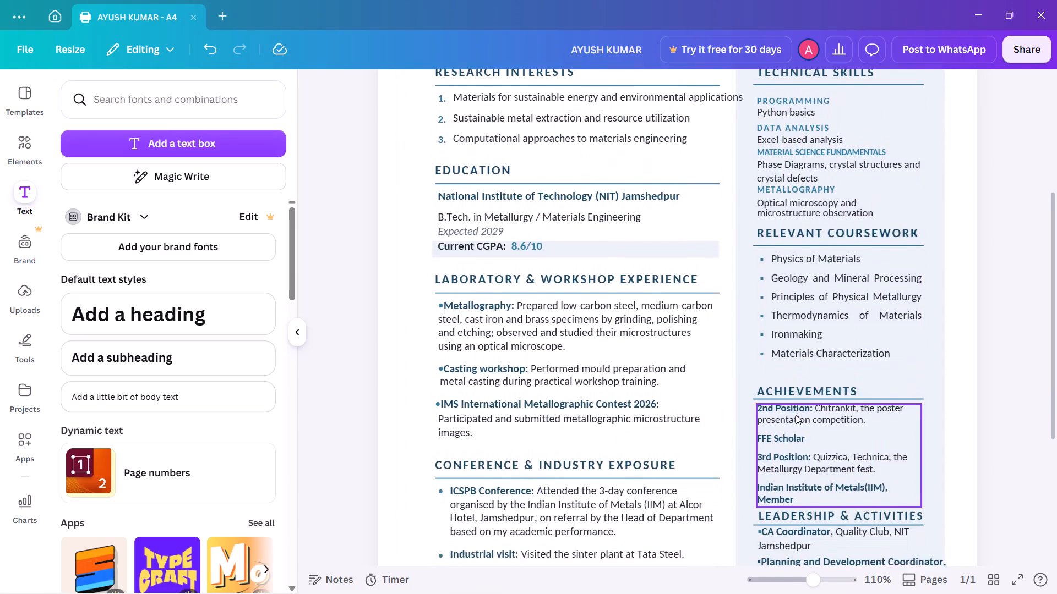
{"action": "scroll", "coordinate": [796, 415], "scroll_direction": "right", "scroll_amount": 1}
{"action": "scroll", "coordinate": [796, 415], "scroll_direction": "up", "scroll_amount": 1}
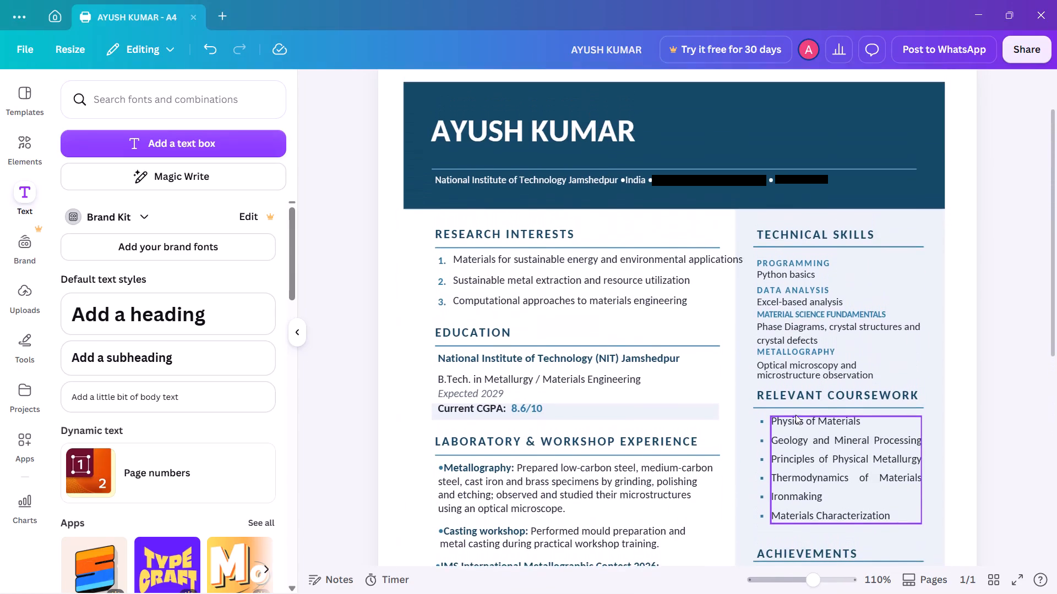
{"action": "scroll", "coordinate": [796, 415], "scroll_direction": "up", "scroll_amount": 2}
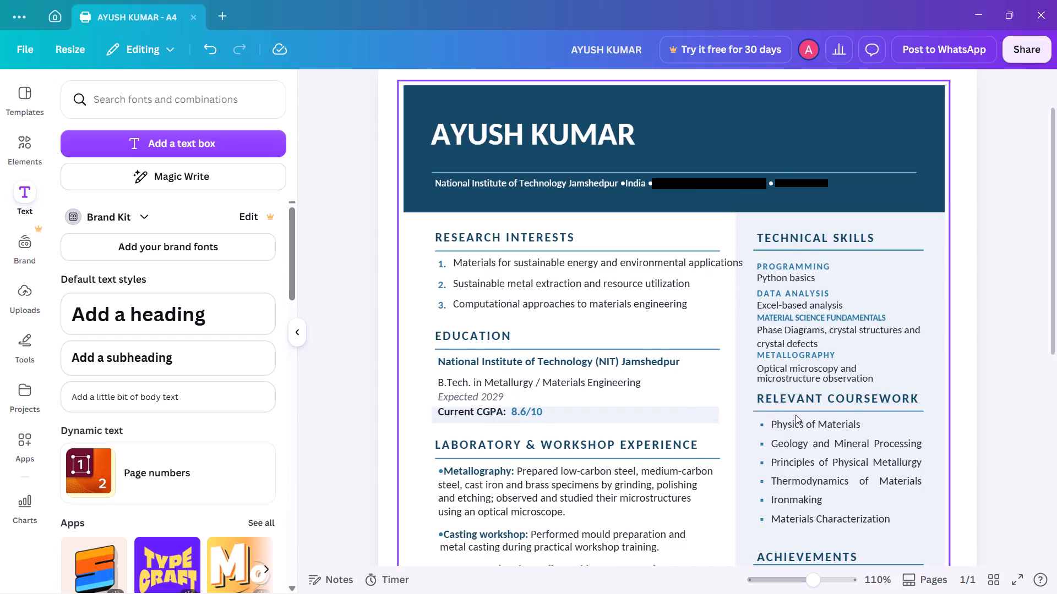
{"action": "scroll", "coordinate": [796, 415], "scroll_direction": "up", "scroll_amount": 1}
{"action": "scroll", "coordinate": [796, 415], "scroll_direction": "down", "scroll_amount": 1}
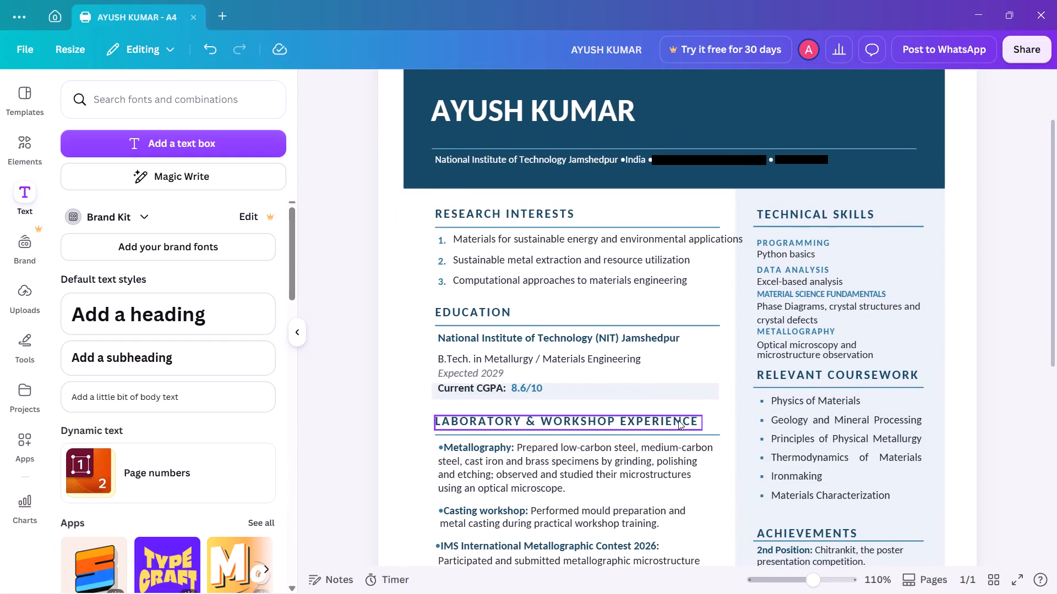
{"action": "scroll", "coordinate": [678, 420], "scroll_direction": "down", "scroll_amount": 4}
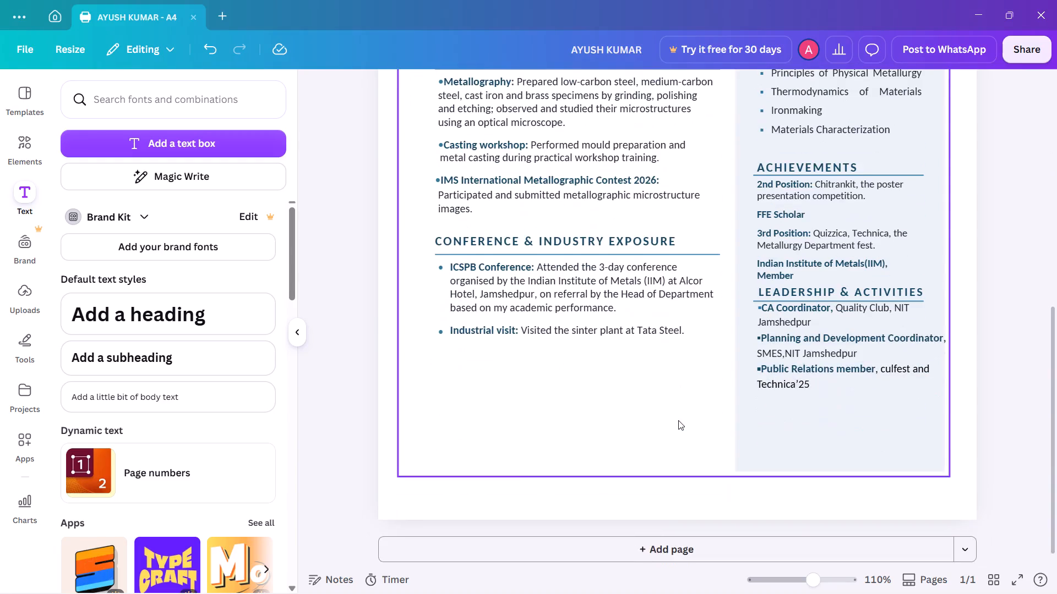
{"action": "scroll", "coordinate": [678, 420], "scroll_direction": "up", "scroll_amount": 3}
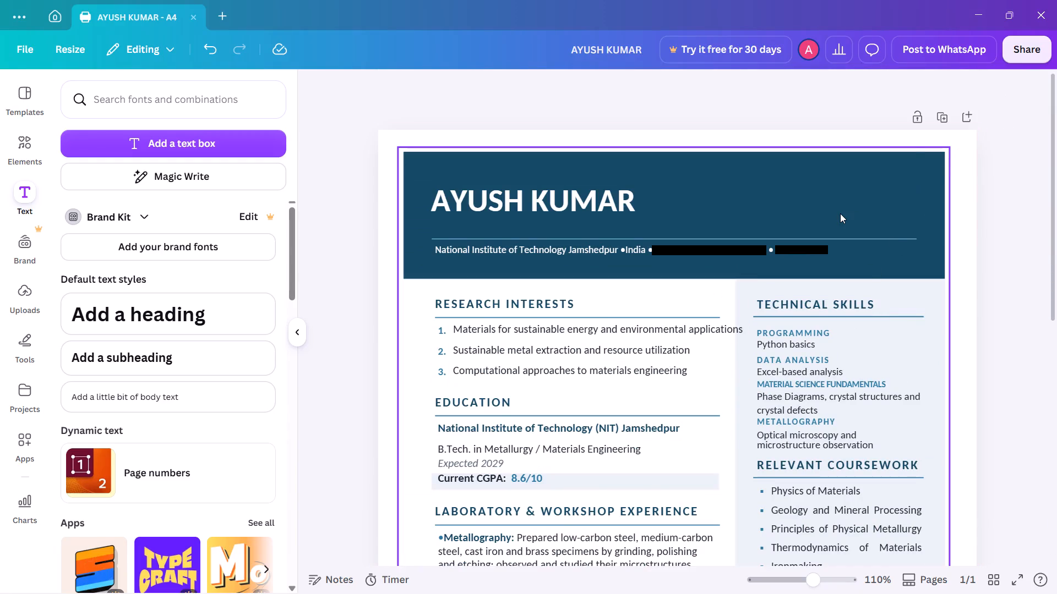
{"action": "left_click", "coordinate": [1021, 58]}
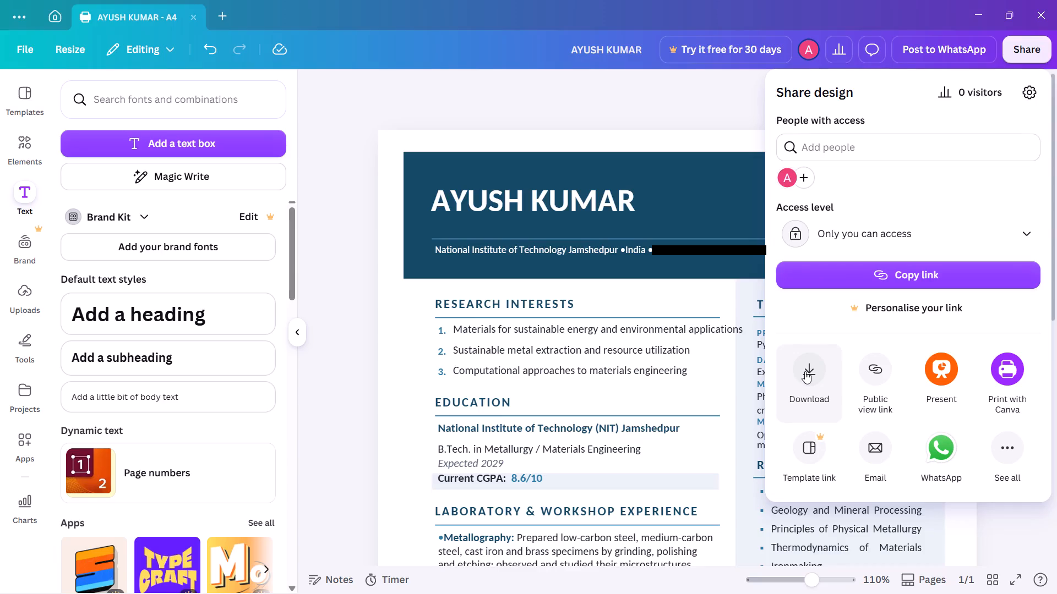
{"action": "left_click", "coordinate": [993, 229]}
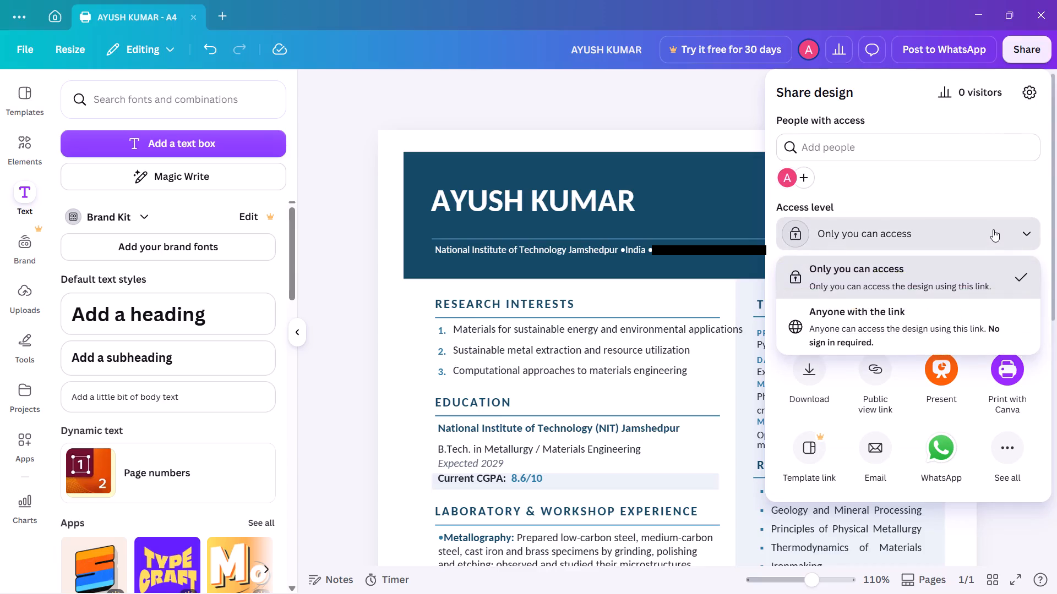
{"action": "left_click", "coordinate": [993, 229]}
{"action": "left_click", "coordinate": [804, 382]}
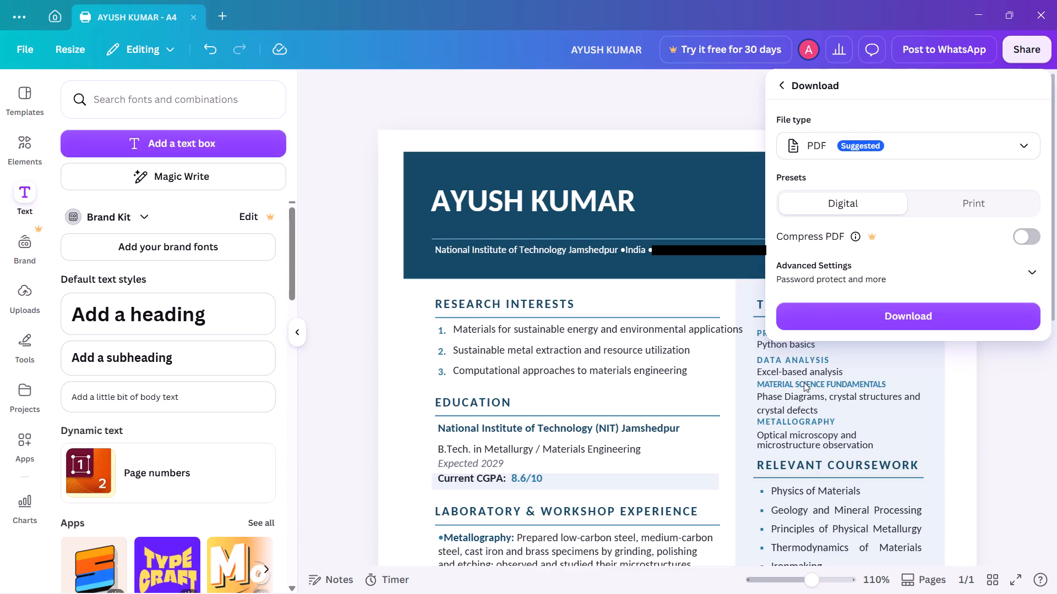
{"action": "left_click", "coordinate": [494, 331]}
Move the Research Interests text box slightly left and down, close to its numbers and clear of the sidebar.
{"action": "left_click", "coordinate": [444, 332]}
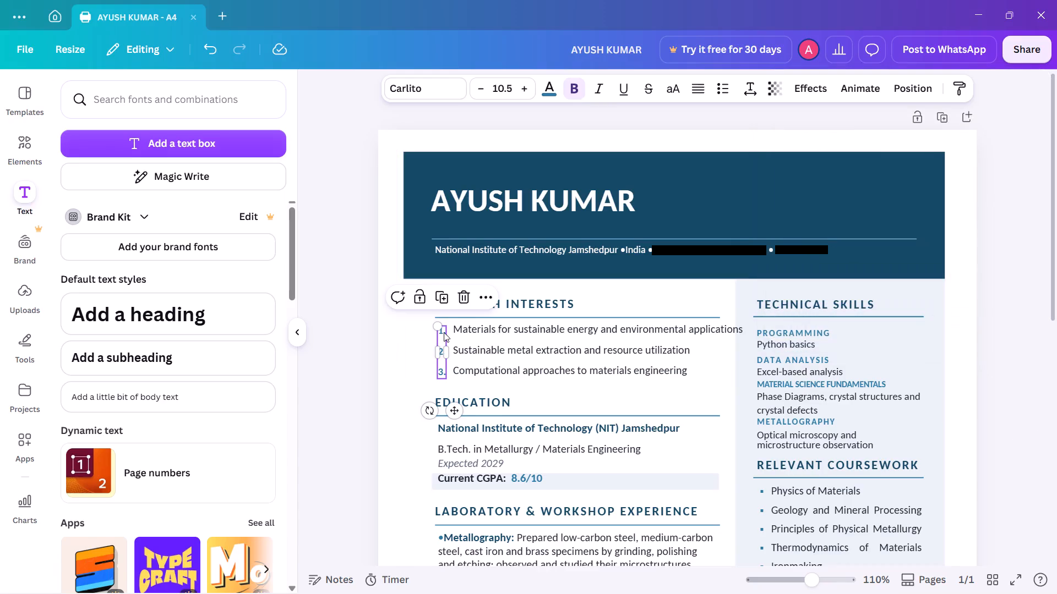
{"action": "left_click", "coordinate": [416, 328]}
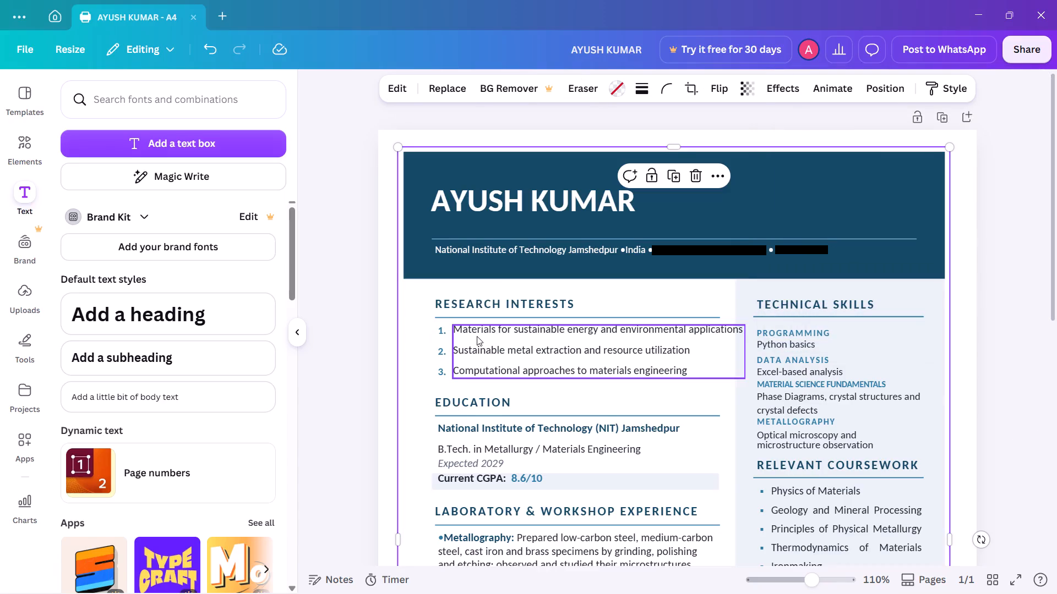
{"action": "left_click", "coordinate": [477, 336]}
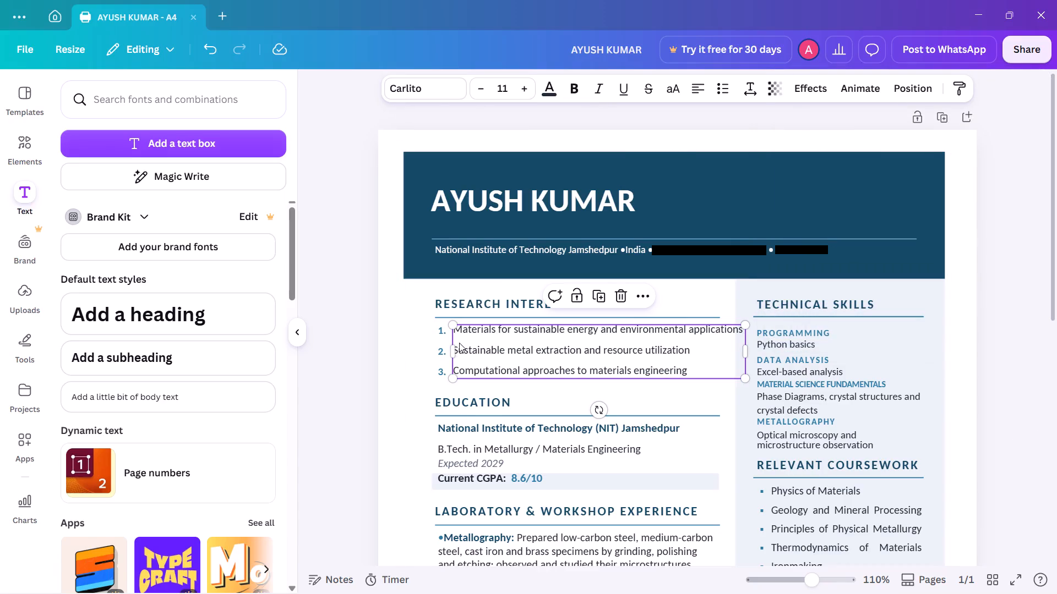
{"action": "left_click_drag", "start_coordinate": [516, 336], "coordinate": [509, 336]}
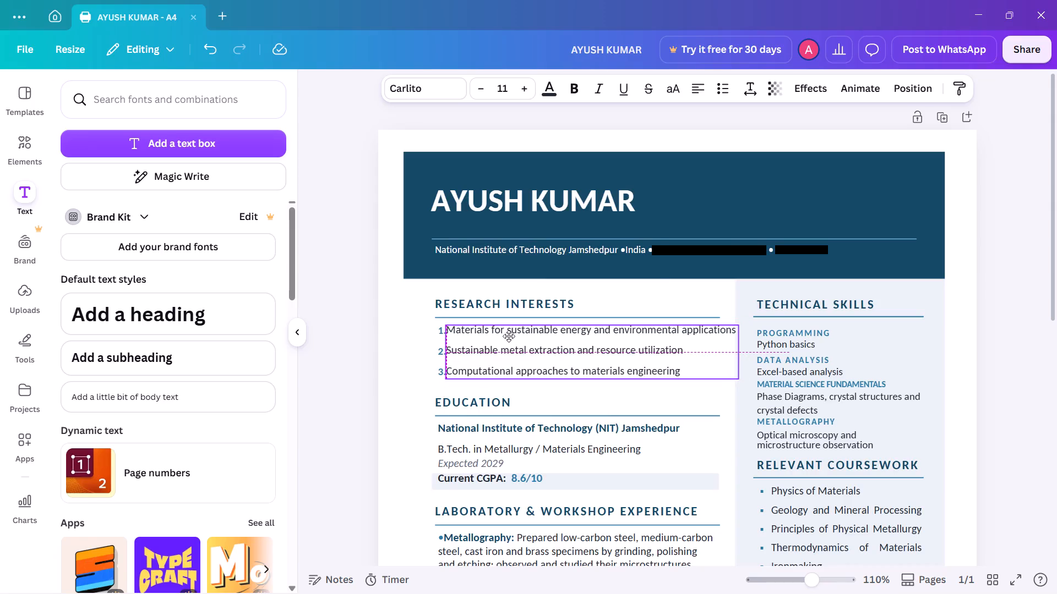
{"action": "left_click_drag", "start_coordinate": [509, 336], "coordinate": [510, 338]}
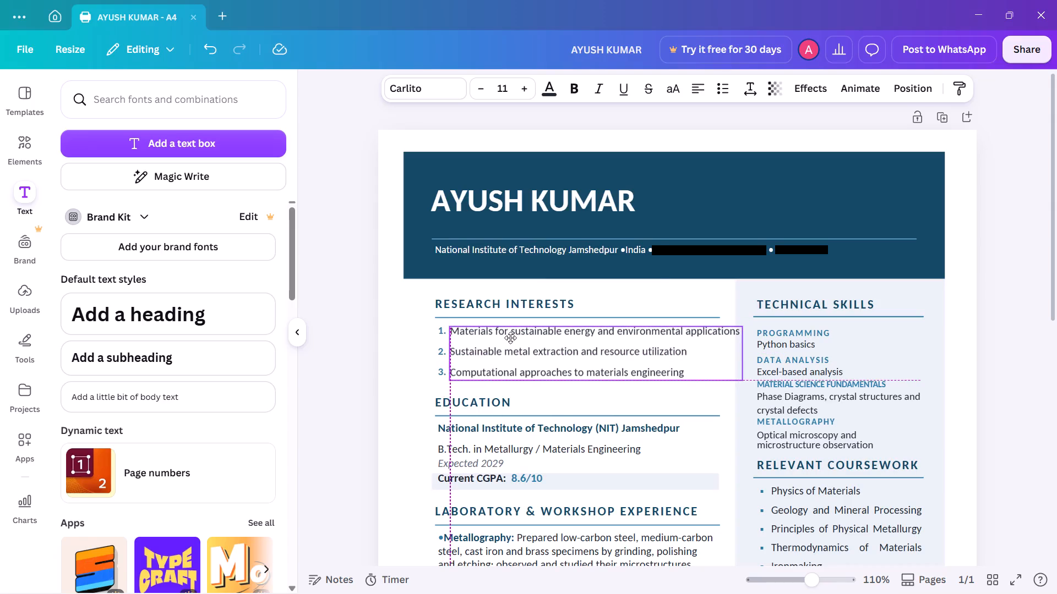
{"action": "left_click_drag", "start_coordinate": [510, 338], "coordinate": [510, 338]}
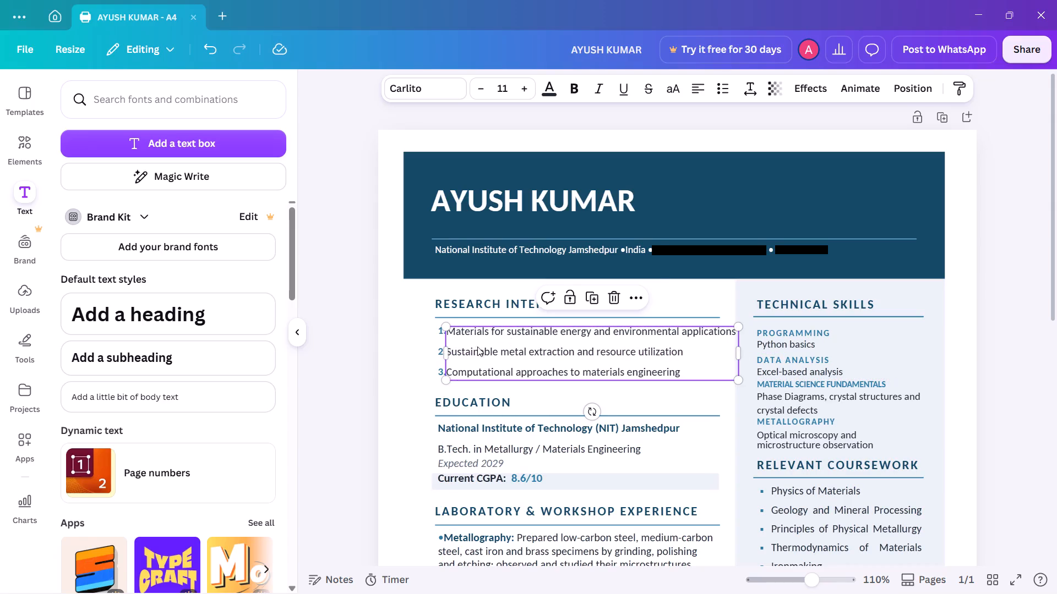
{"action": "left_click", "coordinate": [411, 359]}
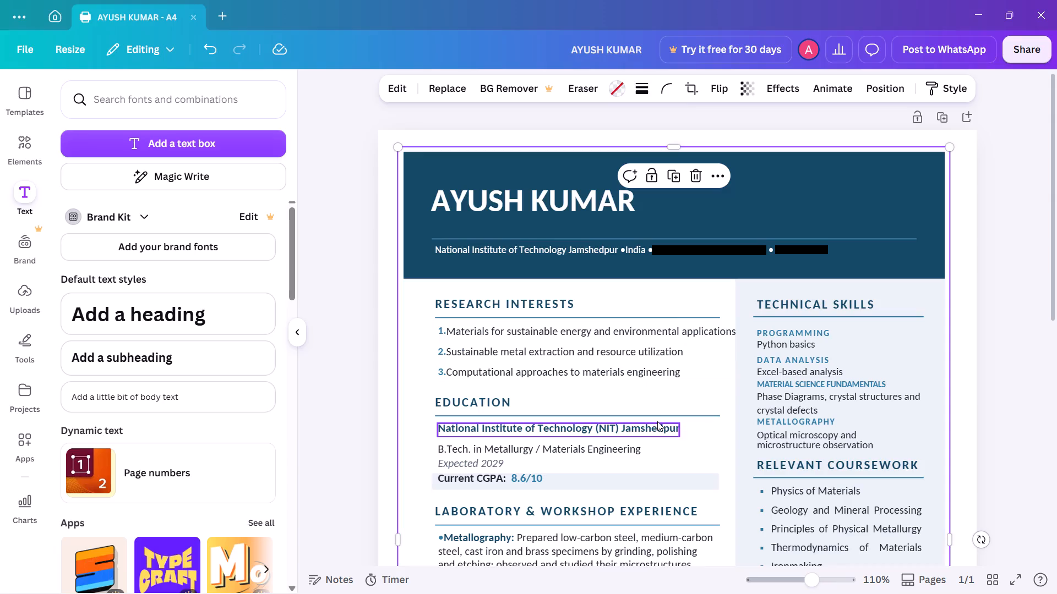
Review the résumé page from Education down to Leadership & Activities and back to the header, checking the layout before export.
{"action": "scroll", "coordinate": [657, 421], "scroll_direction": "down", "scroll_amount": 4}
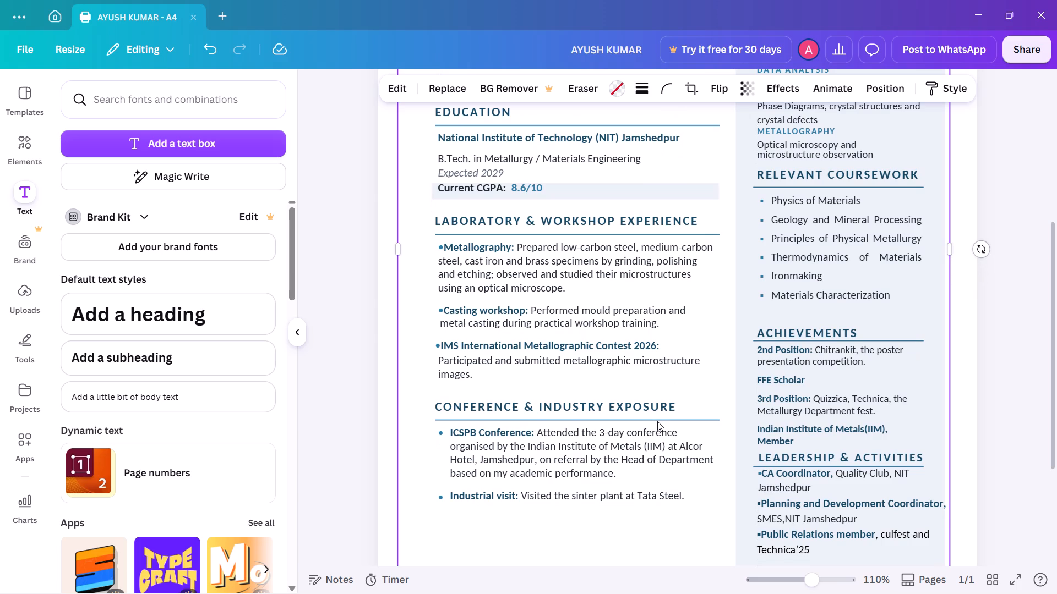
{"action": "scroll", "coordinate": [657, 421], "scroll_direction": "right", "scroll_amount": 1}
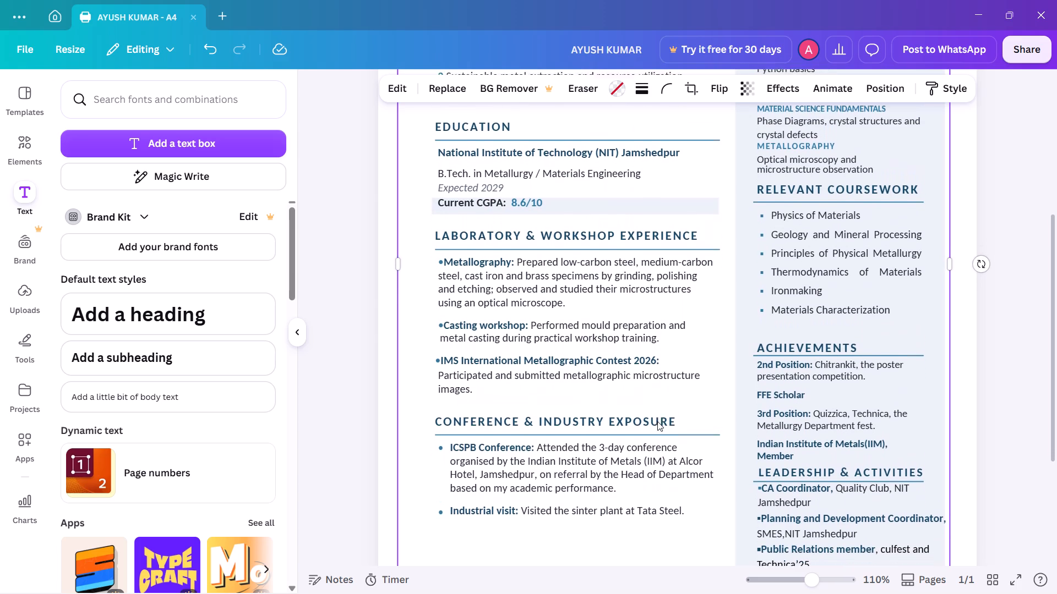
{"action": "scroll", "coordinate": [657, 421], "scroll_direction": "right", "scroll_amount": 1}
{"action": "scroll", "coordinate": [657, 421], "scroll_direction": "up", "scroll_amount": 1}
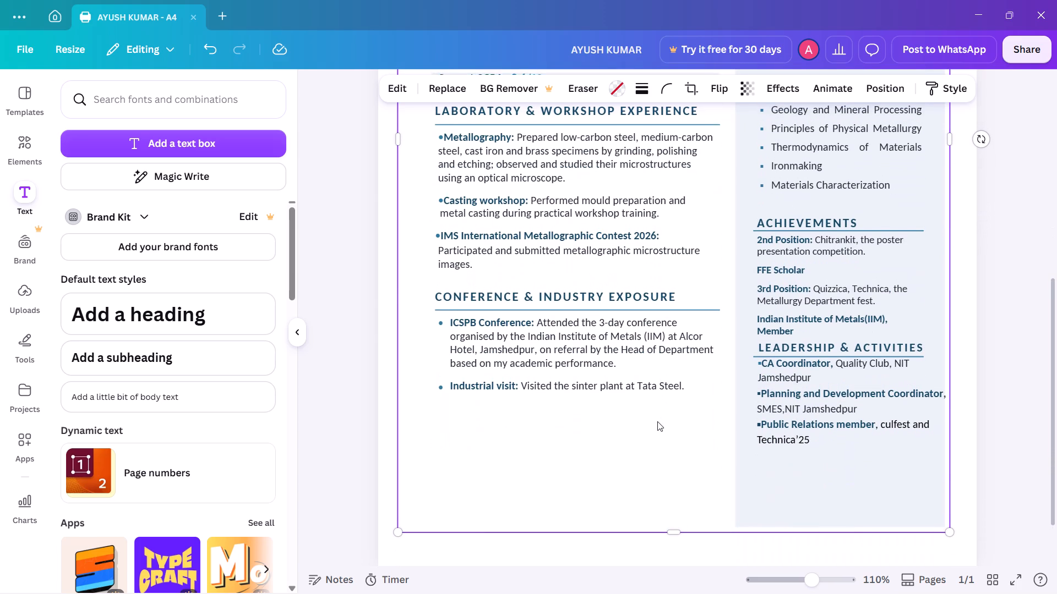
{"action": "scroll", "coordinate": [657, 421], "scroll_direction": "up", "scroll_amount": 3}
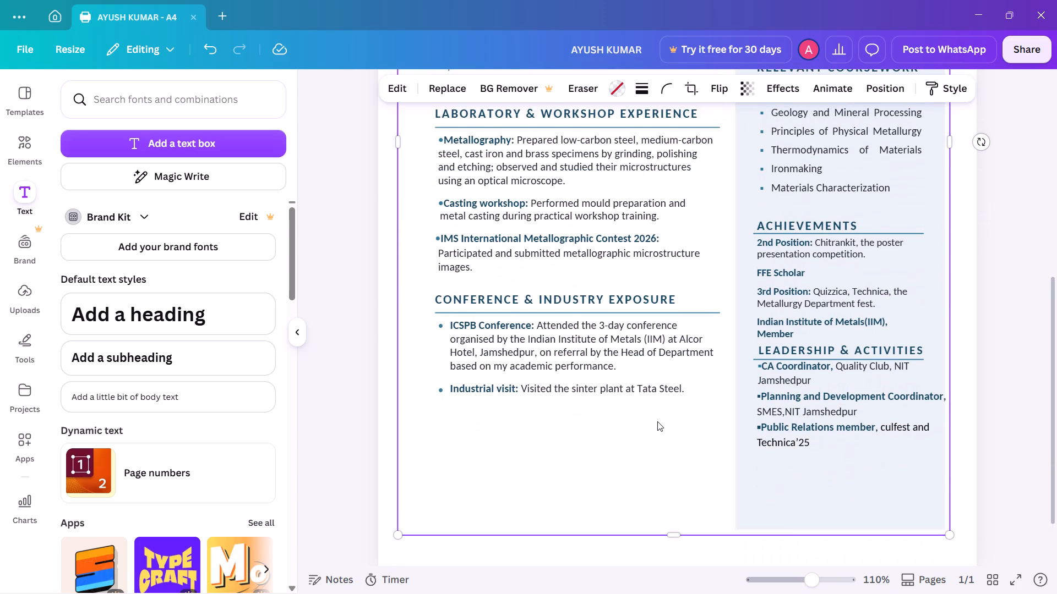
{"action": "scroll", "coordinate": [657, 421], "scroll_direction": "up", "scroll_amount": 1}
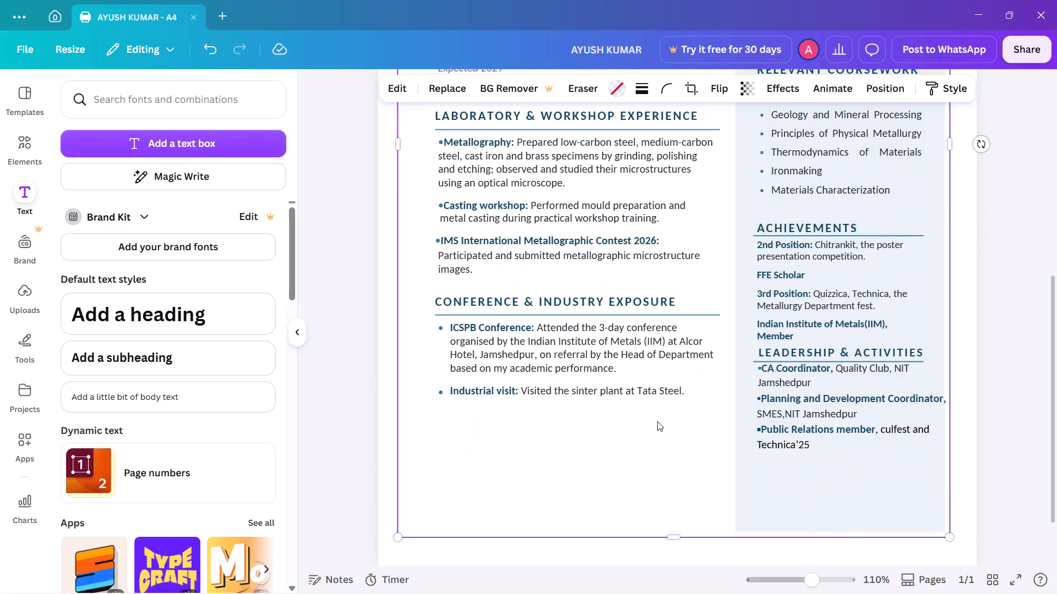
{"action": "scroll", "coordinate": [657, 421], "scroll_direction": "up", "scroll_amount": 4}
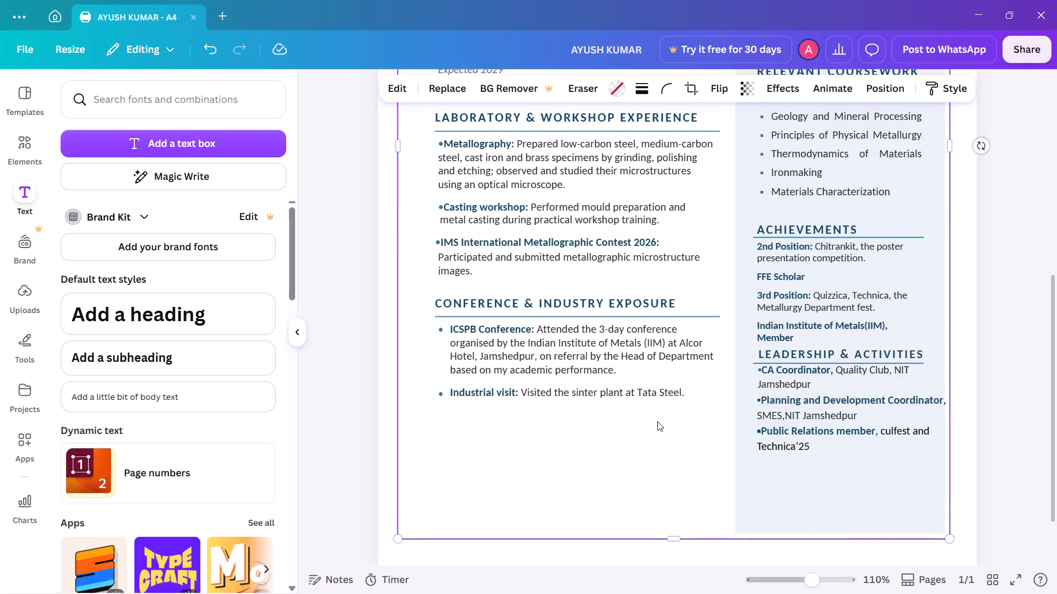
{"action": "scroll", "coordinate": [657, 421], "scroll_direction": "up", "scroll_amount": 1}
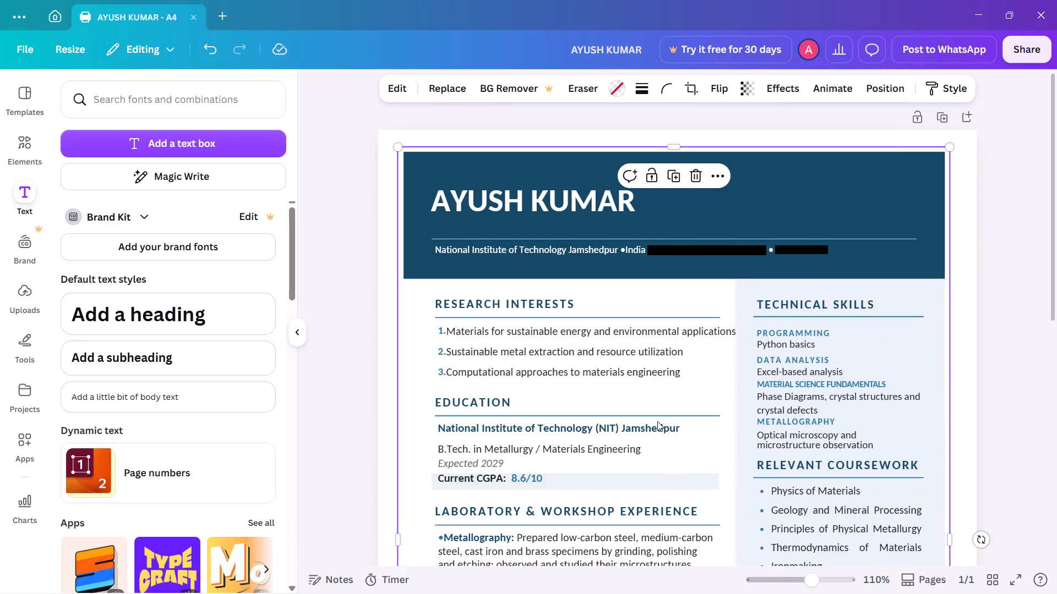
Download the résumé as a PDF with the Digital preset, saving it in Downloads with " cv1" appended to the suggested file name.
{"action": "left_click", "coordinate": [1037, 52]}
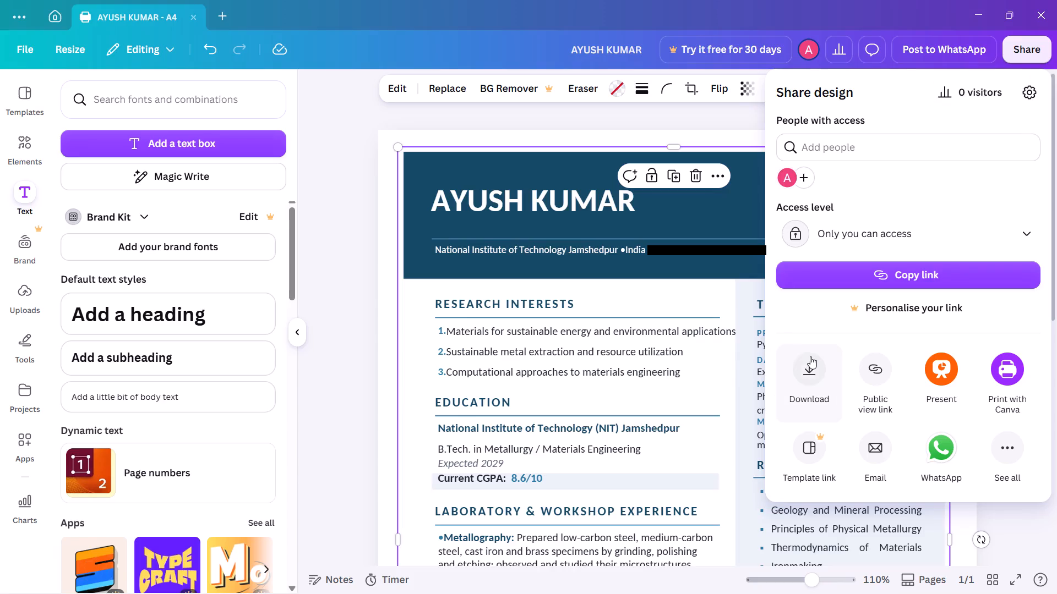
{"action": "left_click", "coordinate": [809, 359]}
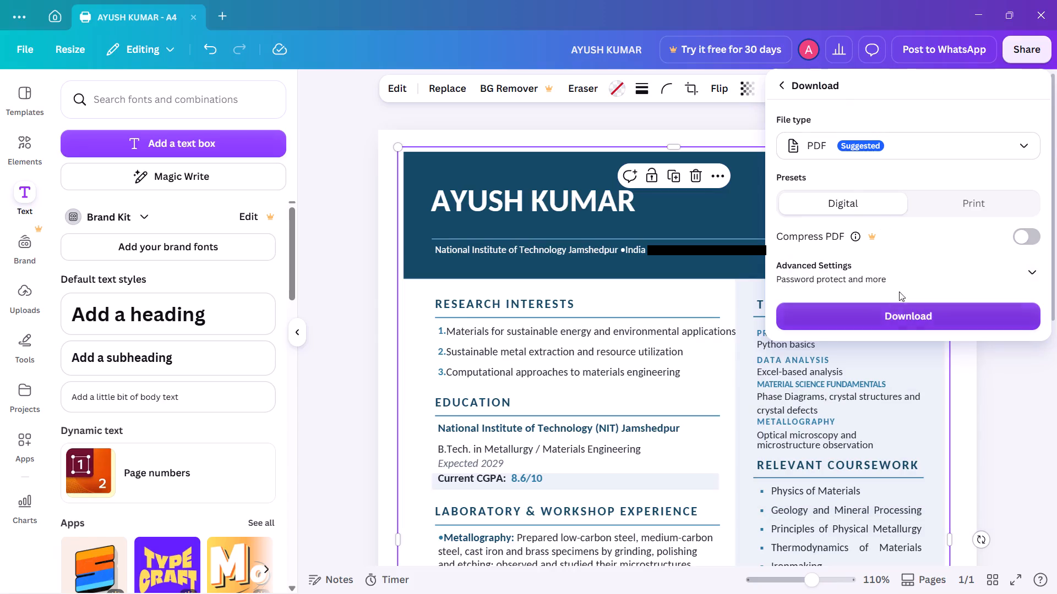
{"action": "left_click", "coordinate": [907, 320]}
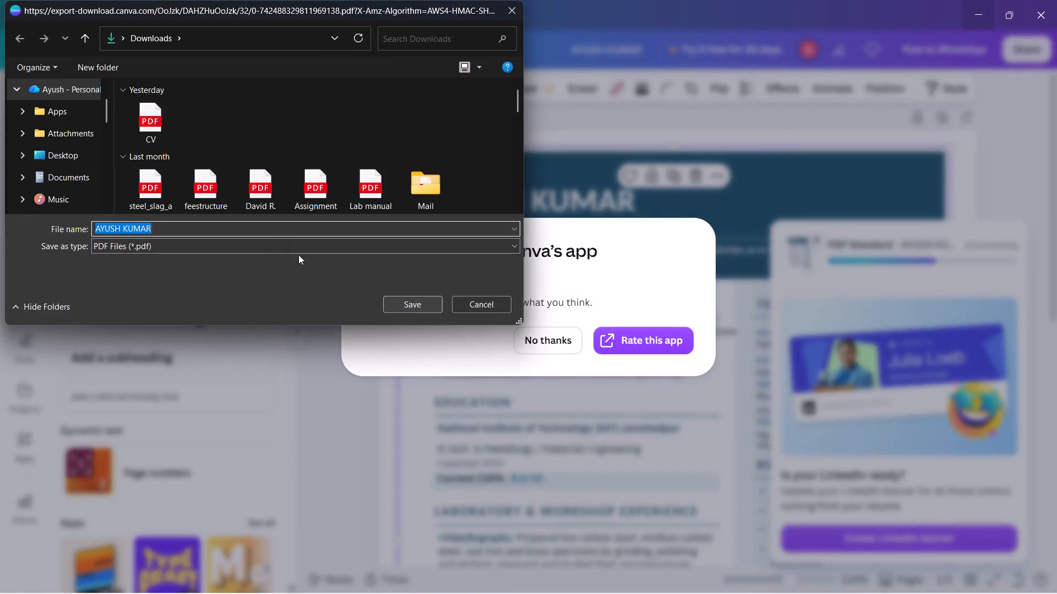
{"action": "left_click", "coordinate": [258, 225]}
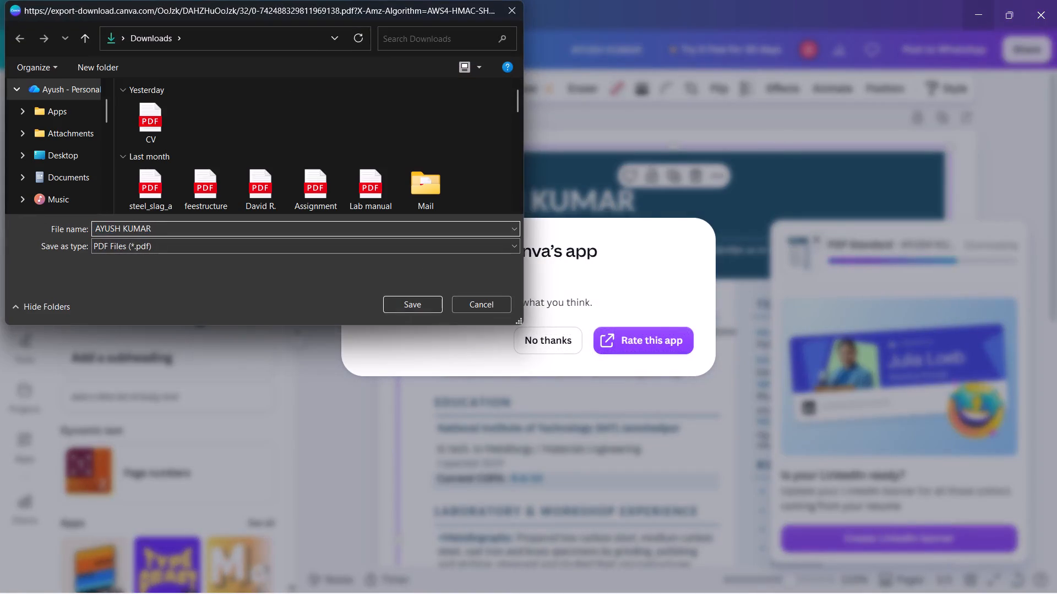
{"action": "key", "text": "space"}
{"action": "type", "text": "cv1"}
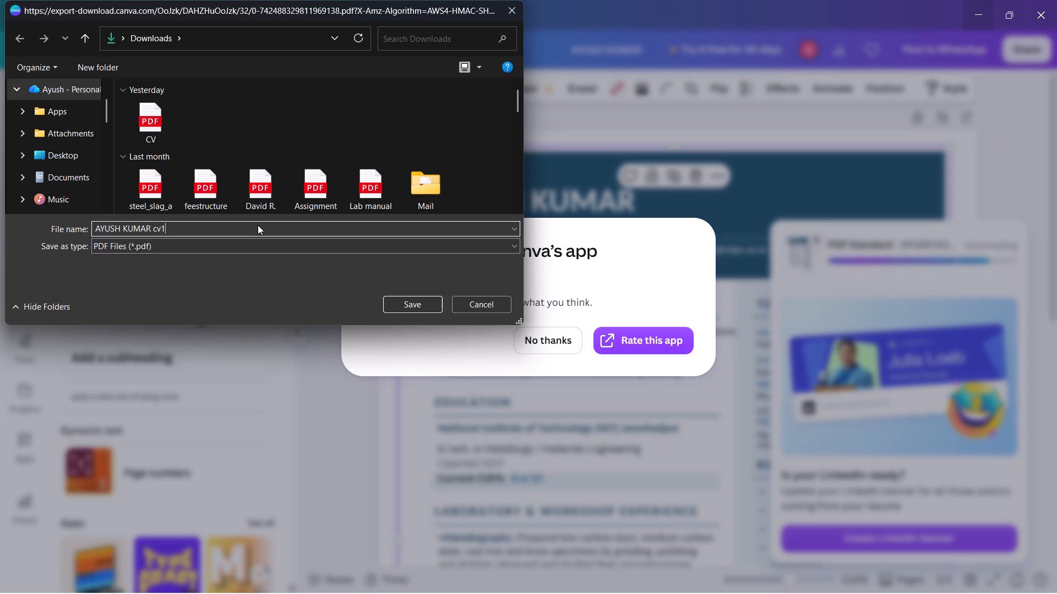
{"action": "key", "text": "Return"}
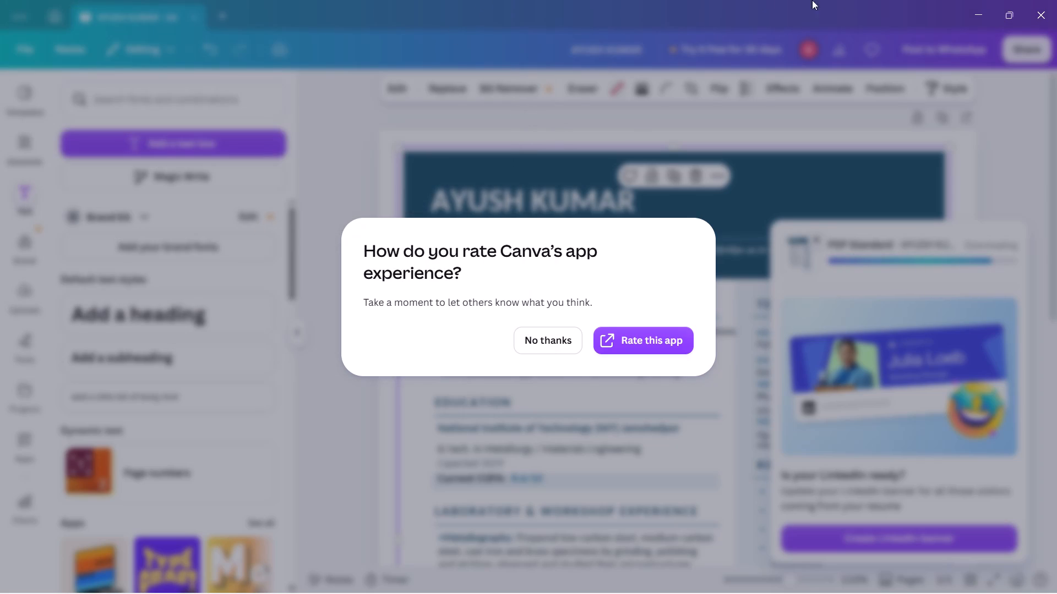
Minimize the résumé editor and close the Adobe Acrobat sign-in window on the desktop.
{"action": "left_click", "coordinate": [985, 18]}
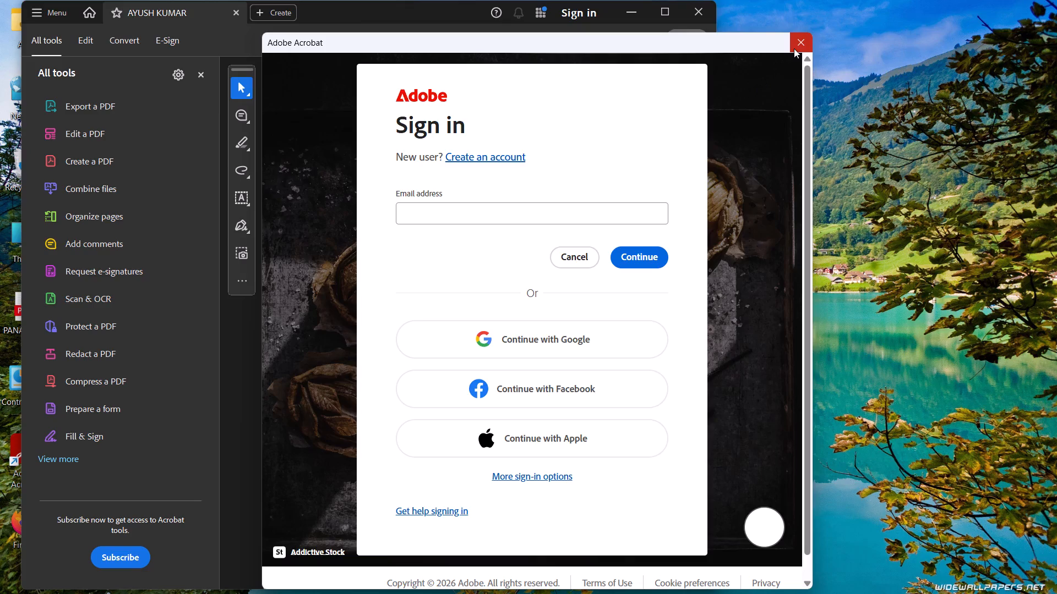
{"action": "left_click", "coordinate": [794, 48]}
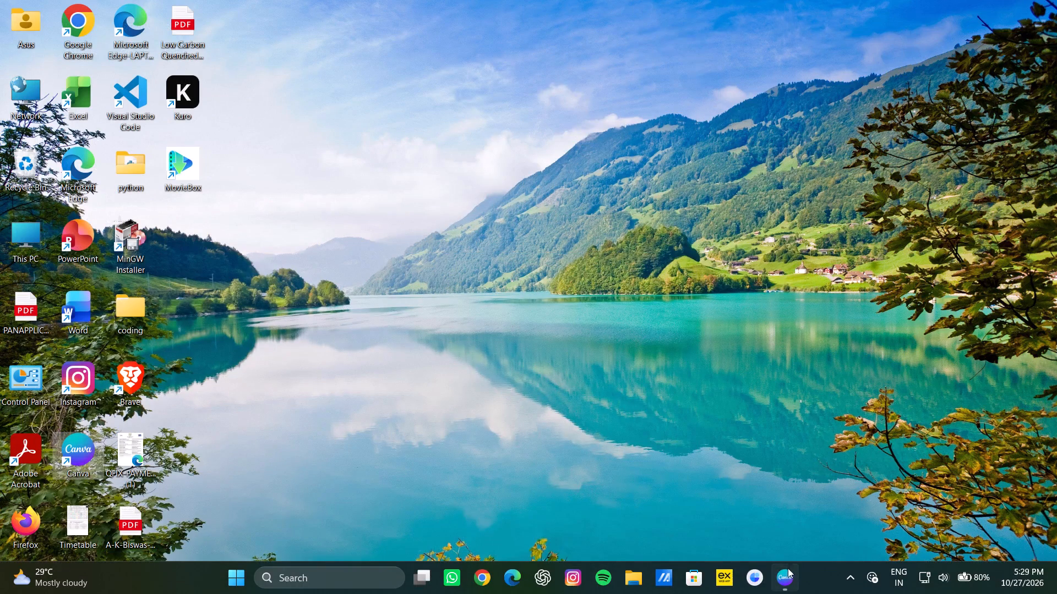
Switch back to the résumé design in Canva and decline the request to rate the app.
{"action": "left_click", "coordinate": [771, 532]}
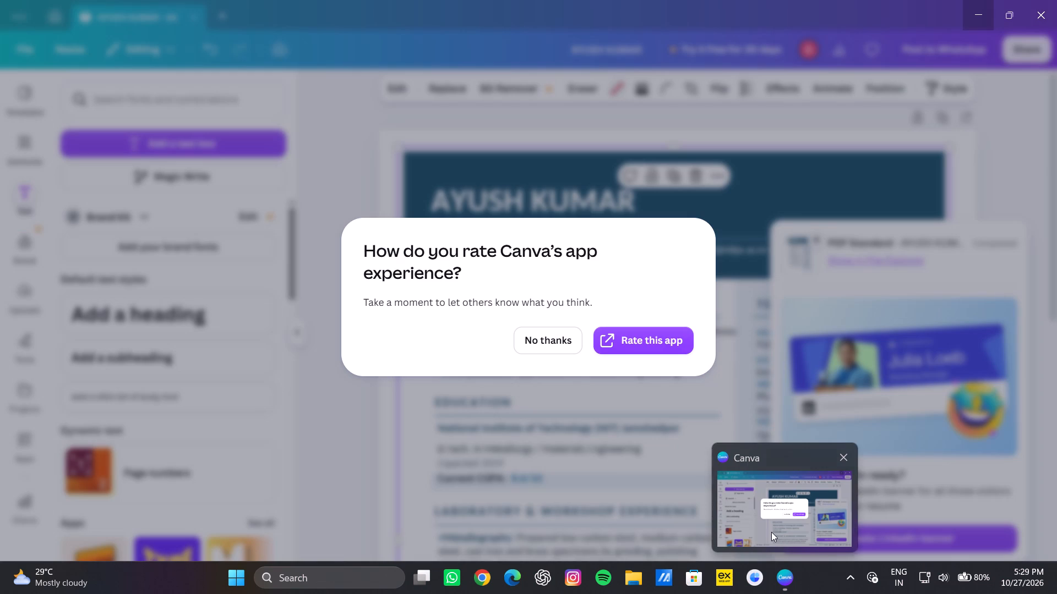
{"action": "left_click", "coordinate": [541, 346]}
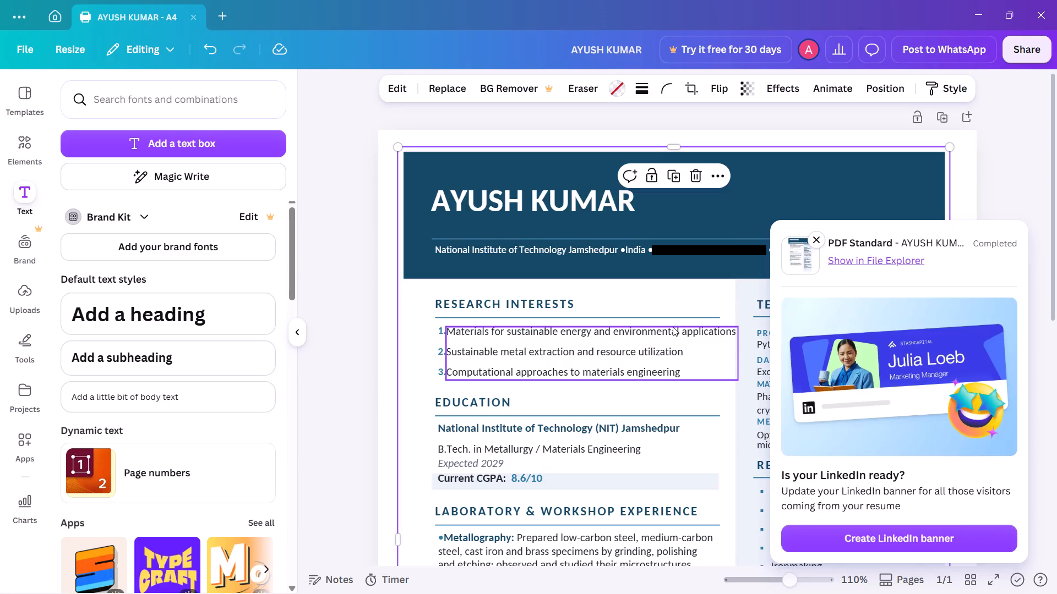
Deselect the page contents and look over the résumé once more, from the header through the lower sections.
{"action": "left_click", "coordinate": [351, 285]}
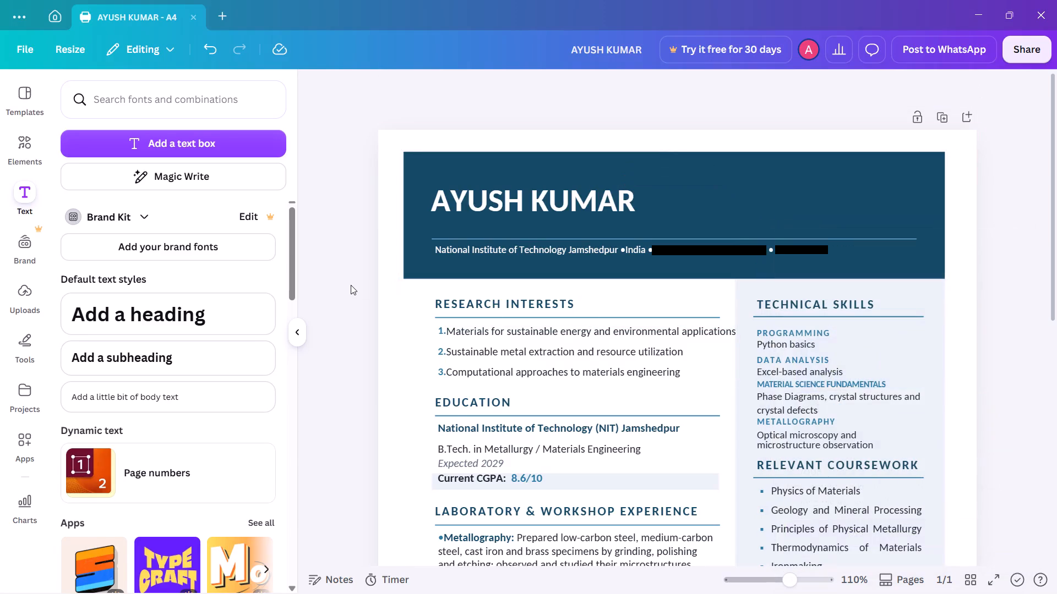
{"action": "scroll", "coordinate": [586, 334], "scroll_direction": "down", "scroll_amount": 2}
{"action": "scroll", "coordinate": [586, 334], "scroll_direction": "up", "scroll_amount": 2}
{"action": "scroll", "coordinate": [586, 334], "scroll_direction": "down", "scroll_amount": 1}
{"action": "scroll", "coordinate": [586, 334], "scroll_direction": "up", "scroll_amount": 1}
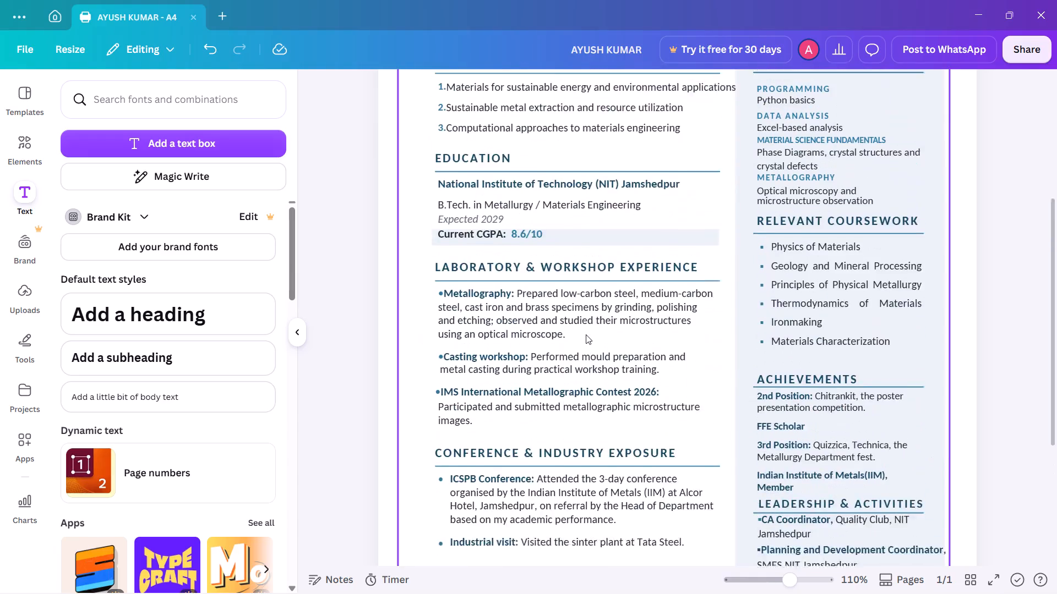
{"action": "scroll", "coordinate": [586, 334], "scroll_direction": "up", "scroll_amount": 1}
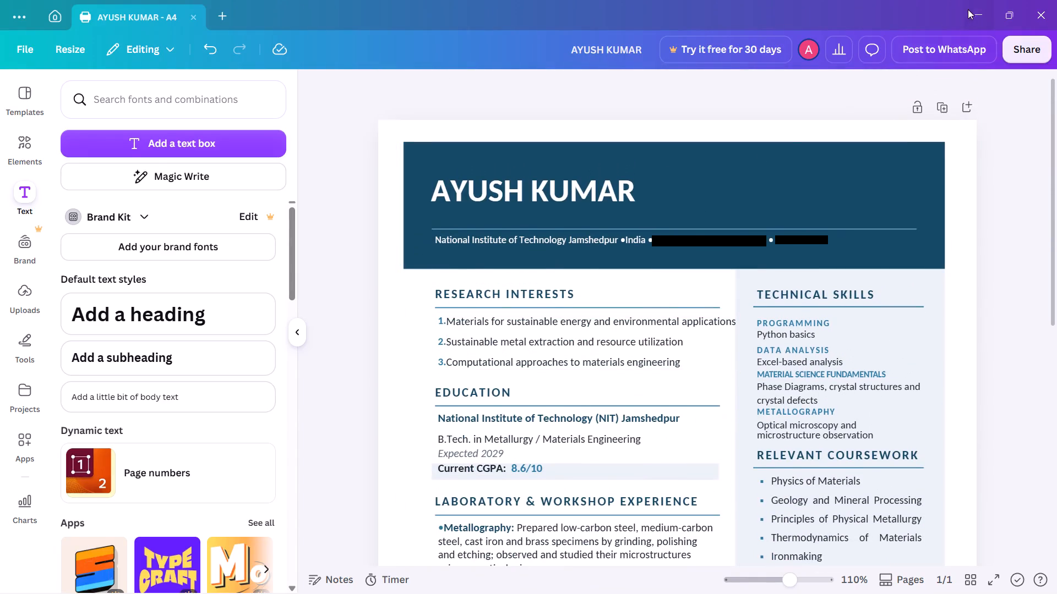
Minimise the Canva window to get to the desktop.
{"action": "left_click", "coordinate": [971, 8]}
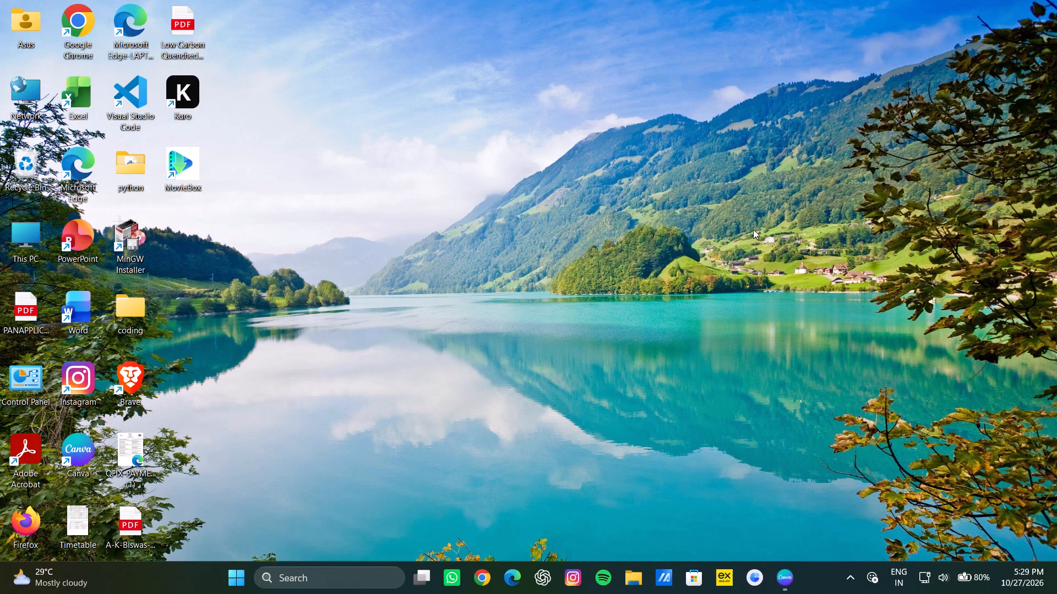
{"action": "right_click", "coordinate": [753, 229]}
{"action": "left_click", "coordinate": [796, 294]}
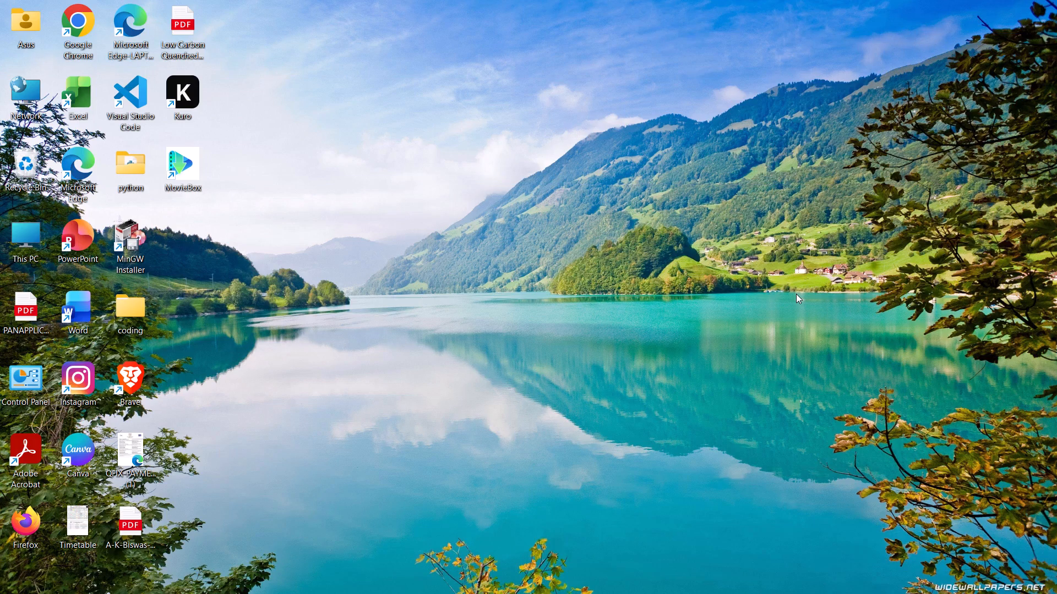
Bring up the Shut Down Windows dialog and choose Sleep as the action.
{"action": "key", "text": "alt+F4"}
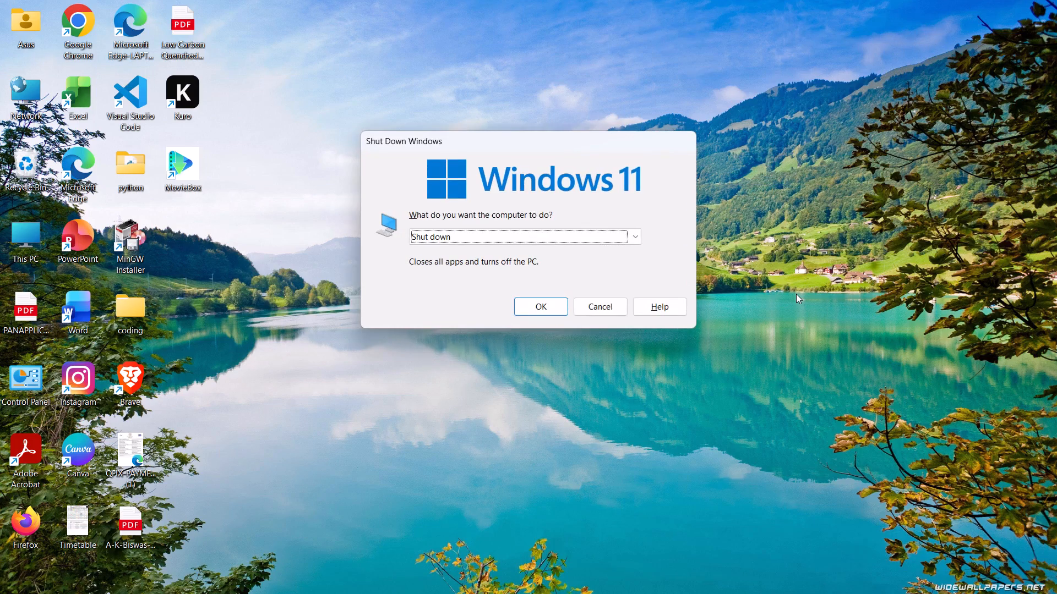
{"action": "key", "text": "Up"}
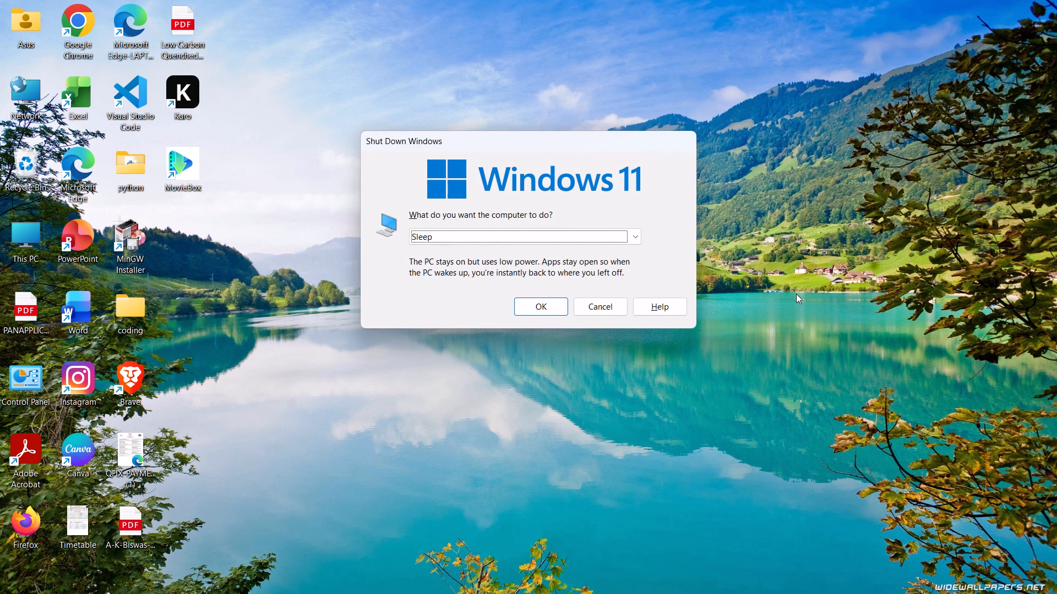
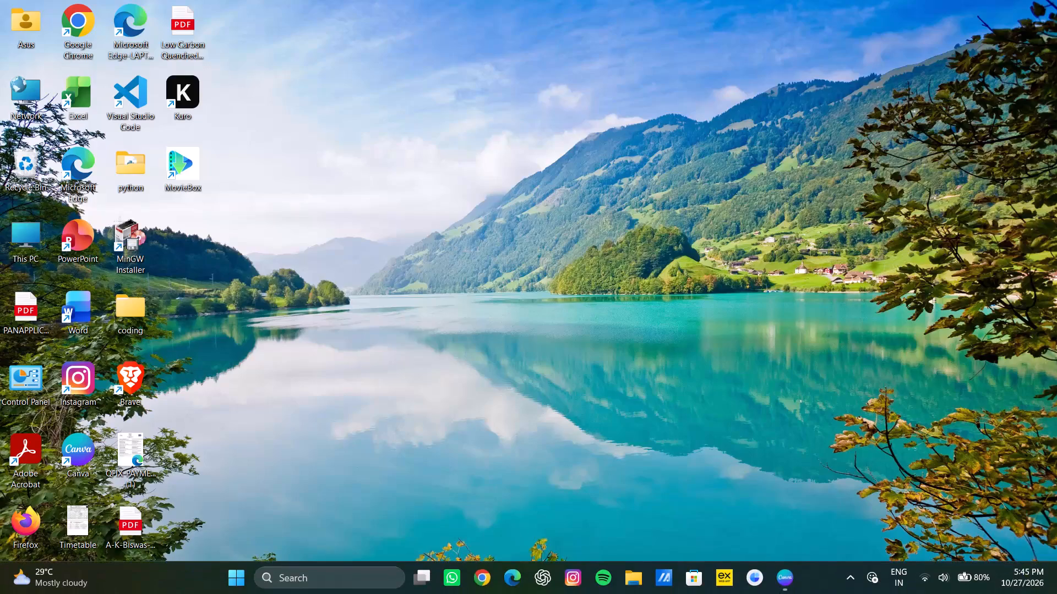
Return to the résumé in Canva and review its sections from Education and Relevant Coursework down to Leadership & Activities.
{"action": "left_click", "coordinate": [781, 571]}
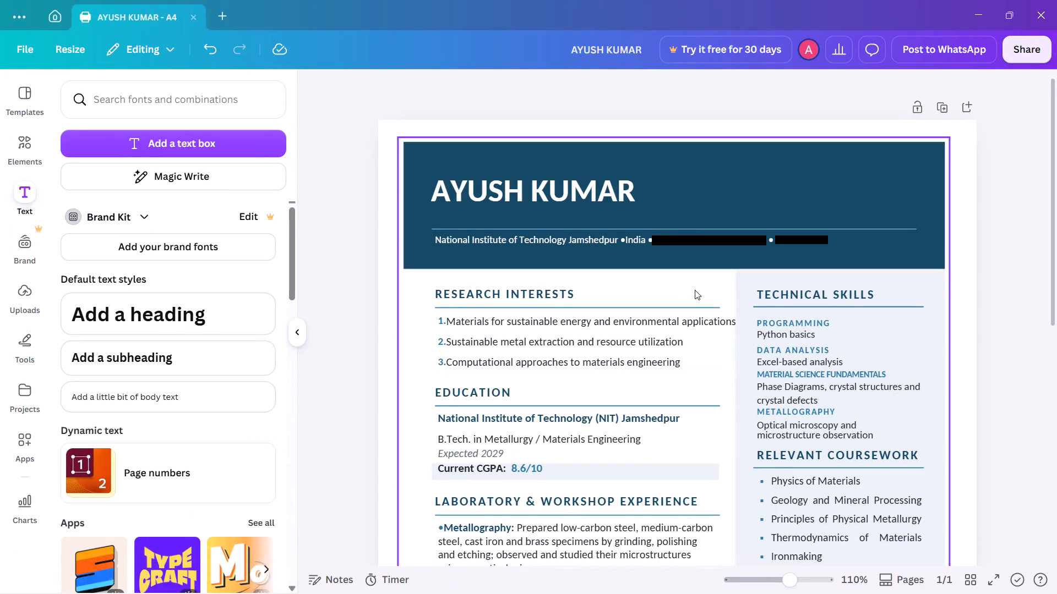
{"action": "scroll", "coordinate": [695, 290], "scroll_direction": "down", "scroll_amount": 4}
{"action": "scroll", "coordinate": [695, 290], "scroll_direction": "right", "scroll_amount": 1}
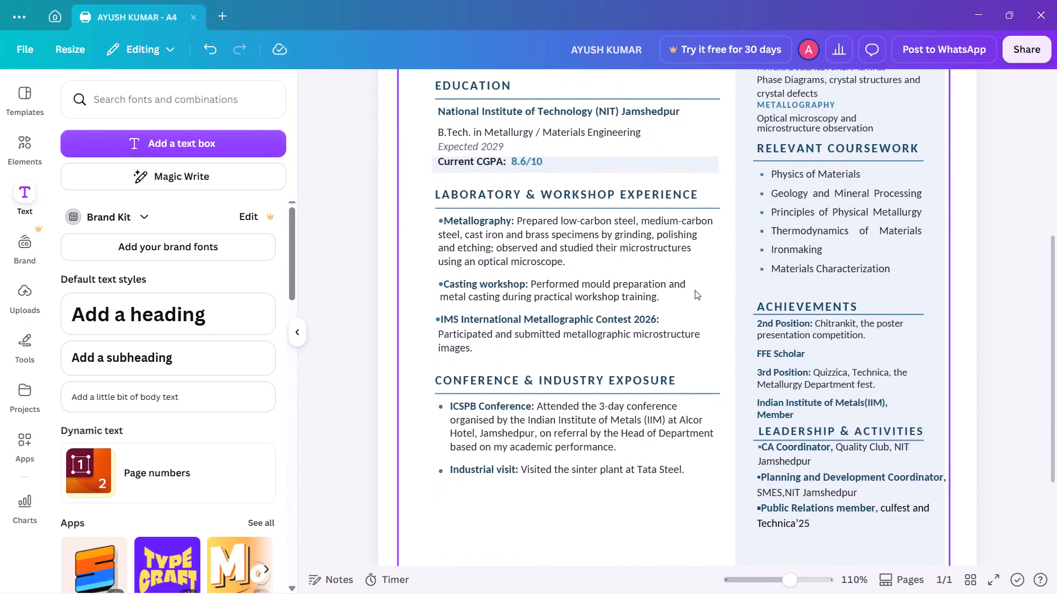
{"action": "scroll", "coordinate": [695, 290], "scroll_direction": "right", "scroll_amount": 1}
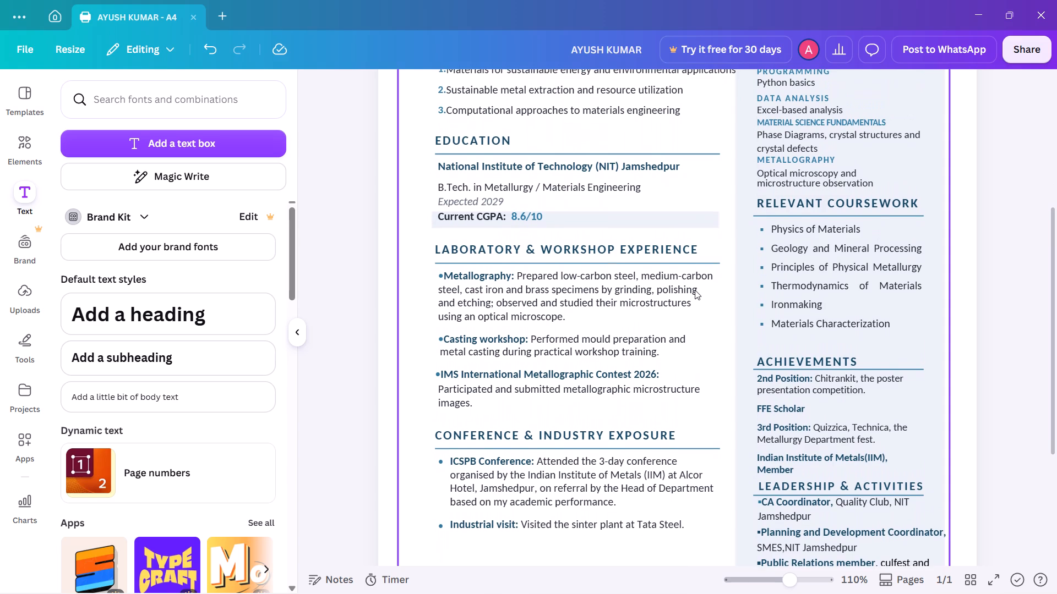
{"action": "scroll", "coordinate": [695, 290], "scroll_direction": "right", "scroll_amount": 1}
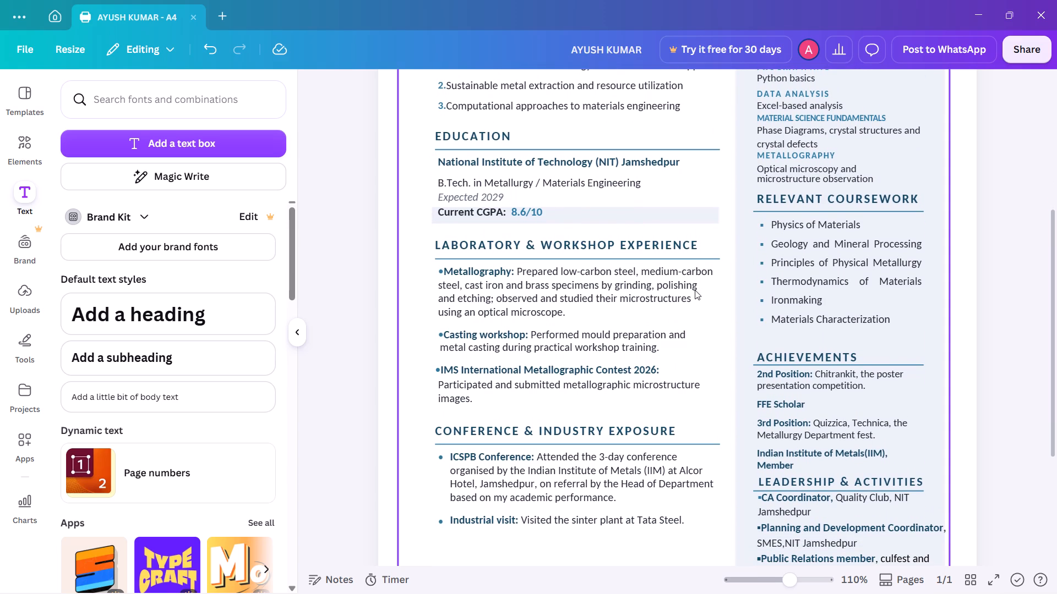
{"action": "scroll", "coordinate": [695, 290], "scroll_direction": "right", "scroll_amount": 1}
{"action": "scroll", "coordinate": [695, 290], "scroll_direction": "down", "scroll_amount": 1}
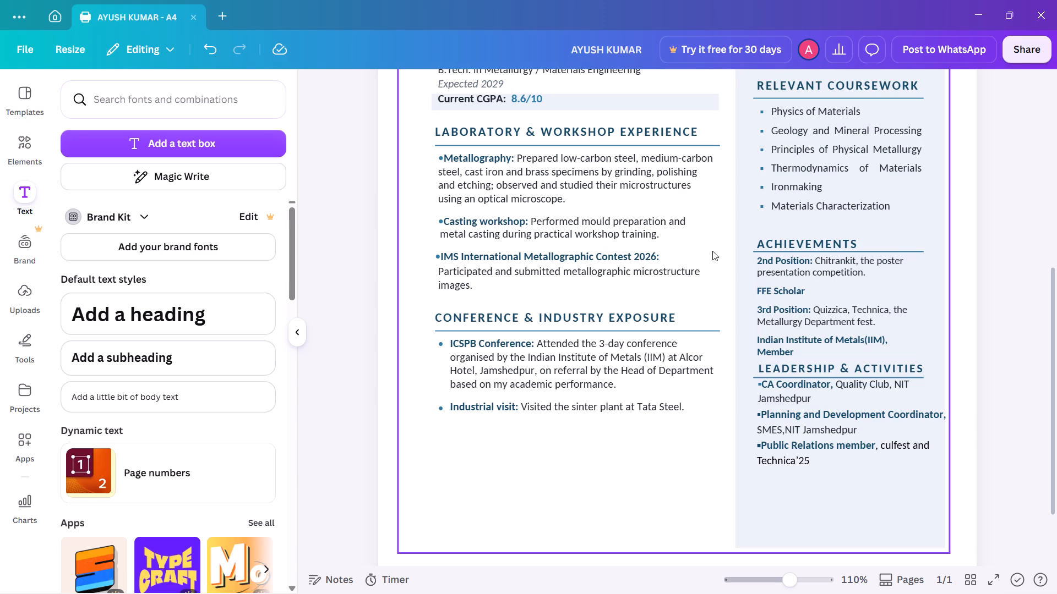
{"action": "scroll", "coordinate": [712, 251], "scroll_direction": "up", "scroll_amount": 1}
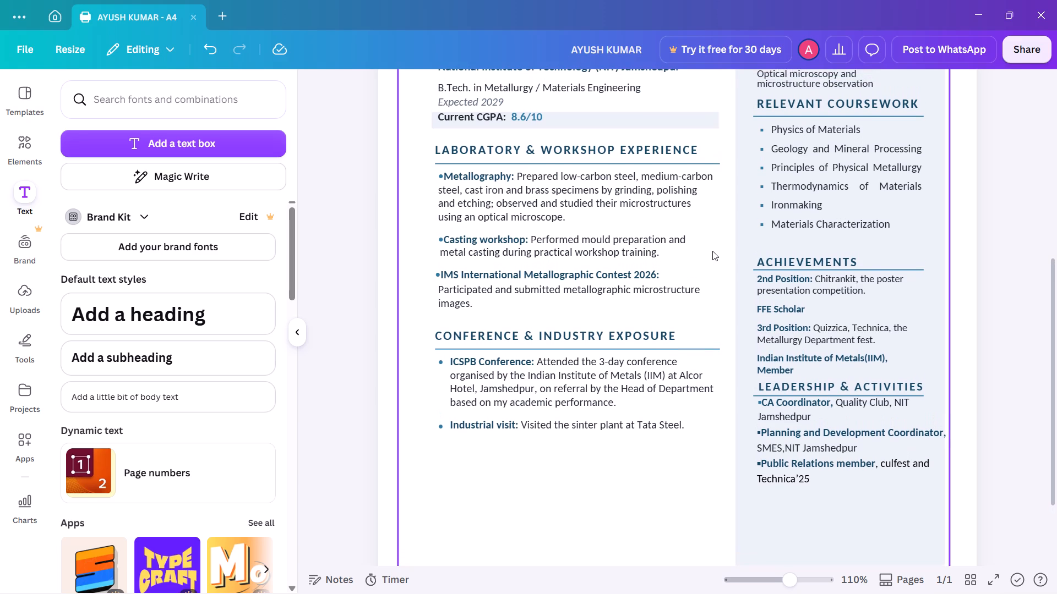
{"action": "scroll", "coordinate": [712, 251], "scroll_direction": "up", "scroll_amount": 1}
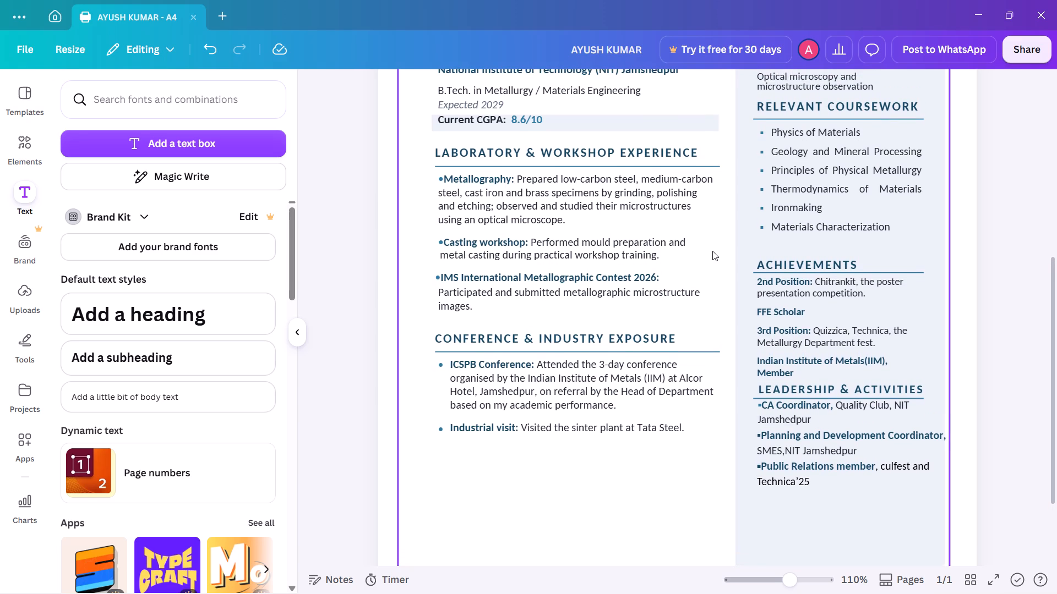
{"action": "scroll", "coordinate": [712, 251], "scroll_direction": "up", "scroll_amount": 2}
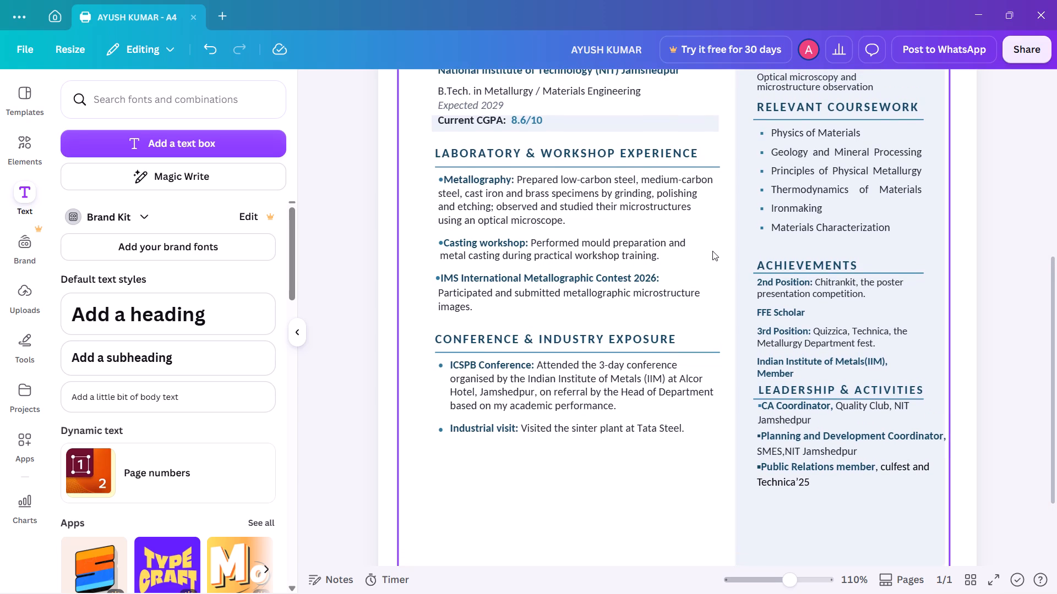
{"action": "scroll", "coordinate": [712, 251], "scroll_direction": "up", "scroll_amount": 2}
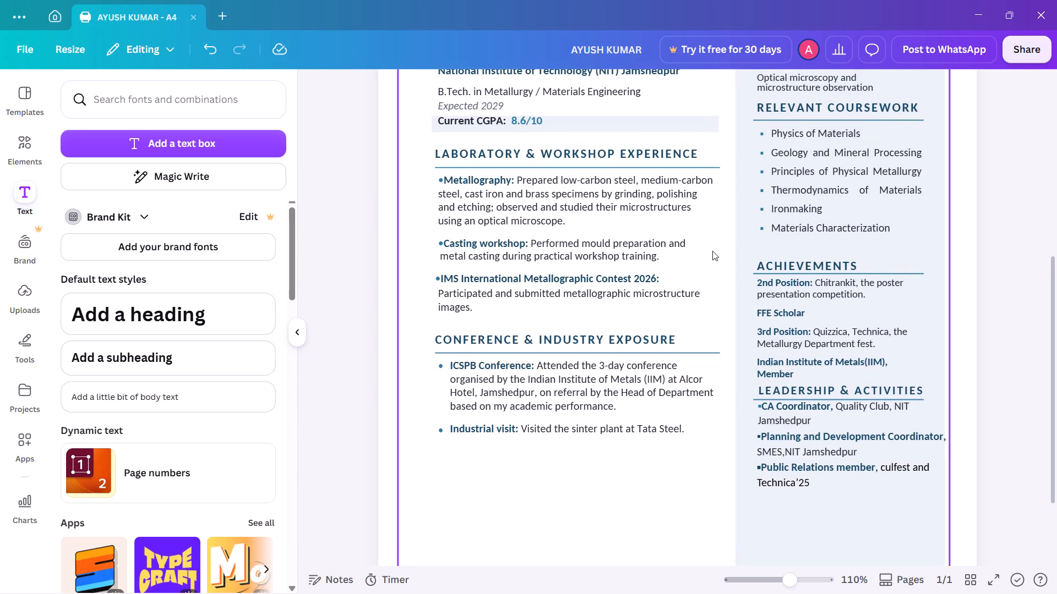
{"action": "scroll", "coordinate": [712, 251], "scroll_direction": "up", "scroll_amount": 5}
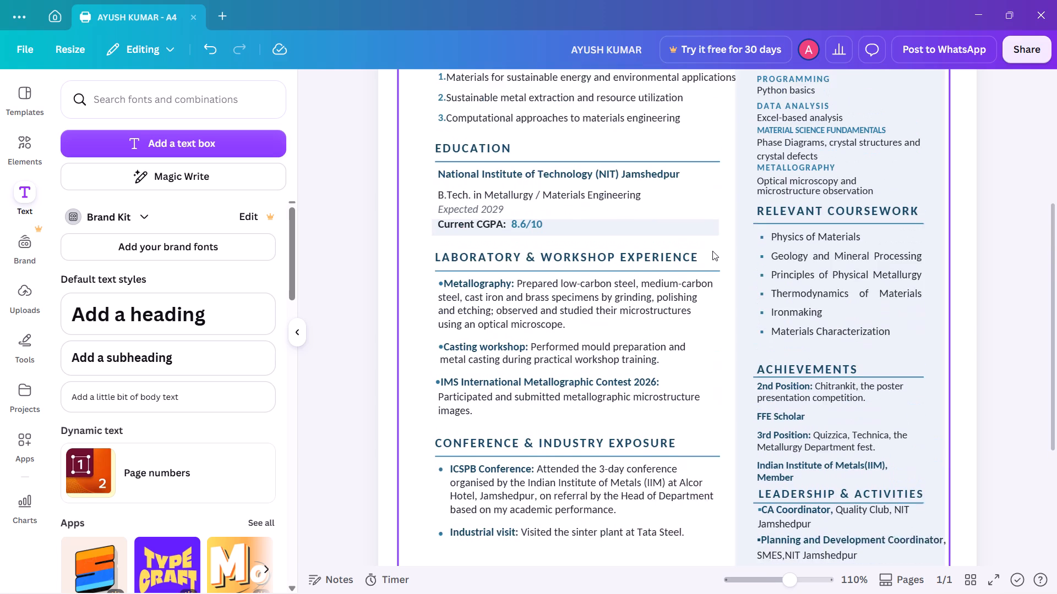
{"action": "scroll", "coordinate": [712, 251], "scroll_direction": "up", "scroll_amount": 1}
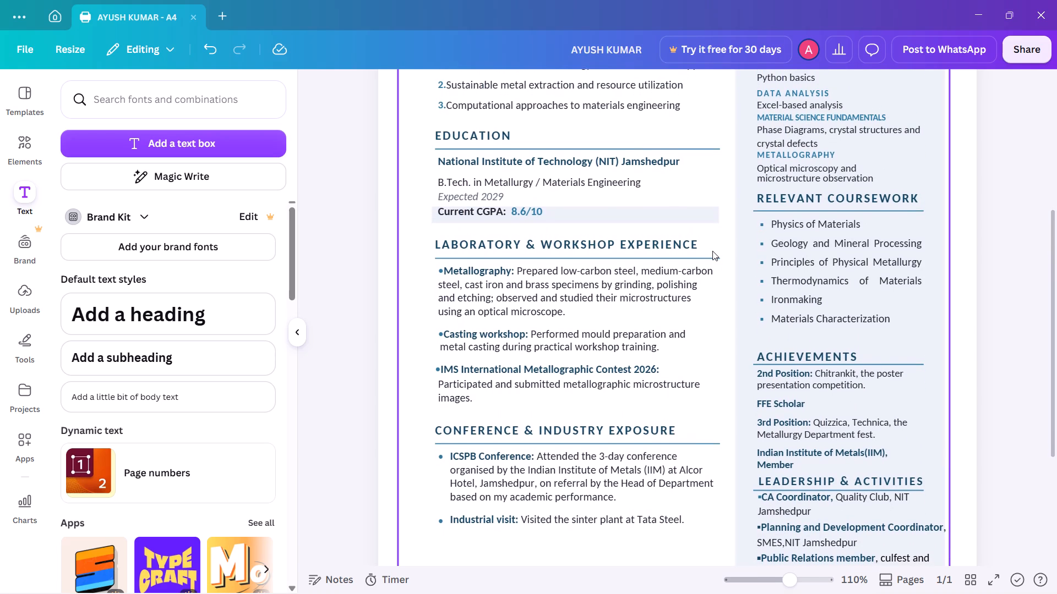
{"action": "scroll", "coordinate": [712, 251], "scroll_direction": "up", "scroll_amount": 1}
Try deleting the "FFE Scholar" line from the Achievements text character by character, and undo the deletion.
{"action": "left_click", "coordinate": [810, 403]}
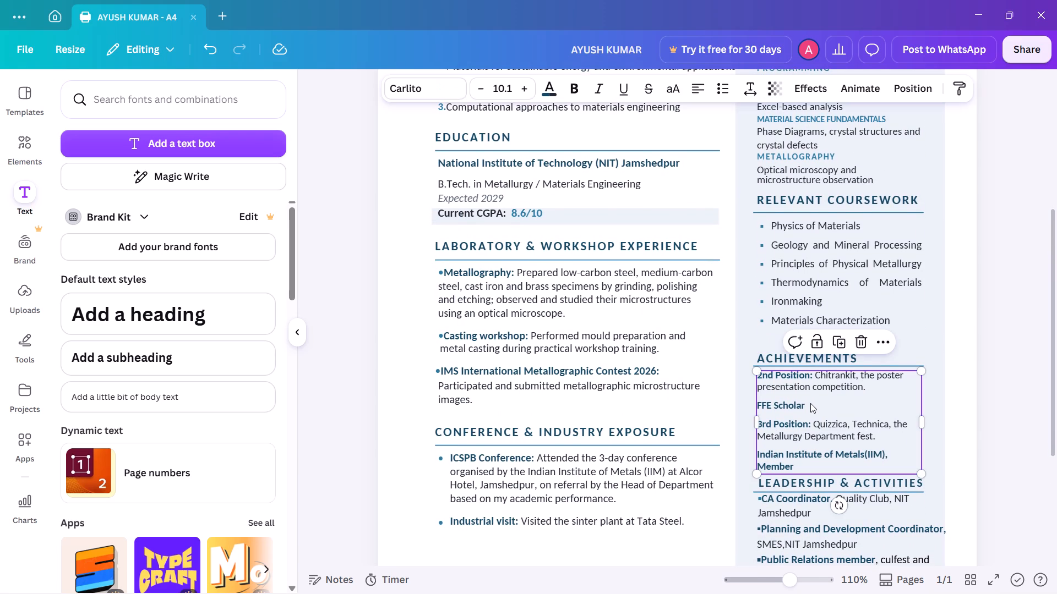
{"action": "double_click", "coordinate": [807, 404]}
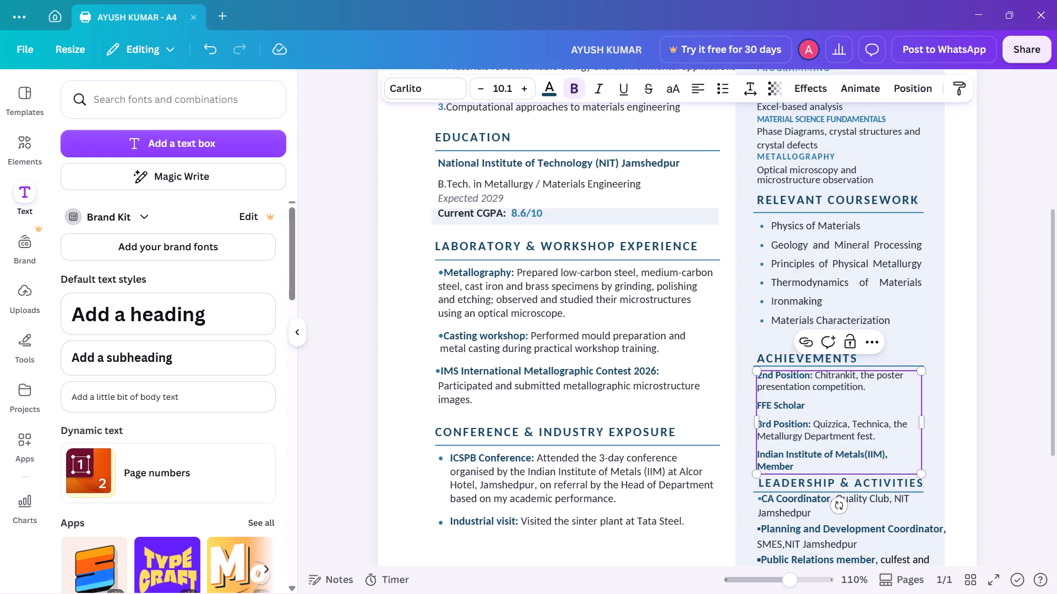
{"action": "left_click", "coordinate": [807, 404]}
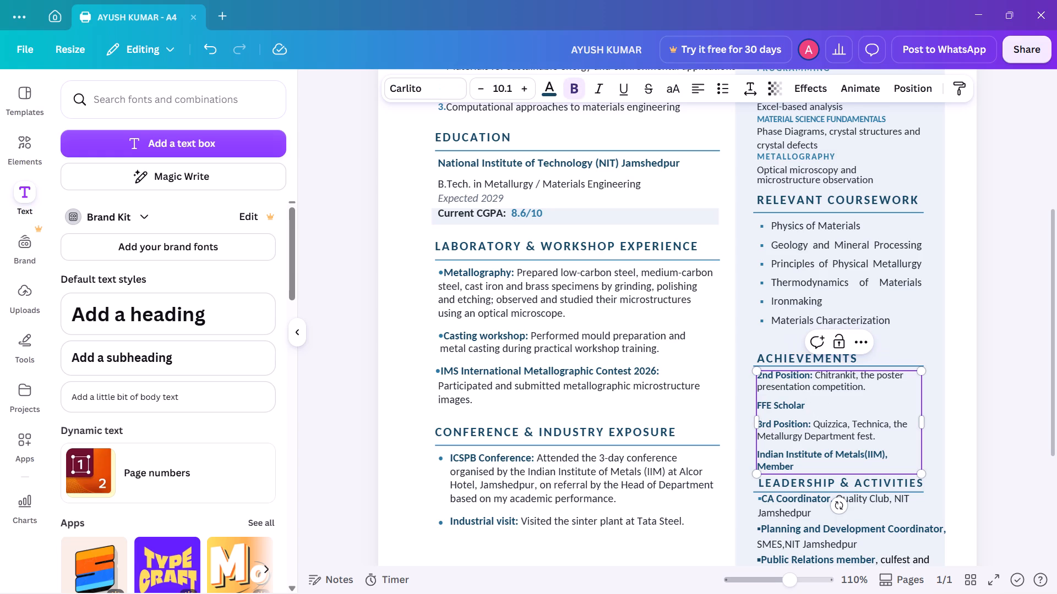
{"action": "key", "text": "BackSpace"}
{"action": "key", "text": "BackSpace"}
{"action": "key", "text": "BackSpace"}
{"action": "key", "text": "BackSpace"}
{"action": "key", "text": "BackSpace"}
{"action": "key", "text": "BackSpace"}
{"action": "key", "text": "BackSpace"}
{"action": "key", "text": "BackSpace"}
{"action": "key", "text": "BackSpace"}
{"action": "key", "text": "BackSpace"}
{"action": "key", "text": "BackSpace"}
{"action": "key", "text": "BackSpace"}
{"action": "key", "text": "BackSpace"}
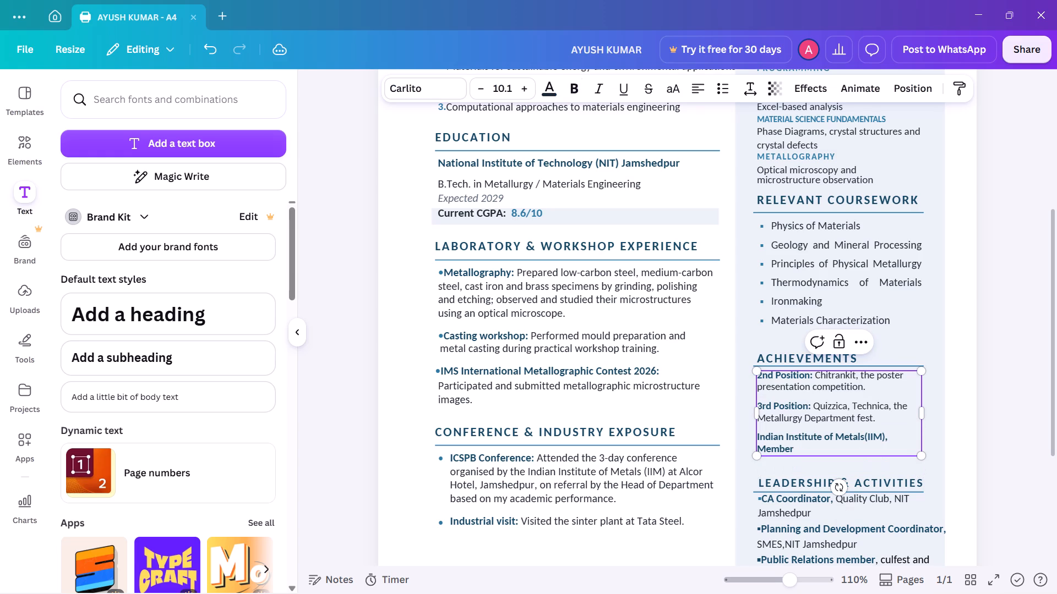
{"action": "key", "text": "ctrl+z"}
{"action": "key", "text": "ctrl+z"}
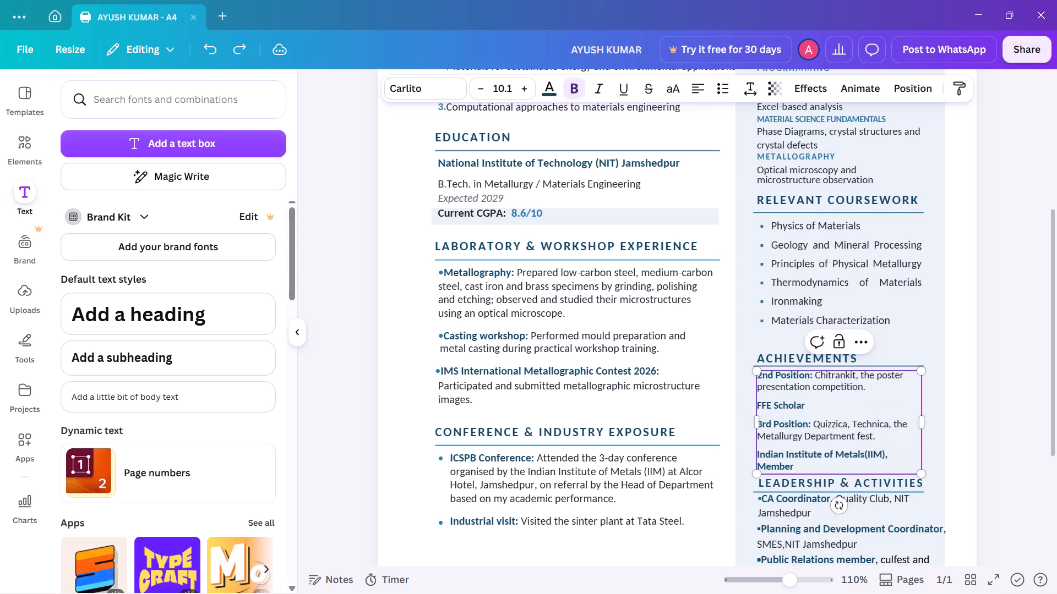
Move the "FFE Scholar" line in Achievements to its own line directly below the "3rd Position" Quizzica entry.
{"action": "triple_click", "coordinate": [807, 404]}
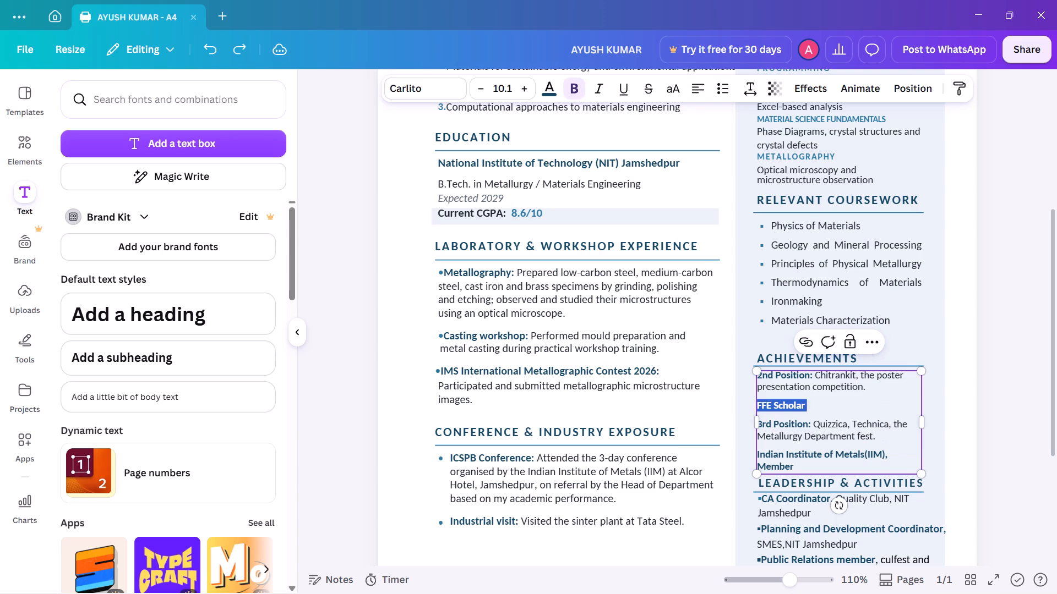
{"action": "key", "text": "ctrl+c"}
{"action": "key", "text": "BackSpace"}
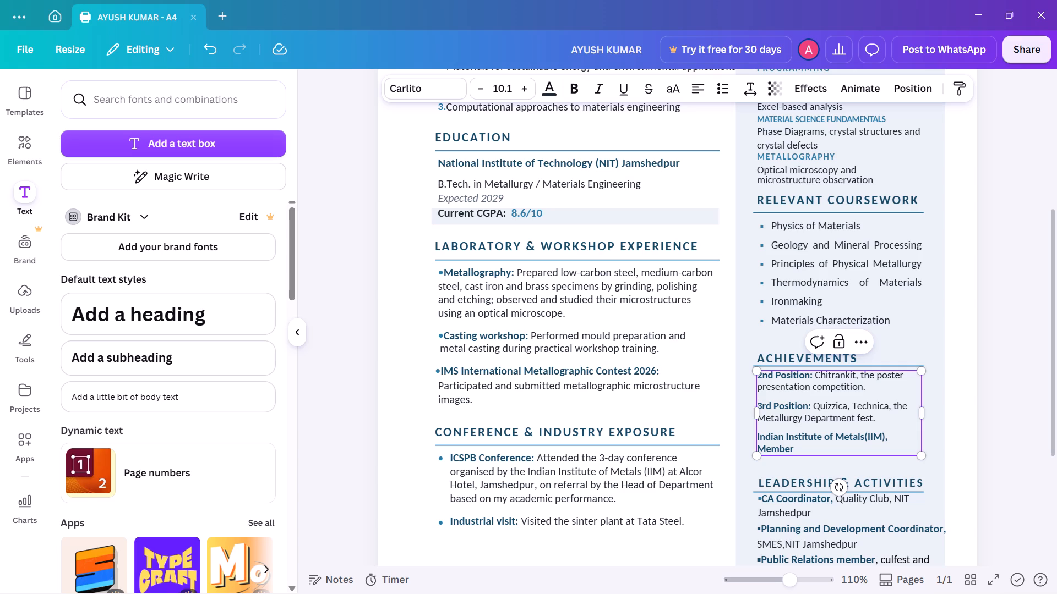
{"action": "left_click", "coordinate": [880, 422]}
{"action": "key", "text": "Return"}
{"action": "key", "text": "ctrl+v"}
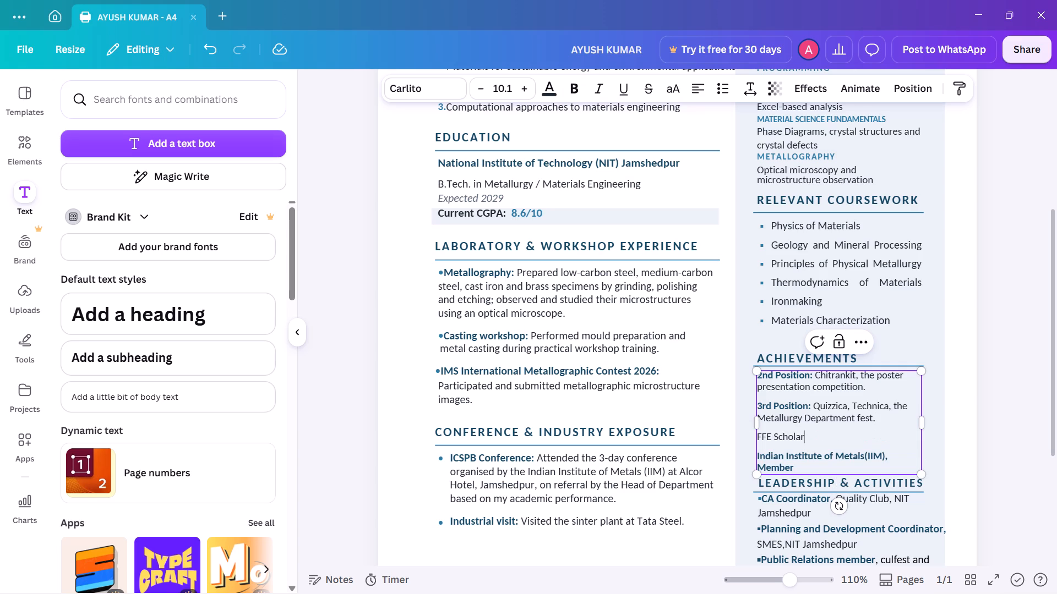
Format the moved "FFE Scholar" line in bold and the dark blue text colour, and deselect the text box.
{"action": "triple_click", "coordinate": [779, 435]}
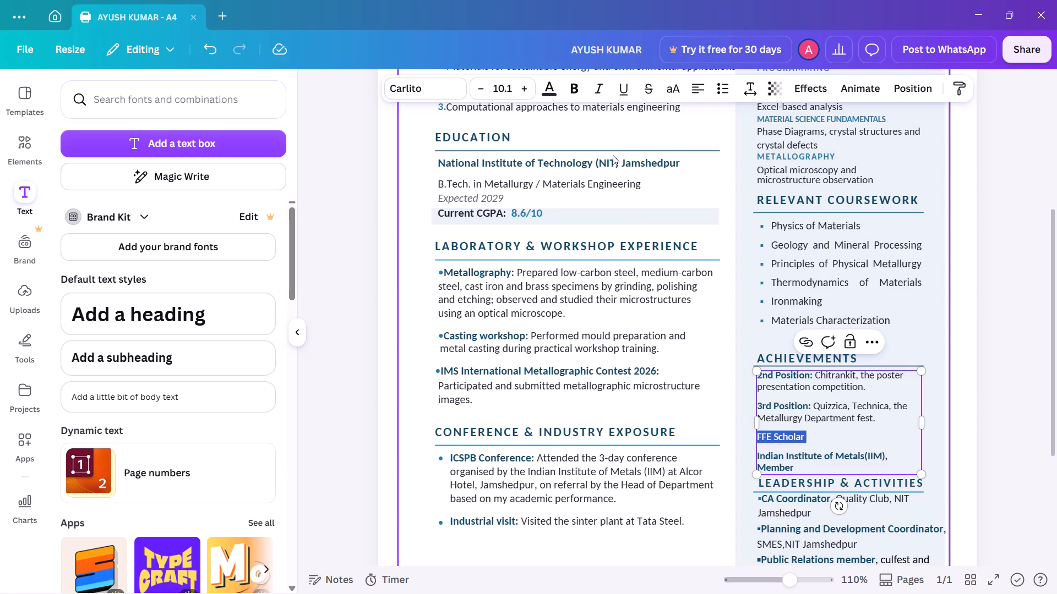
{"action": "left_click", "coordinate": [550, 91]}
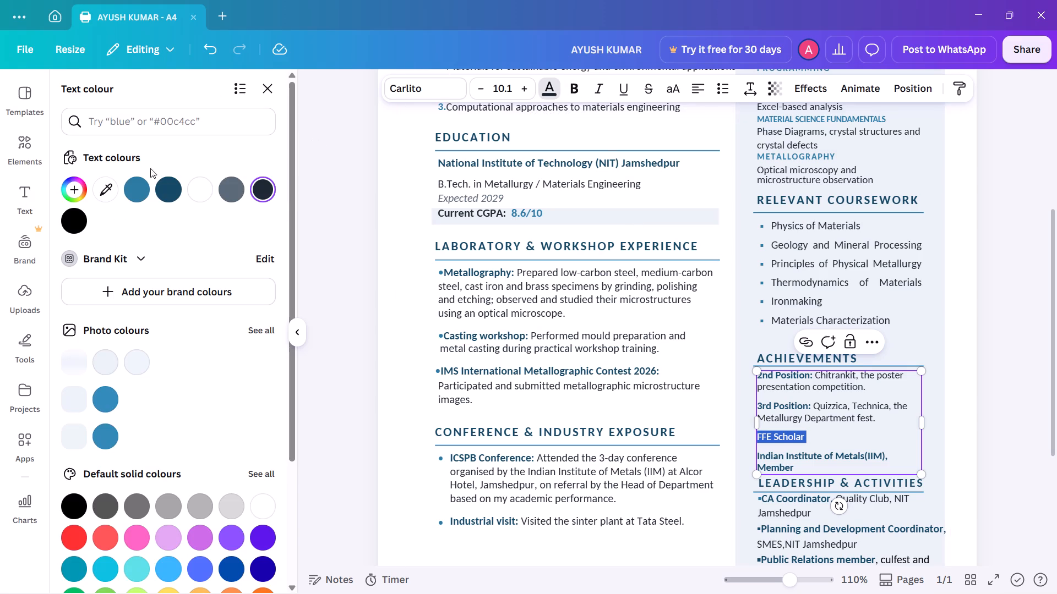
{"action": "left_click", "coordinate": [162, 178]}
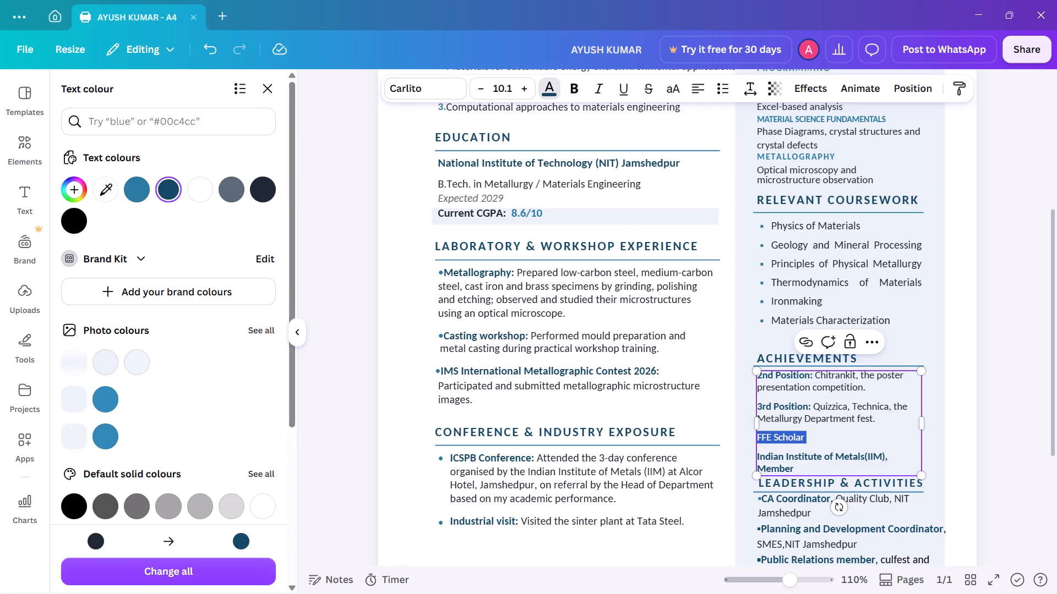
{"action": "left_click", "coordinate": [572, 91]}
{"action": "left_click", "coordinate": [862, 424]}
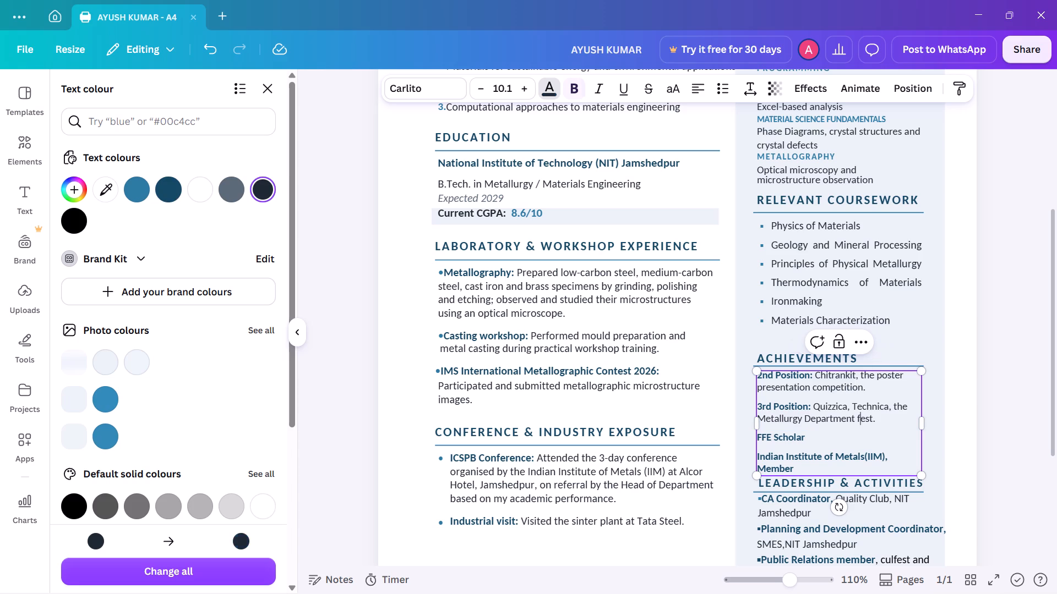
{"action": "left_click", "coordinate": [828, 439]}
{"action": "left_click", "coordinate": [1012, 417]}
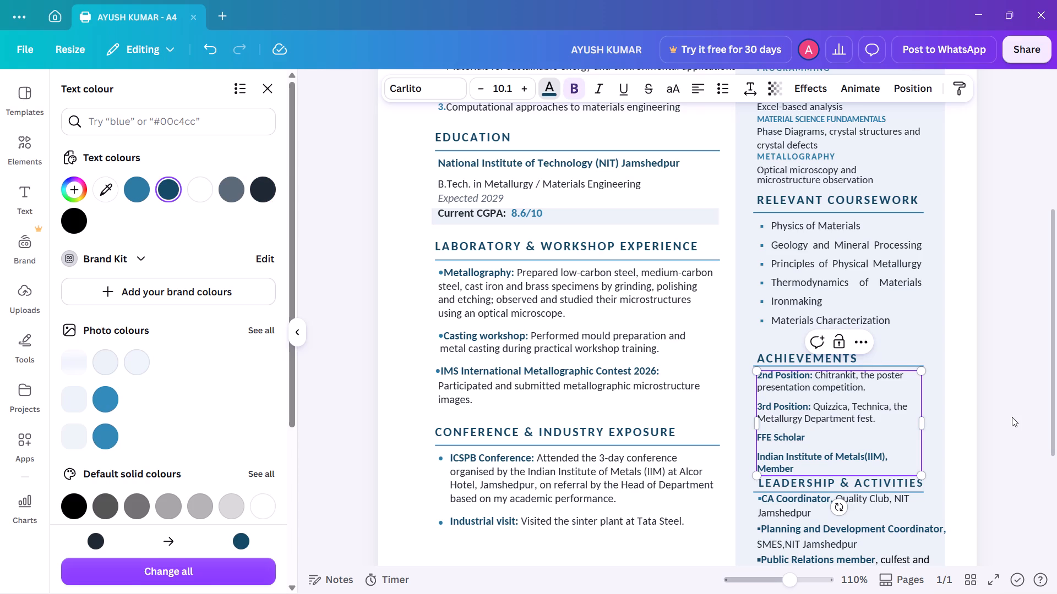
{"action": "left_click", "coordinate": [1012, 417]}
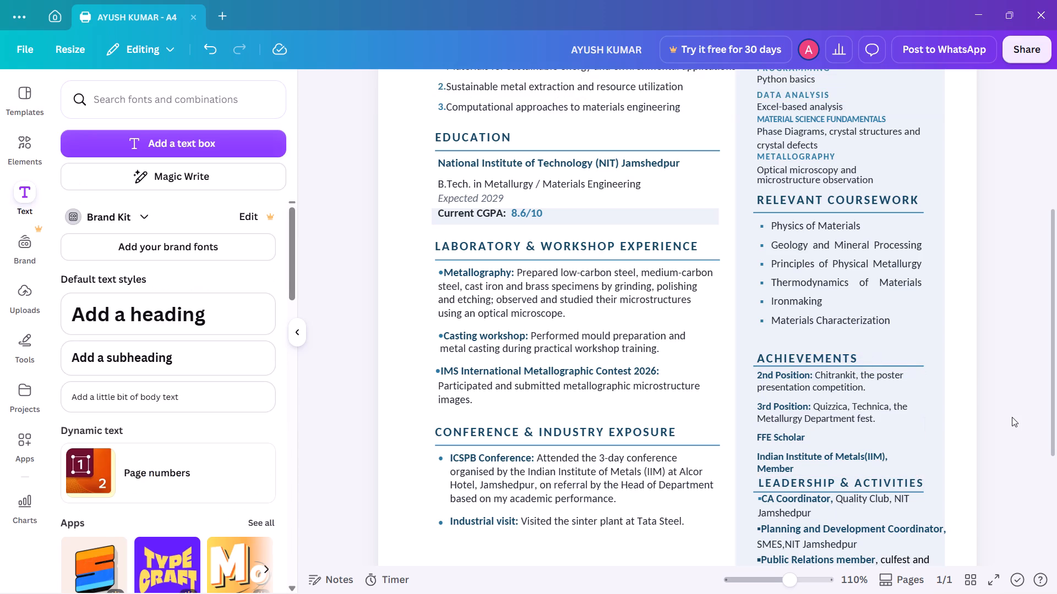
Check the résumé's layout again from Research Interests and Technical Skills down to the reordered Achievements.
{"action": "scroll", "coordinate": [1012, 417], "scroll_direction": "up", "scroll_amount": 1}
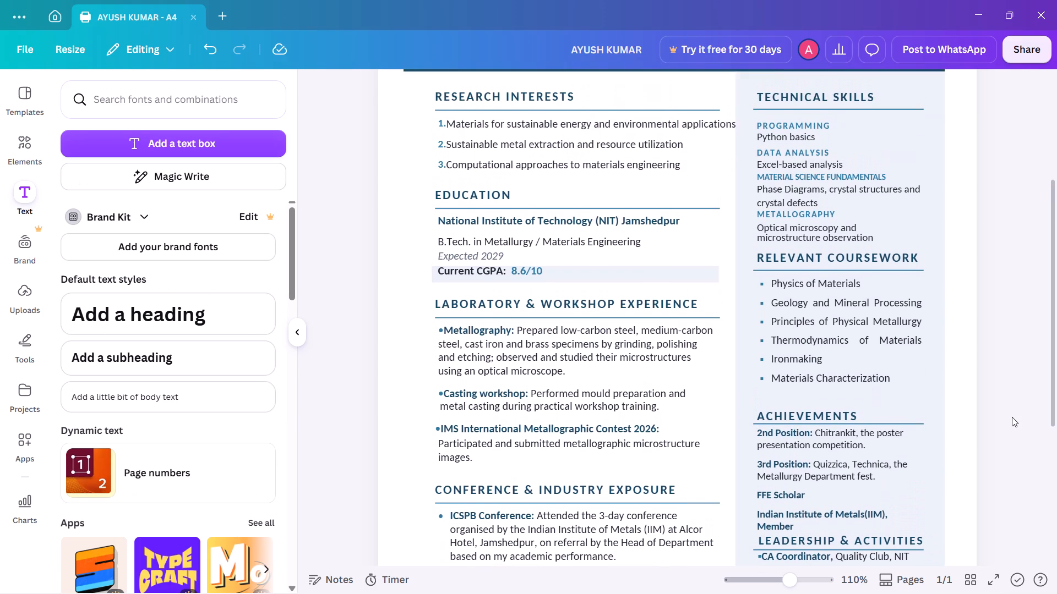
{"action": "scroll", "coordinate": [1012, 417], "scroll_direction": "up", "scroll_amount": 1}
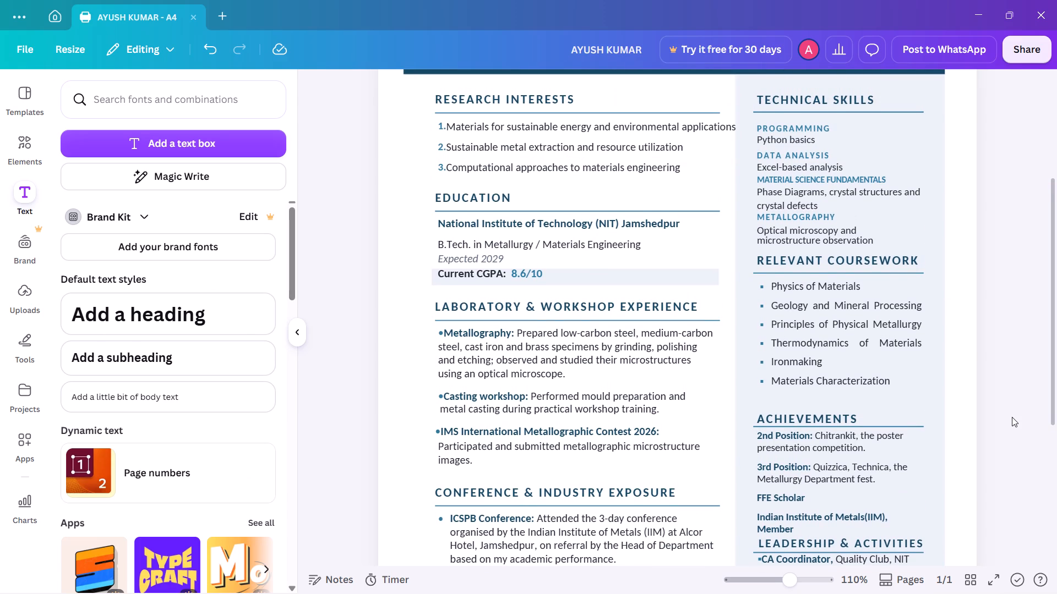
{"action": "scroll", "coordinate": [1012, 417], "scroll_direction": "up", "scroll_amount": 1}
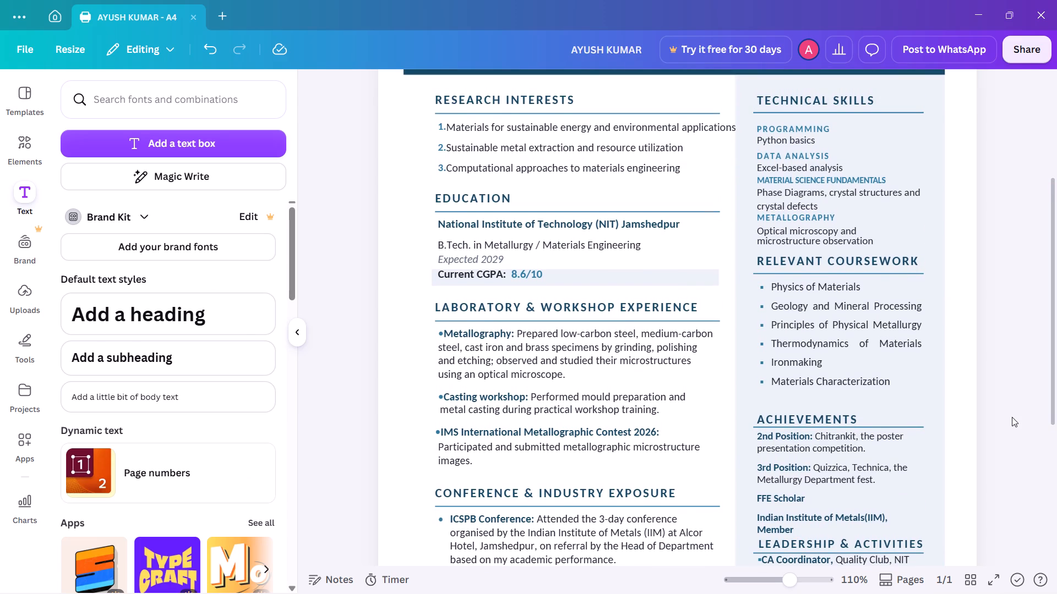
{"action": "scroll", "coordinate": [1012, 417], "scroll_direction": "up", "scroll_amount": 2}
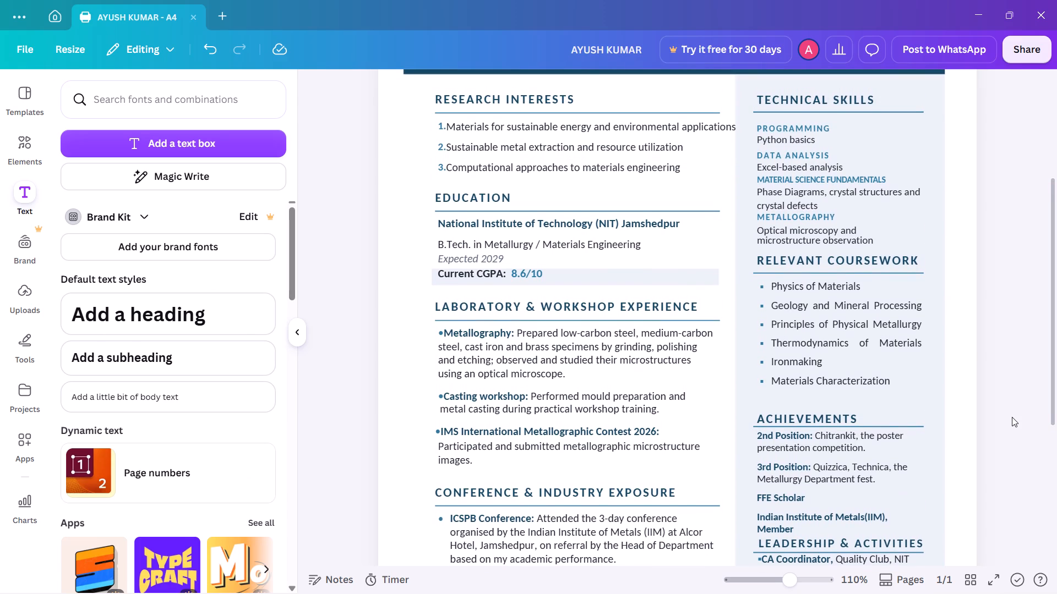
{"action": "scroll", "coordinate": [1012, 417], "scroll_direction": "up", "scroll_amount": 2}
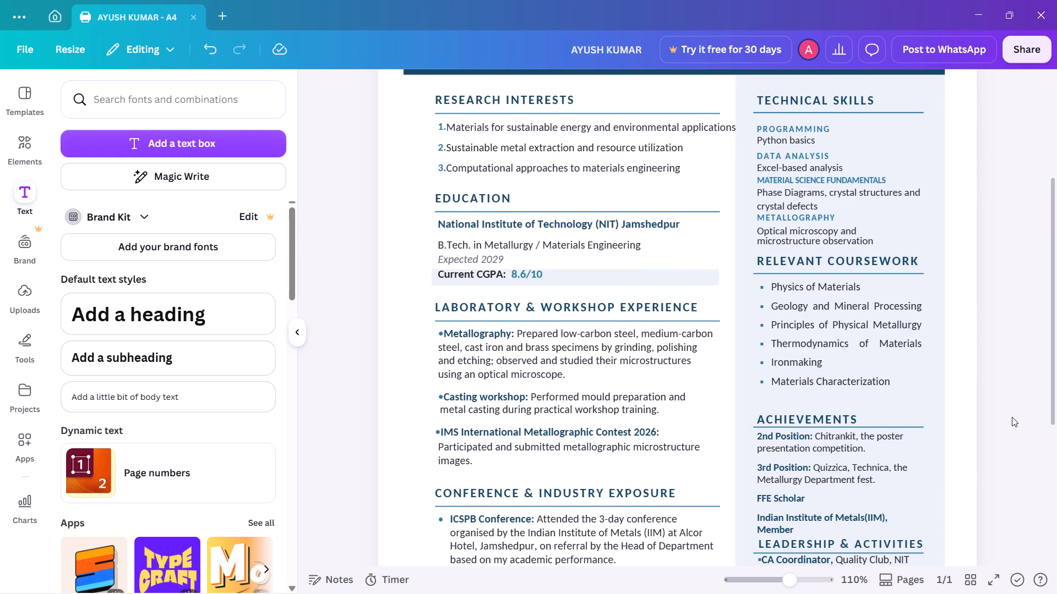
{"action": "left_click", "coordinate": [866, 176]}
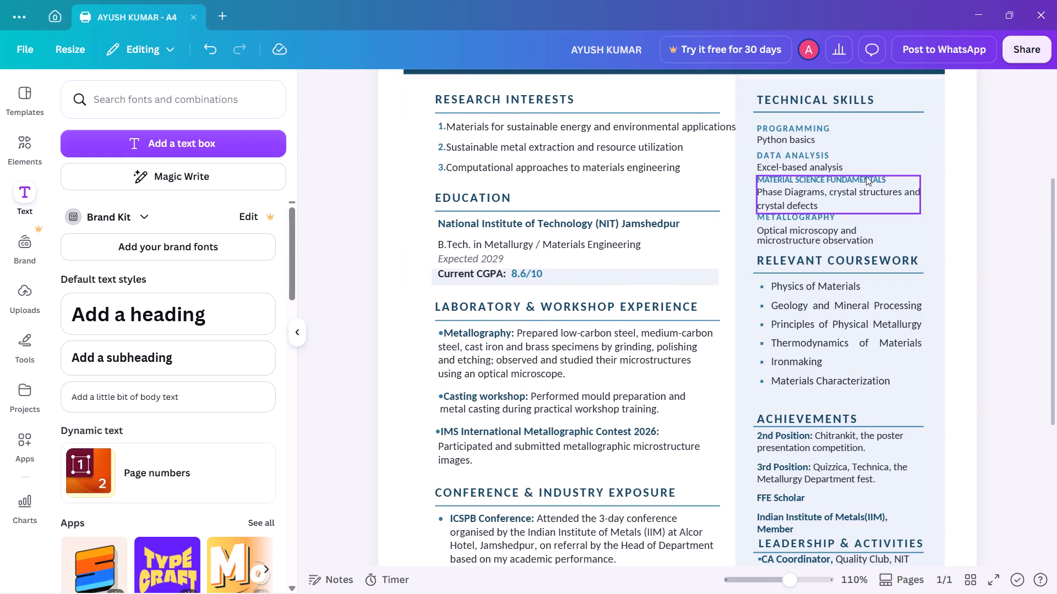
{"action": "left_click", "coordinate": [1042, 243]}
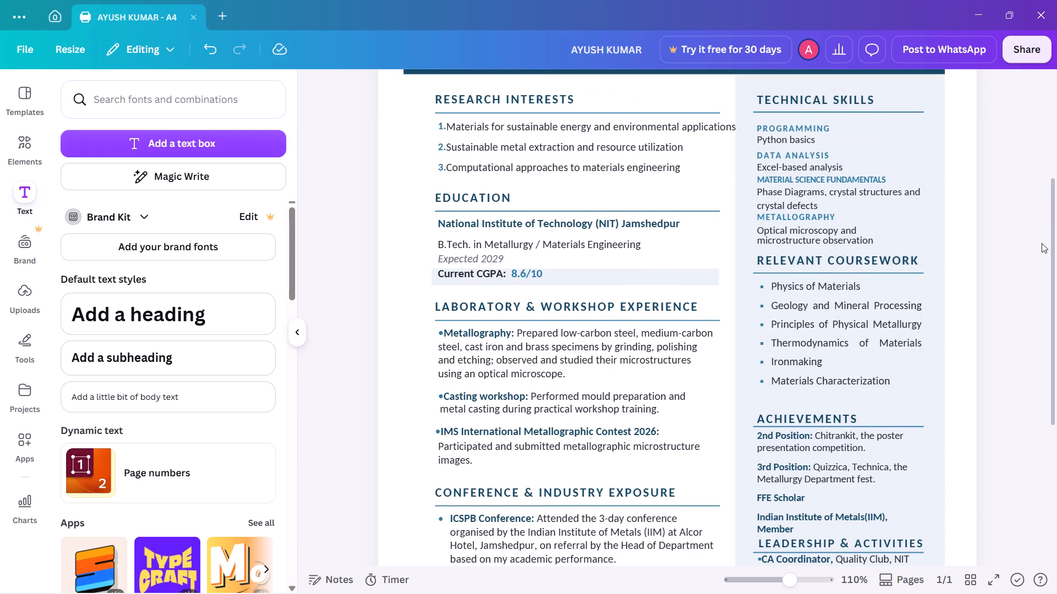
Review the whole résumé page once more, from the name header down to Leadership & Activities.
{"action": "scroll", "coordinate": [1042, 243], "scroll_direction": "down", "scroll_amount": 2}
{"action": "scroll", "coordinate": [1042, 243], "scroll_direction": "up", "scroll_amount": 4}
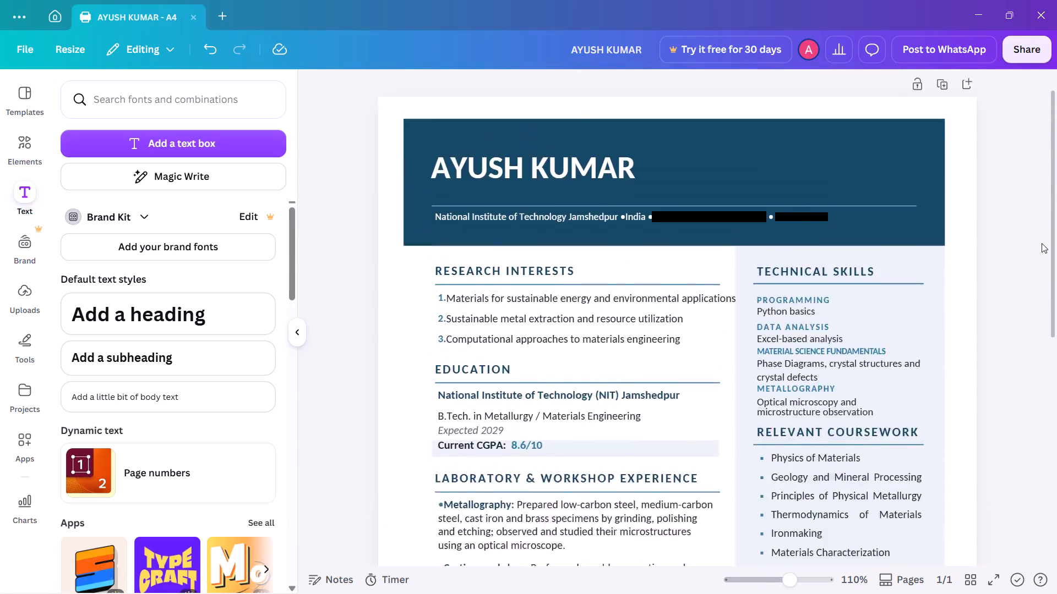
{"action": "scroll", "coordinate": [1042, 243], "scroll_direction": "down", "scroll_amount": 4}
{"action": "scroll", "coordinate": [1042, 243], "scroll_direction": "up", "scroll_amount": 1}
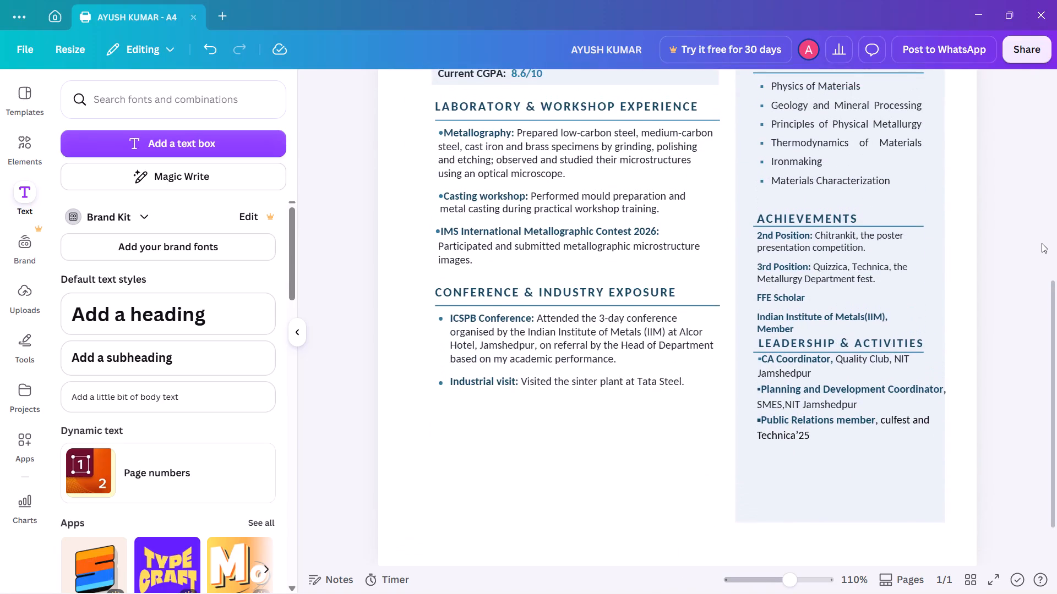
{"action": "scroll", "coordinate": [1042, 243], "scroll_direction": "up", "scroll_amount": 1}
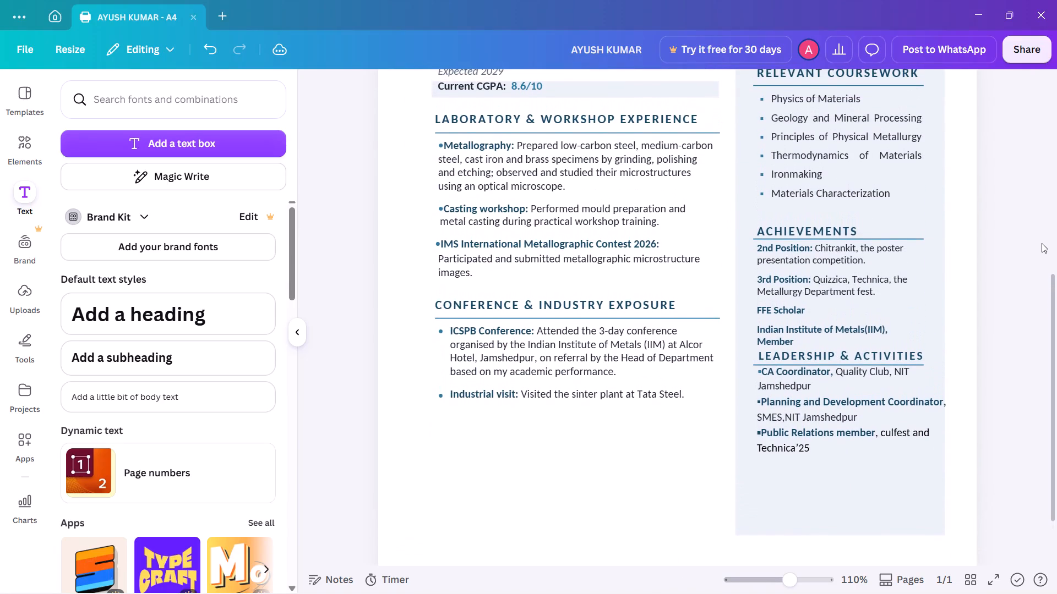
{"action": "scroll", "coordinate": [1042, 243], "scroll_direction": "up", "scroll_amount": 1}
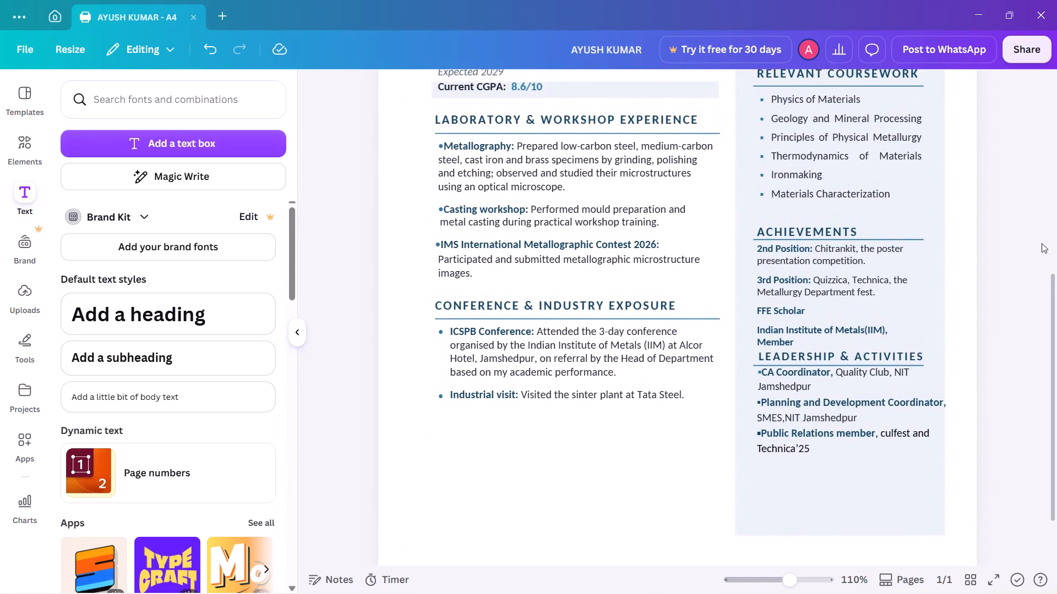
{"action": "scroll", "coordinate": [1042, 243], "scroll_direction": "up", "scroll_amount": 3}
{"action": "scroll", "coordinate": [1042, 243], "scroll_direction": "down", "scroll_amount": 1}
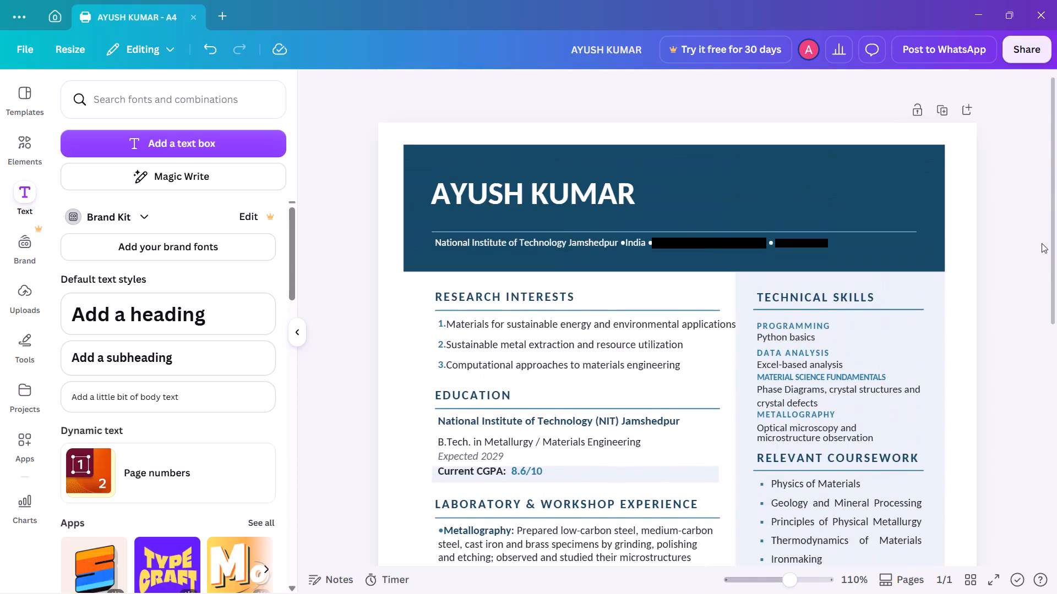
{"action": "scroll", "coordinate": [1042, 243], "scroll_direction": "down", "scroll_amount": 1}
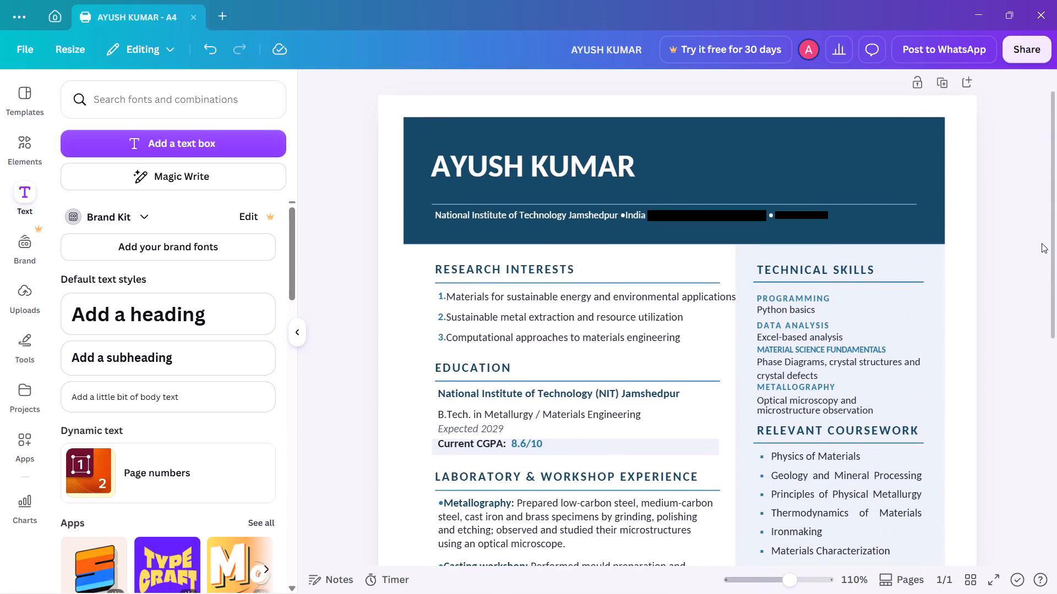
{"action": "scroll", "coordinate": [1042, 243], "scroll_direction": "down", "scroll_amount": 1}
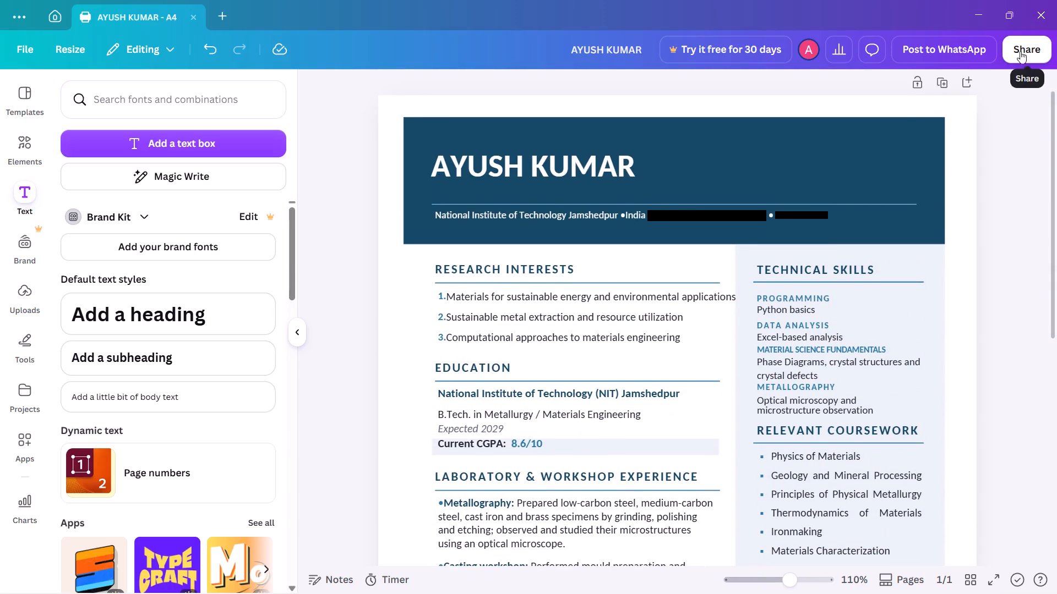
Download the résumé as a PDF with the Digital preset, adding "cv1.0" after the name in the file name.
{"action": "left_click", "coordinate": [1026, 48]}
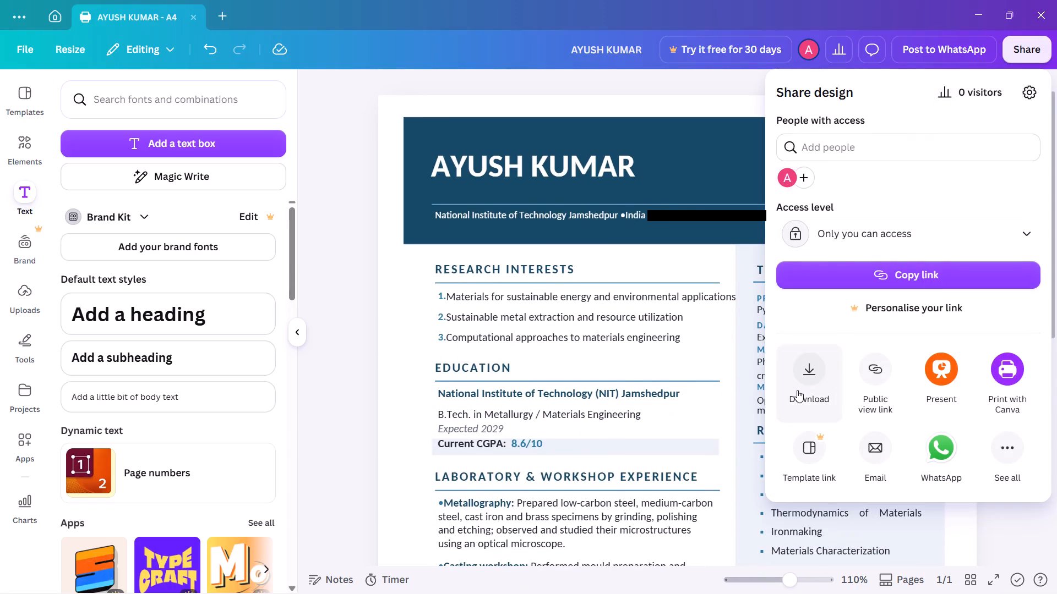
{"action": "left_click", "coordinate": [797, 390]}
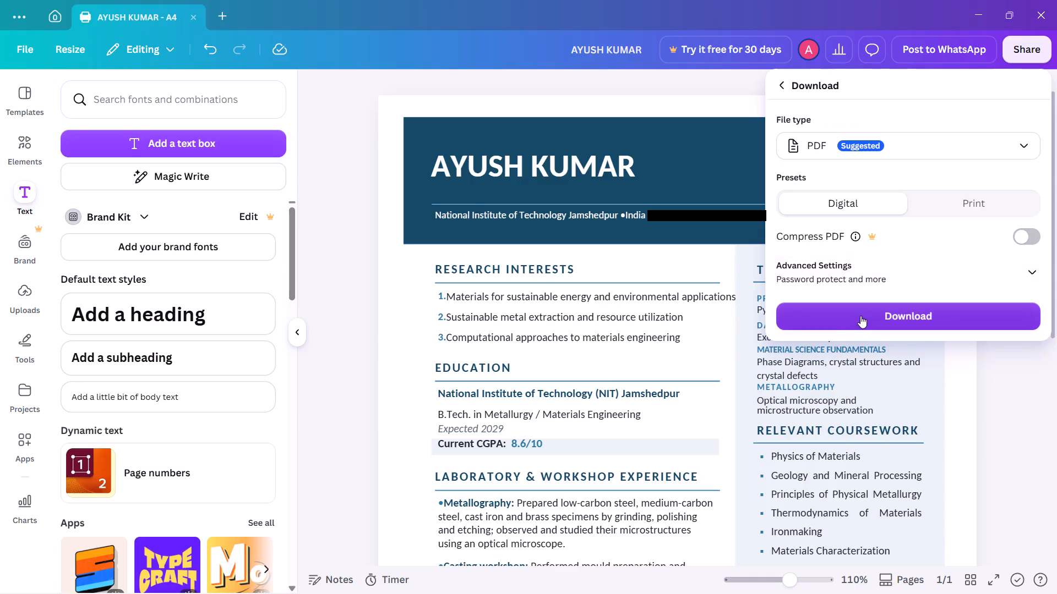
{"action": "left_click", "coordinate": [862, 315]}
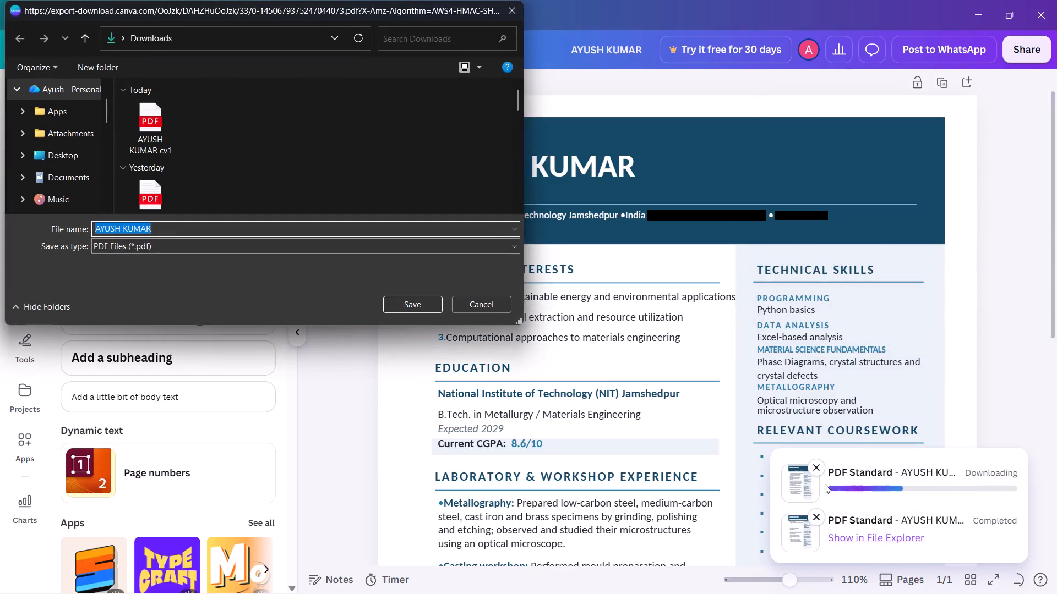
{"action": "left_click", "coordinate": [235, 226]}
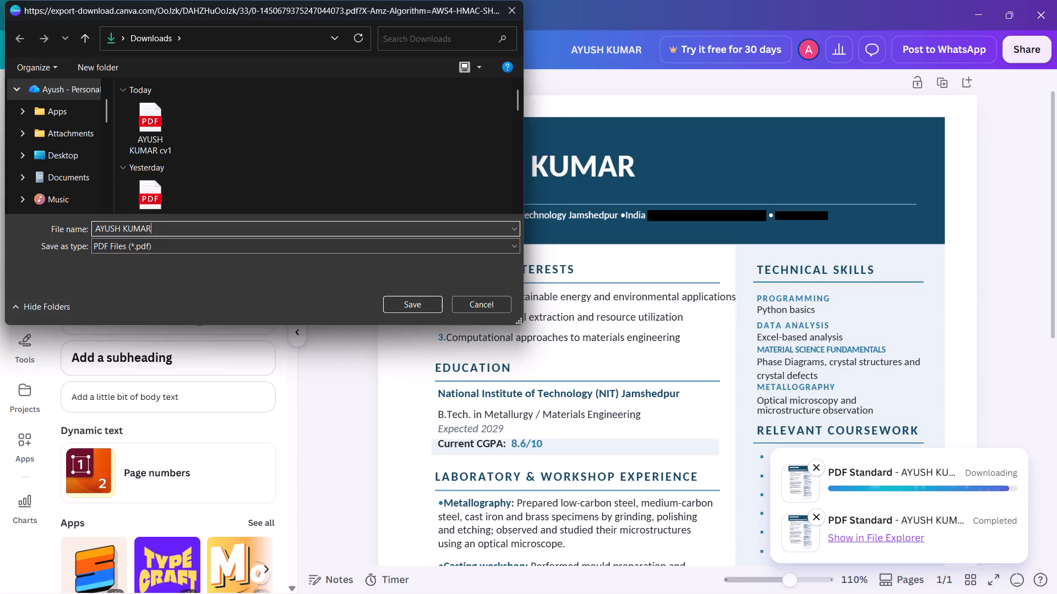
{"action": "key", "text": "space"}
{"action": "type", "text": "cv"}
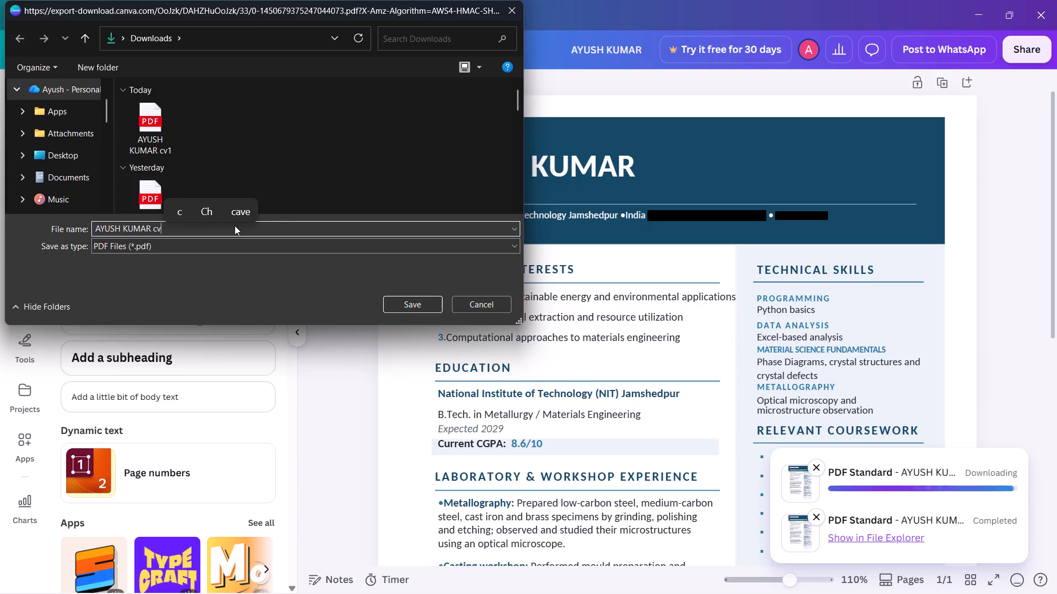
{"action": "key", "text": "1"}
{"action": "type", "text": ".0"}
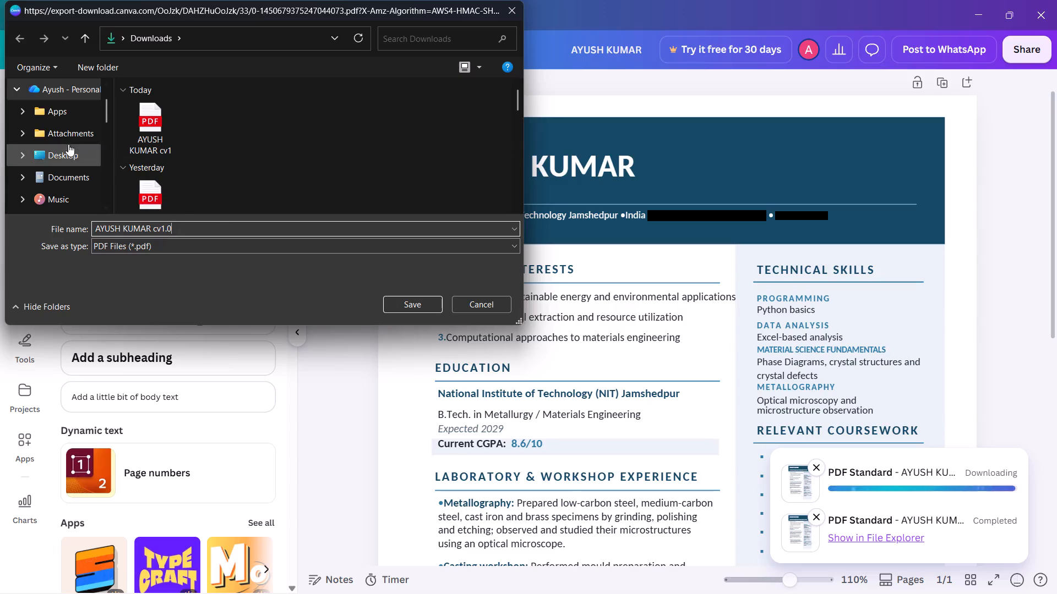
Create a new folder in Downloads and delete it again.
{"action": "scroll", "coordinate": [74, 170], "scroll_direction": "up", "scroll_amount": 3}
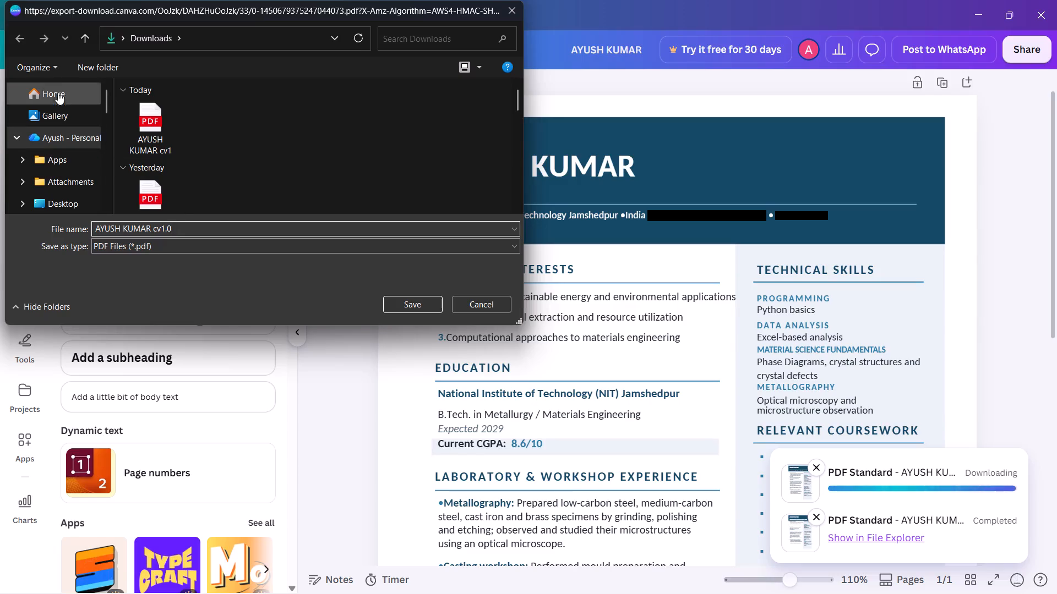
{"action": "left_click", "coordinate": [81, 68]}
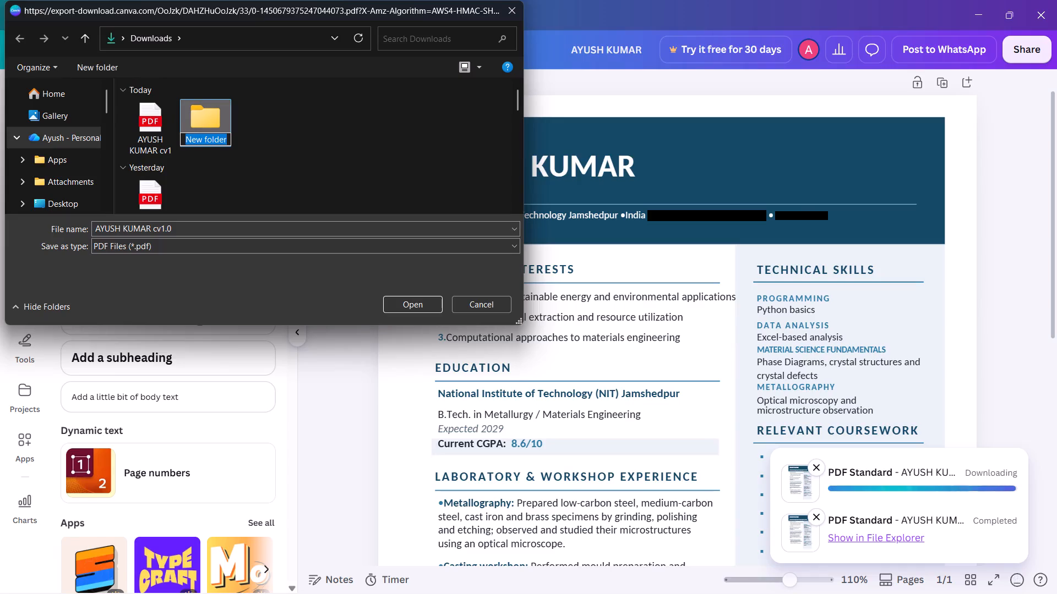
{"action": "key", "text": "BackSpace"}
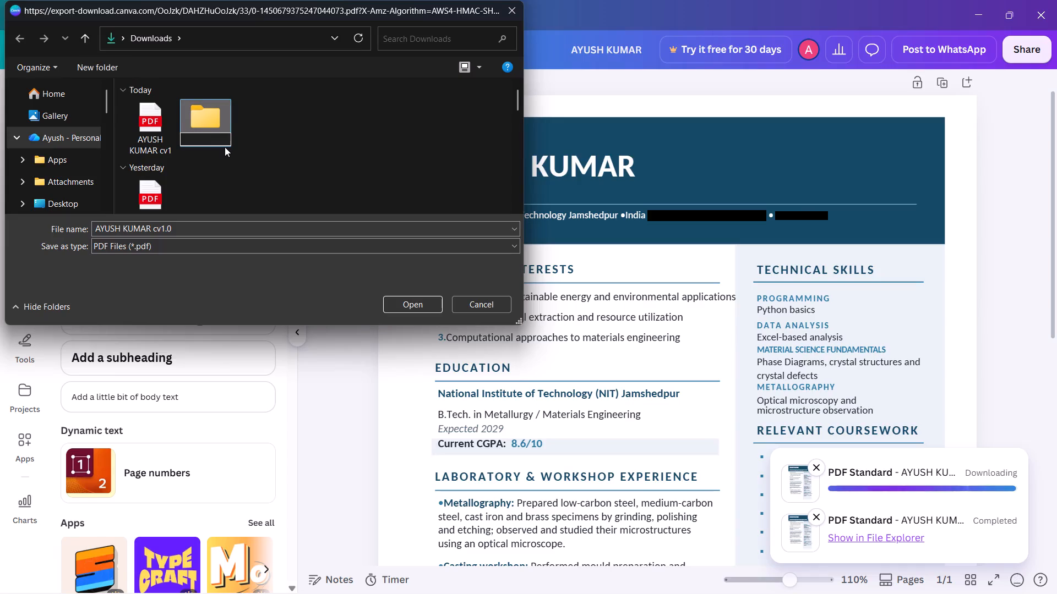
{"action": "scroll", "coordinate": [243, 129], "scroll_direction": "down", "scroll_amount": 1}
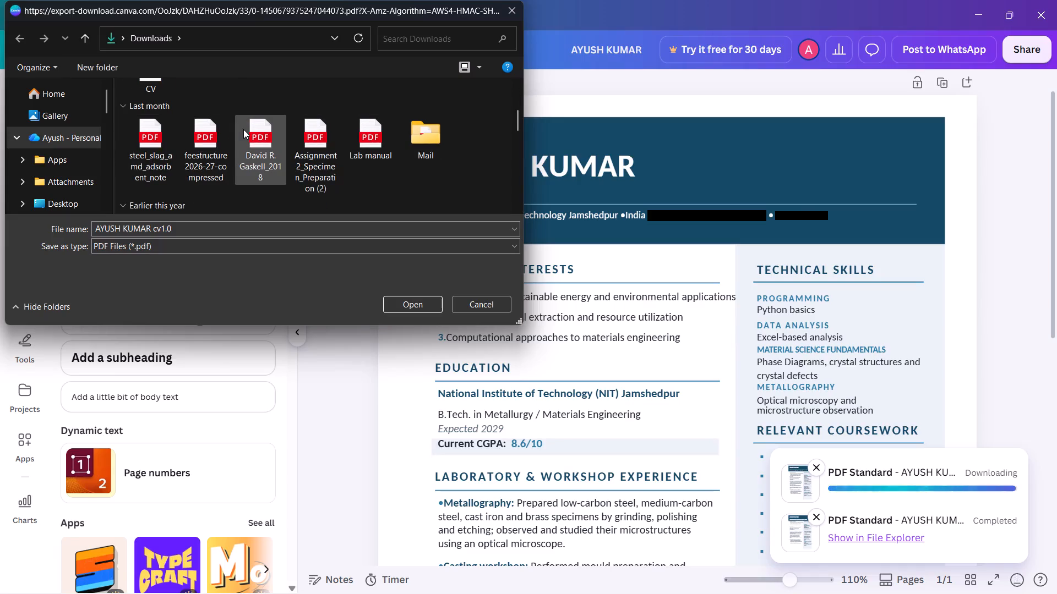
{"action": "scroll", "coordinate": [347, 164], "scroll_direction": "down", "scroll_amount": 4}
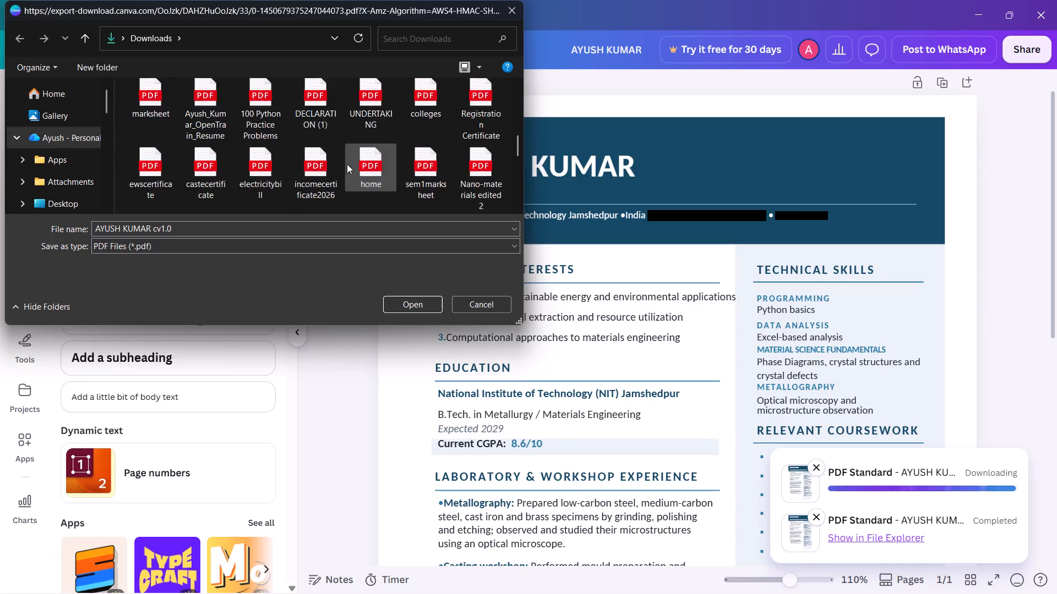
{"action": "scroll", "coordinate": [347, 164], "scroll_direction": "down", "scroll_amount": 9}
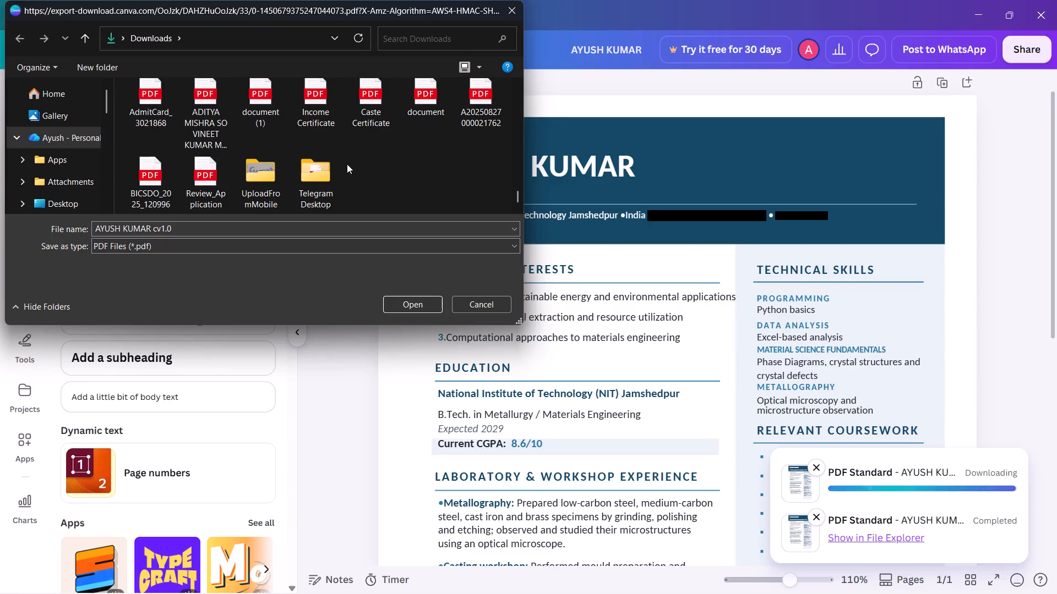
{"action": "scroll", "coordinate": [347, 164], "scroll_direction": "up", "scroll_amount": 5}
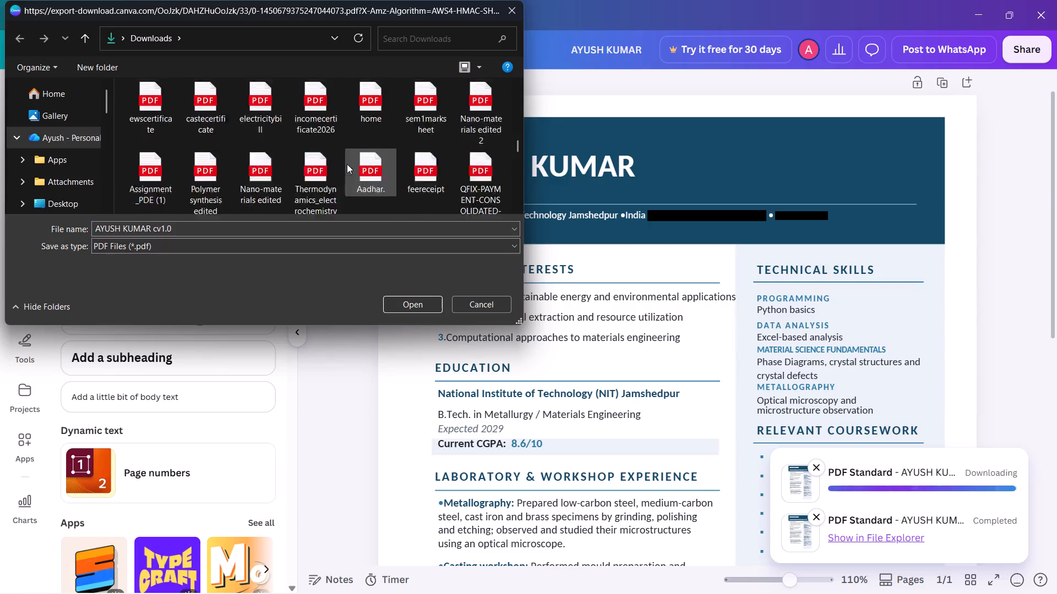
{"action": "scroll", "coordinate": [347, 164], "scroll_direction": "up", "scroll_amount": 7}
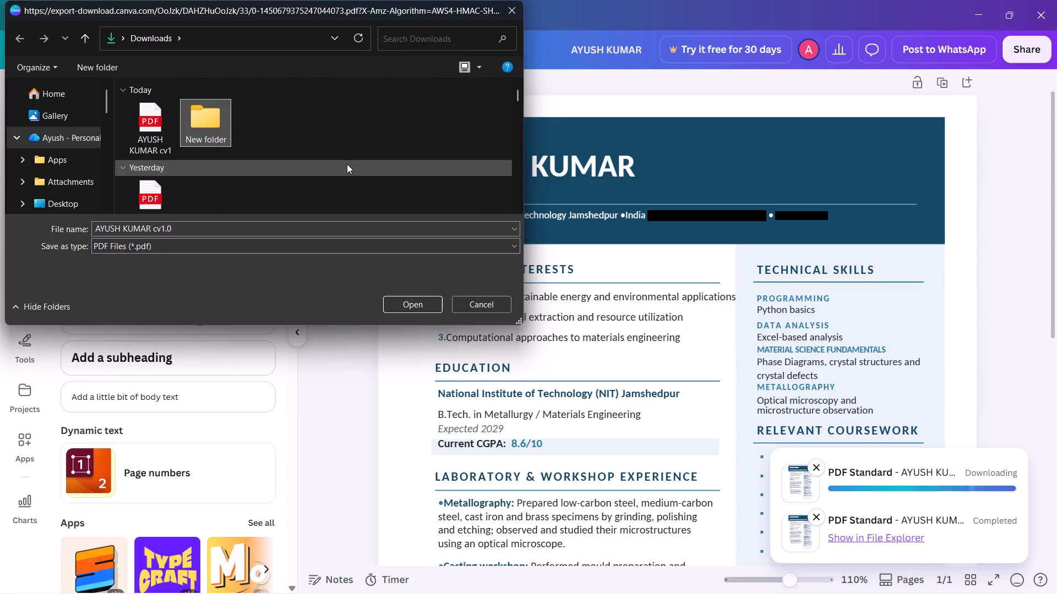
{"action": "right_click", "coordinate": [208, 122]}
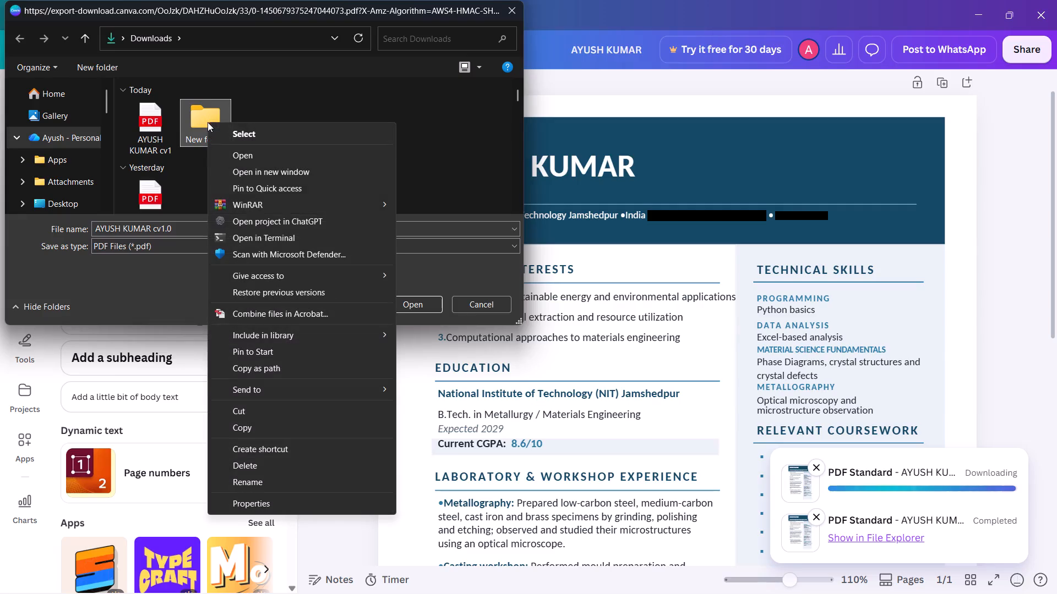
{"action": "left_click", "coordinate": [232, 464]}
Save the PDF in the academics folder inside Documents, and dismiss both download notifications.
{"action": "scroll", "coordinate": [289, 143], "scroll_direction": "down", "scroll_amount": 1}
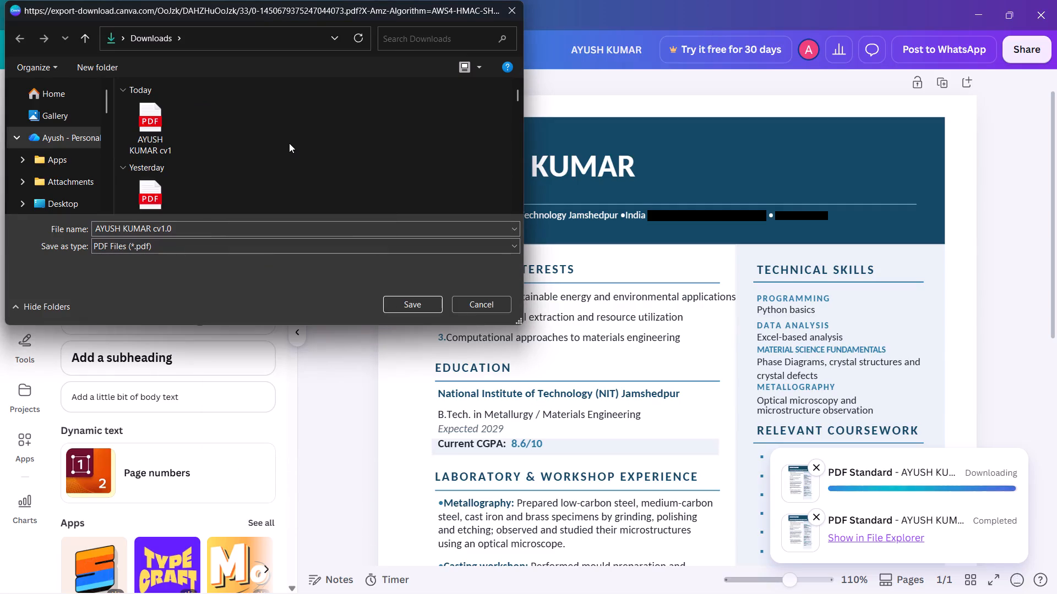
{"action": "scroll", "coordinate": [289, 143], "scroll_direction": "down", "scroll_amount": 1}
{"action": "scroll", "coordinate": [61, 133], "scroll_direction": "down", "scroll_amount": 1}
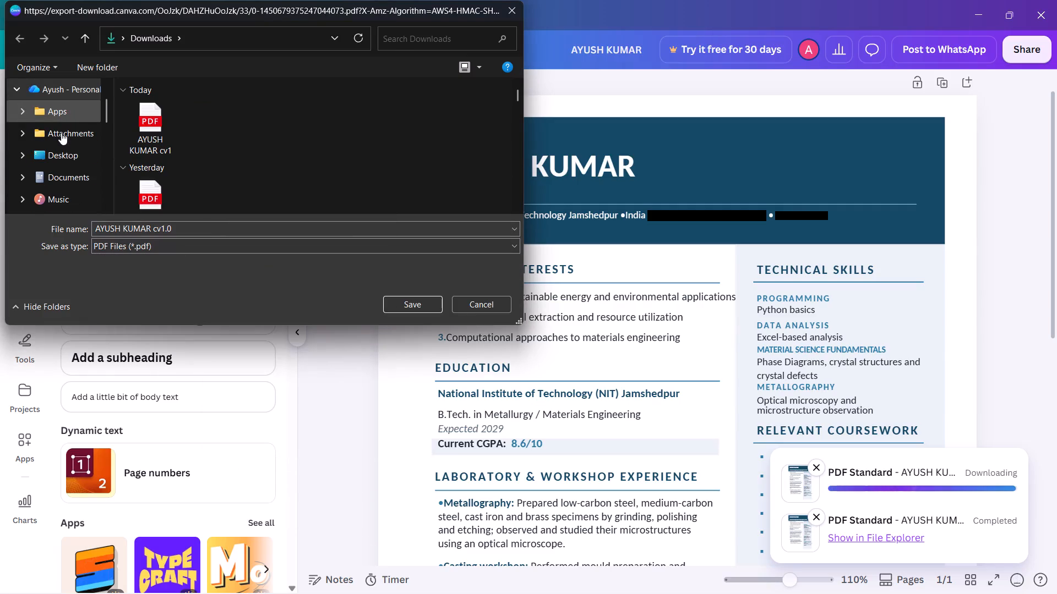
{"action": "left_click", "coordinate": [60, 179]}
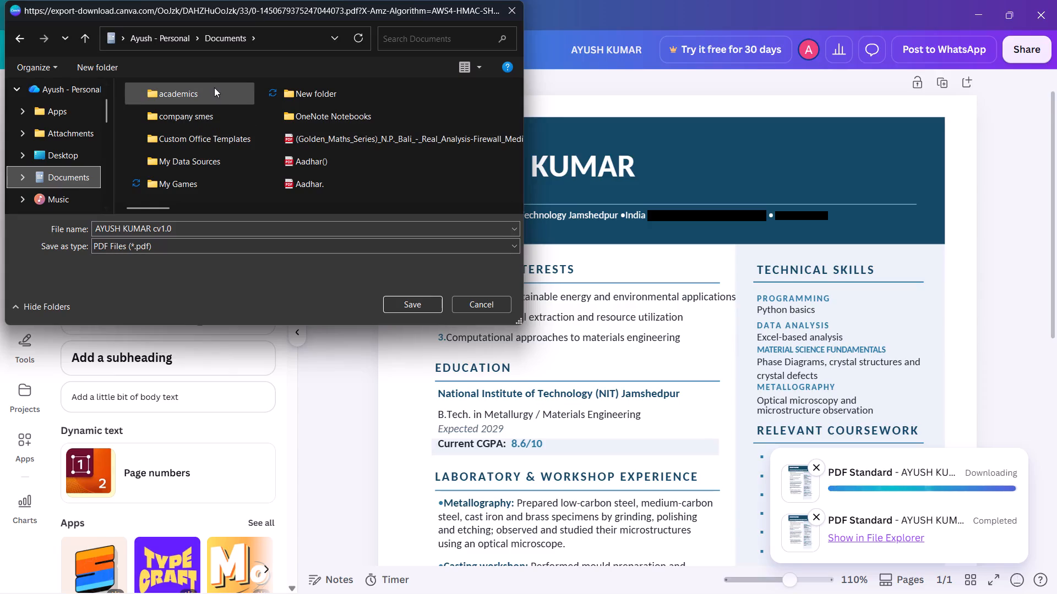
{"action": "left_click", "coordinate": [213, 89]}
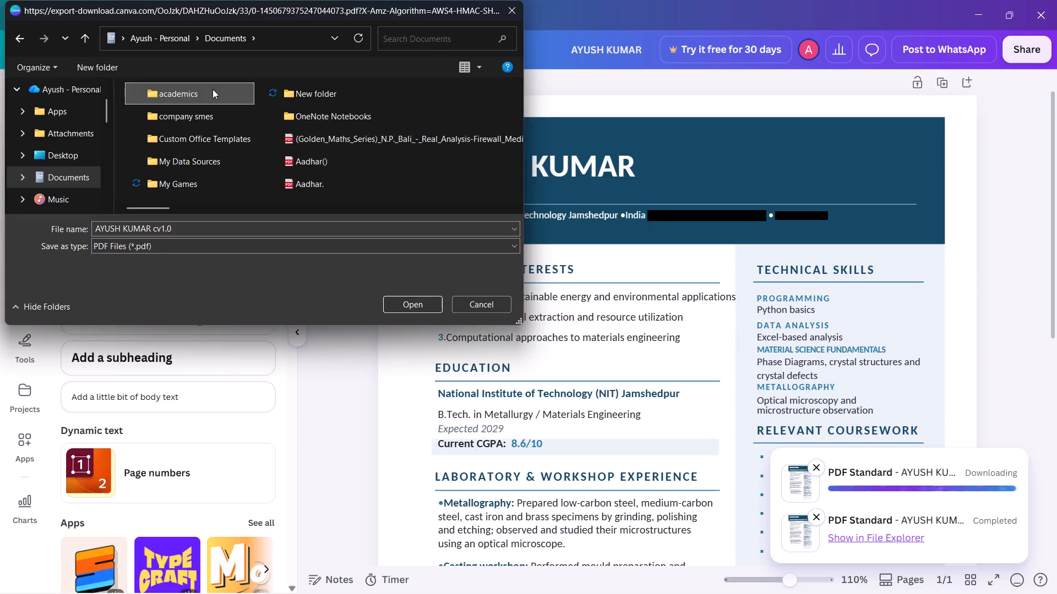
{"action": "double_click", "coordinate": [213, 89]}
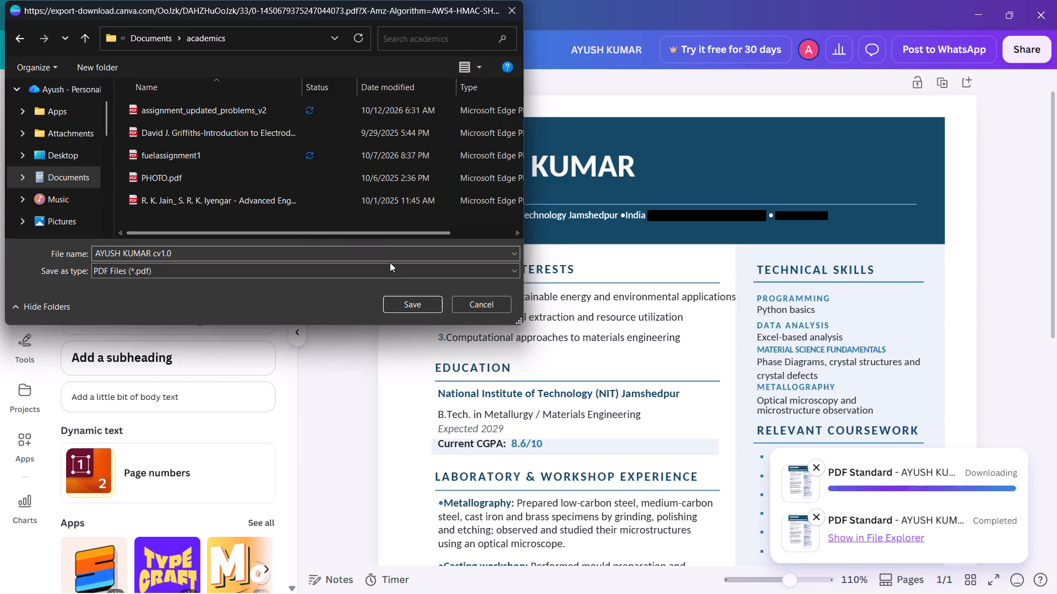
{"action": "left_click", "coordinate": [407, 305]}
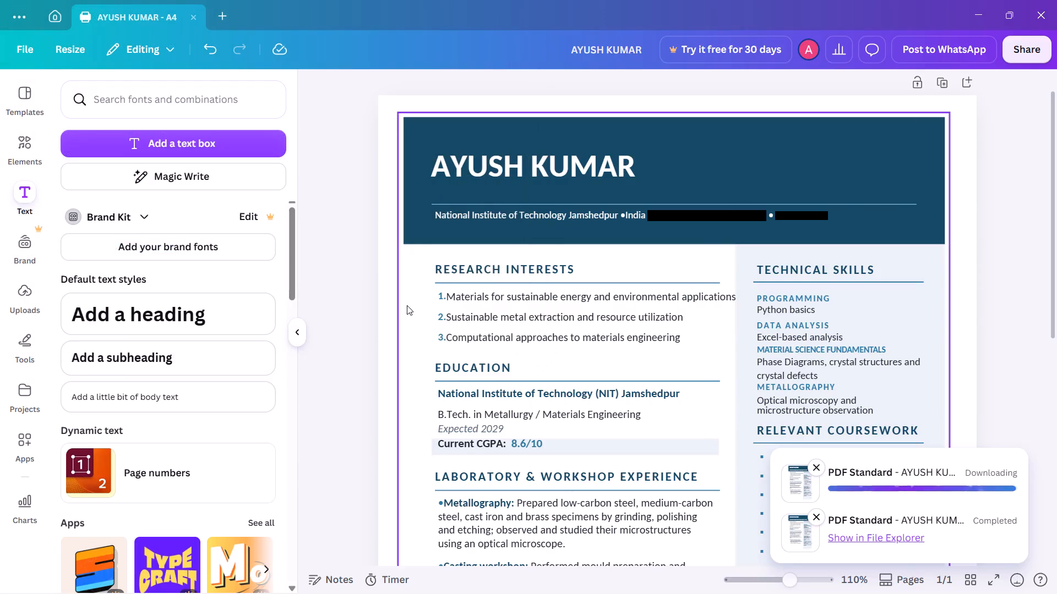
{"action": "left_click", "coordinate": [816, 469]}
{"action": "left_click", "coordinate": [816, 514]}
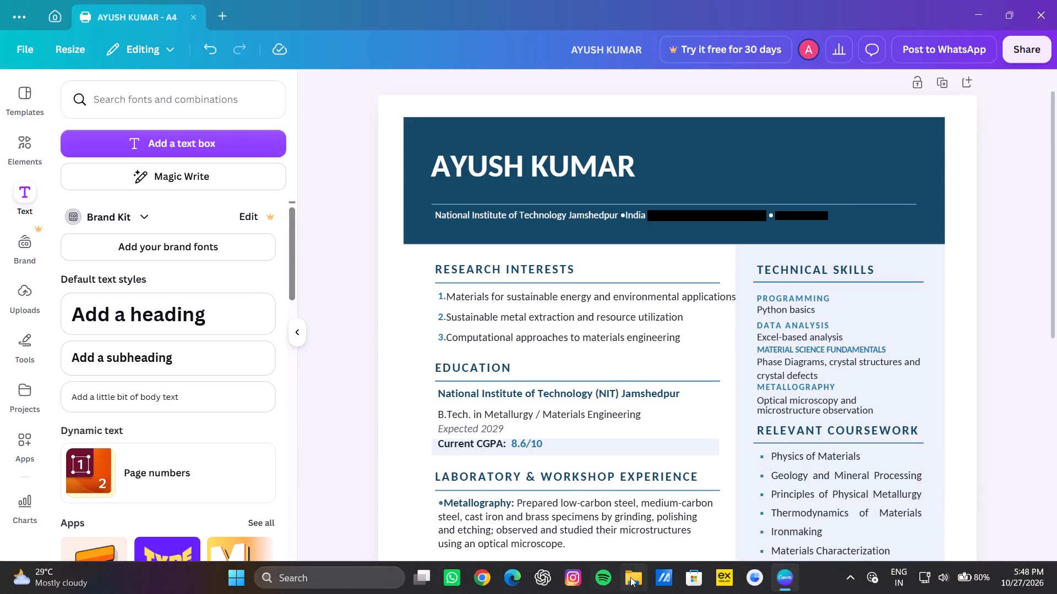
In File Explorer, open the recent CV PDF and the résumé PDF ending in cv1 to compare them, closing each one.
{"action": "left_click", "coordinate": [634, 578]}
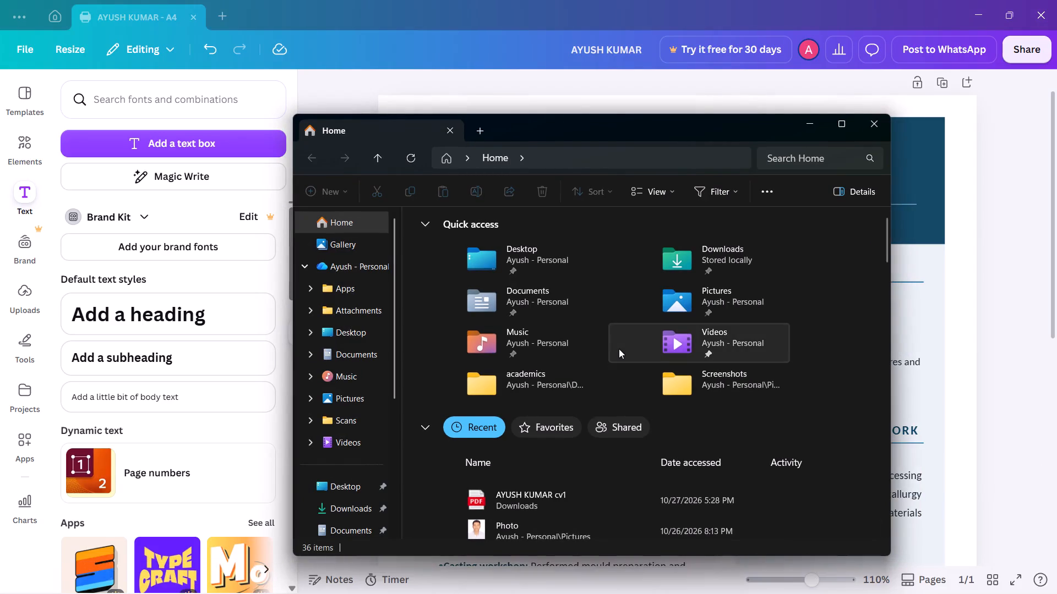
{"action": "scroll", "coordinate": [562, 489], "scroll_direction": "down", "scroll_amount": 1}
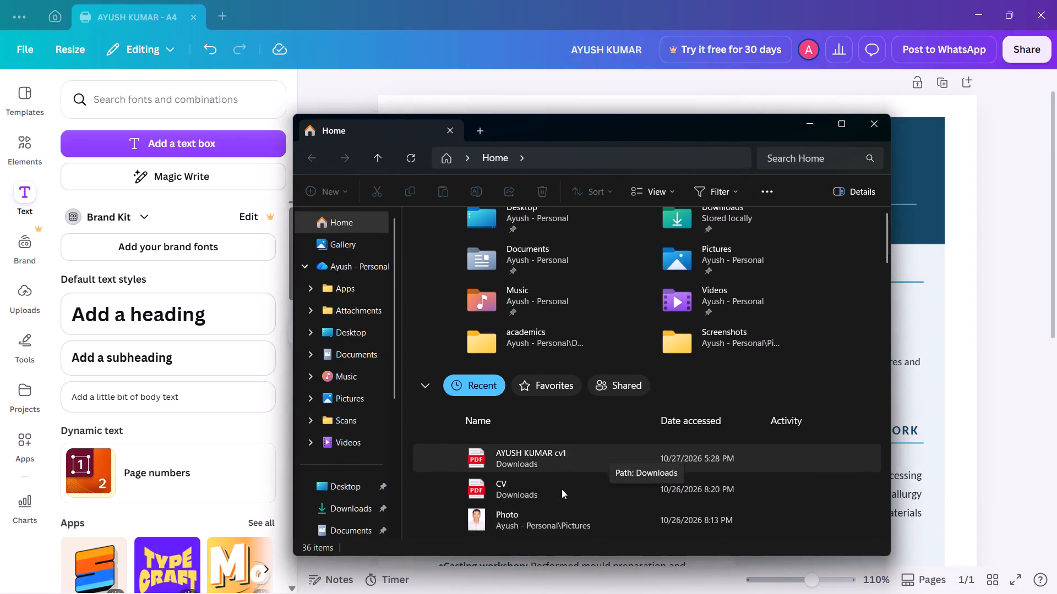
{"action": "scroll", "coordinate": [562, 489], "scroll_direction": "down", "scroll_amount": 2}
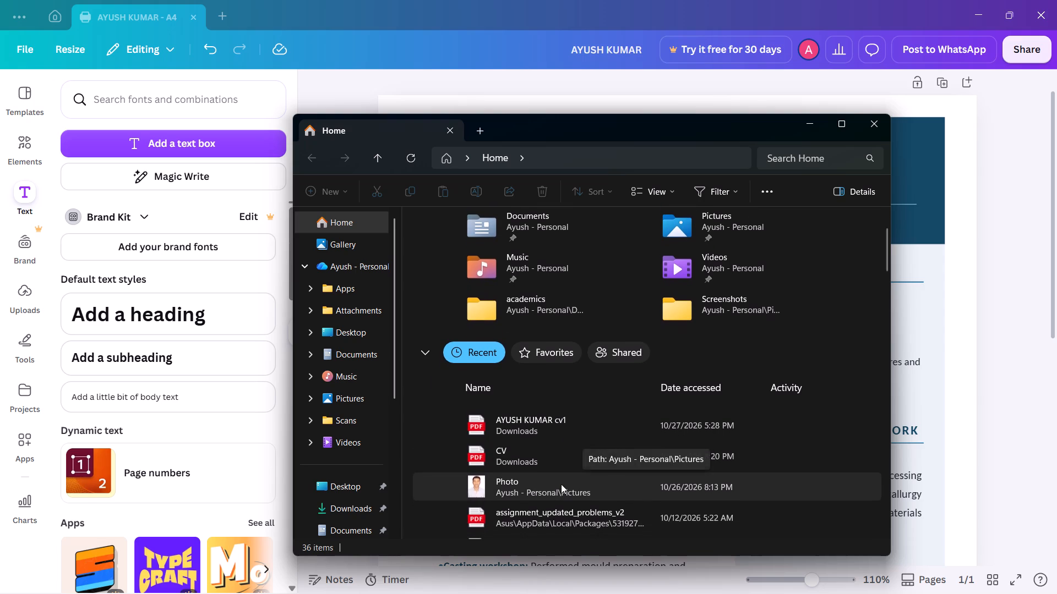
{"action": "double_click", "coordinate": [561, 465]}
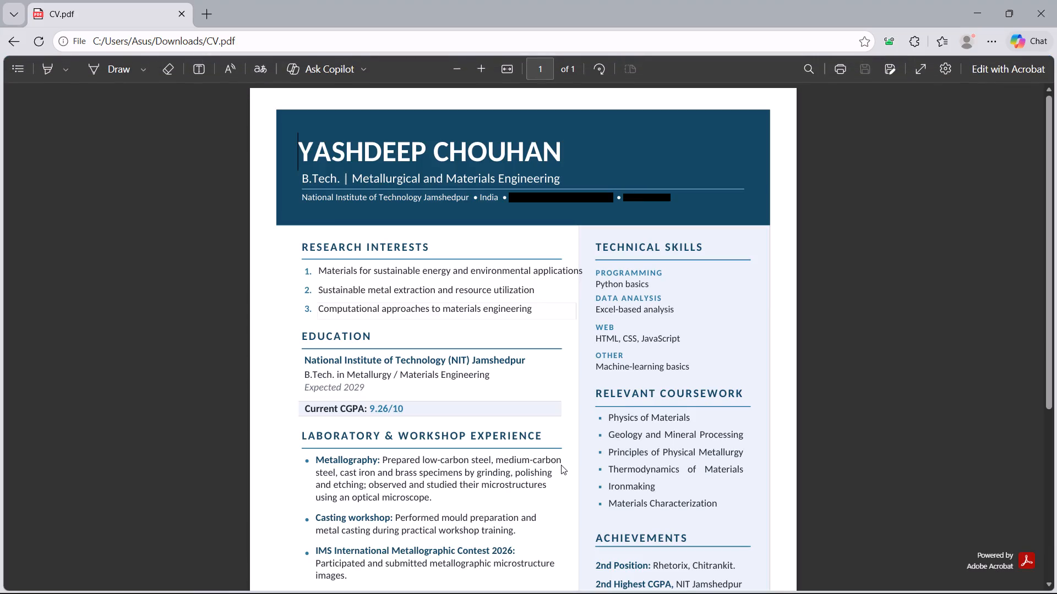
{"action": "left_click", "coordinate": [1056, 0]}
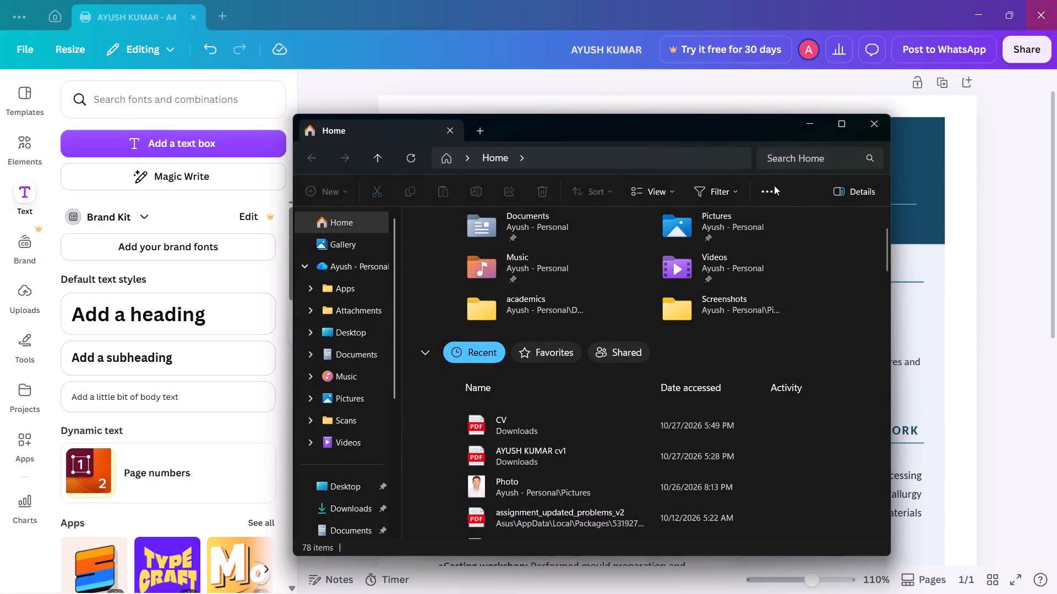
{"action": "double_click", "coordinate": [565, 416]}
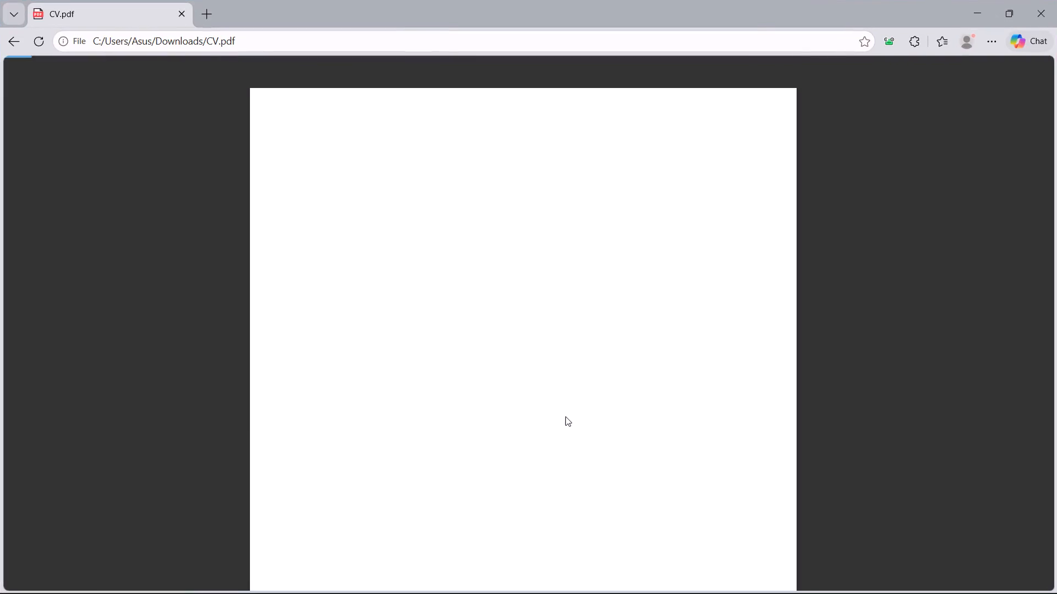
{"action": "left_click", "coordinate": [1056, 0]}
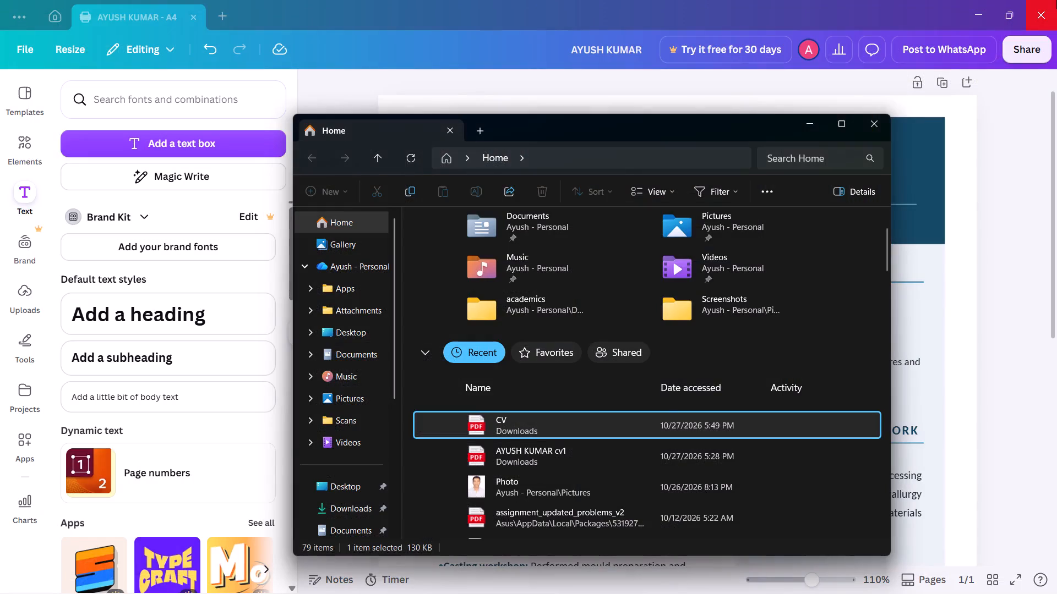
{"action": "double_click", "coordinate": [617, 452]}
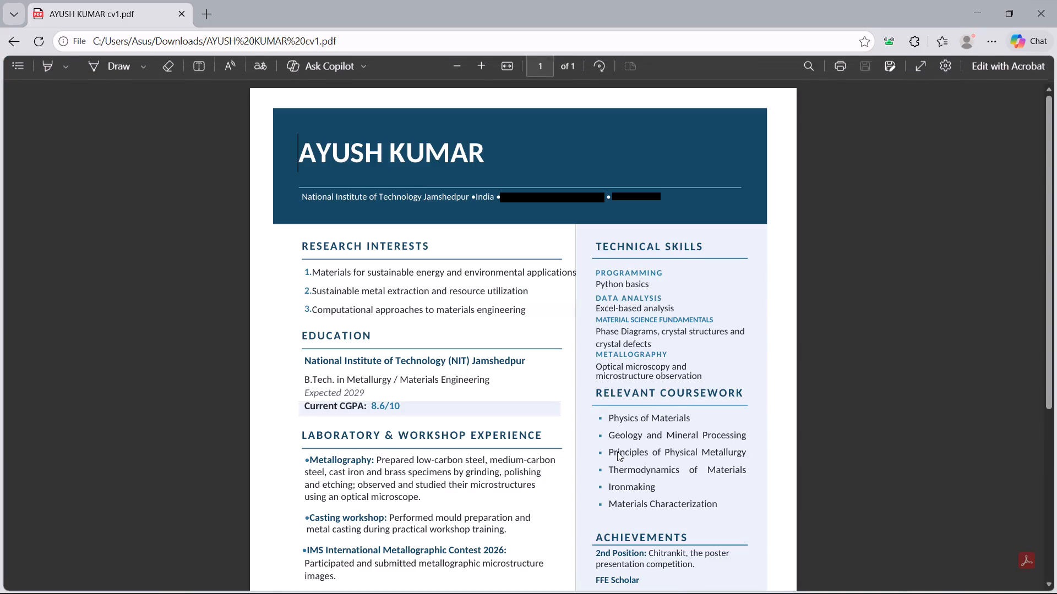
{"action": "scroll", "coordinate": [617, 452], "scroll_direction": "down", "scroll_amount": 3}
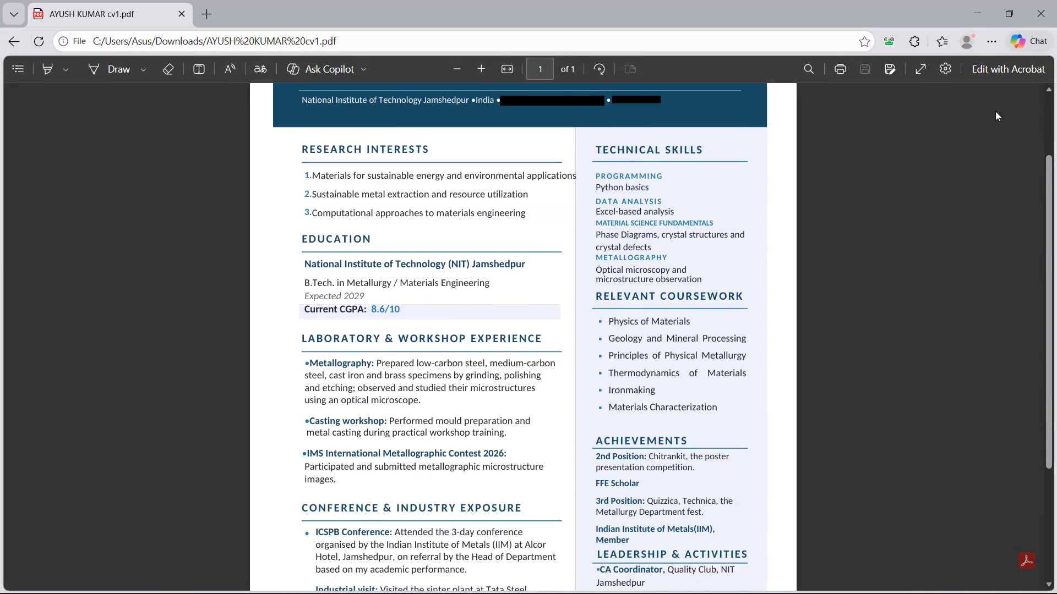
{"action": "left_click", "coordinate": [1056, 0]}
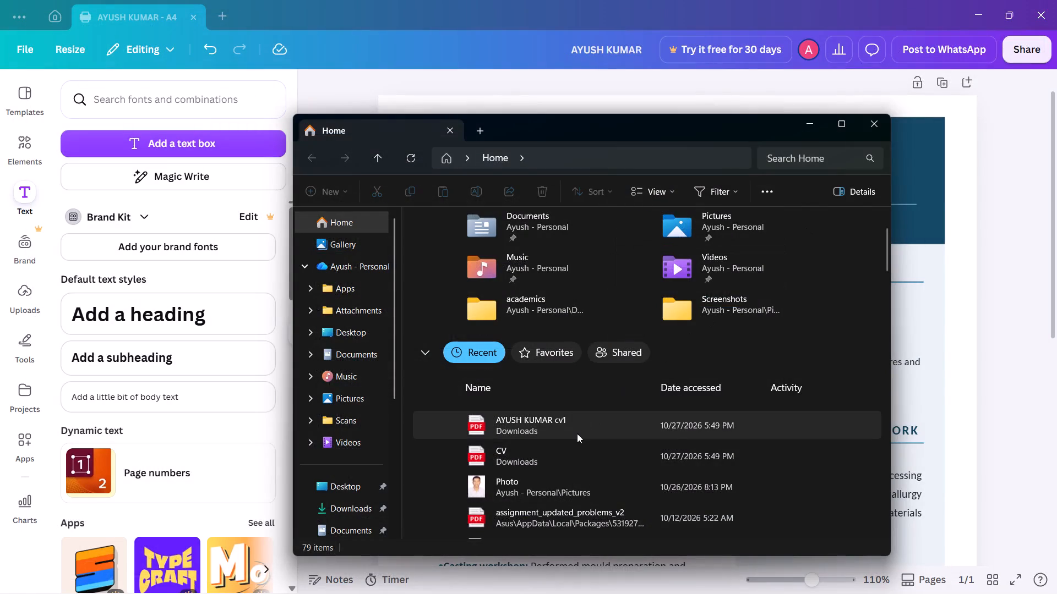
Remove the résumé PDF ending in cv1 from the list of recent files.
{"action": "right_click", "coordinate": [577, 433]}
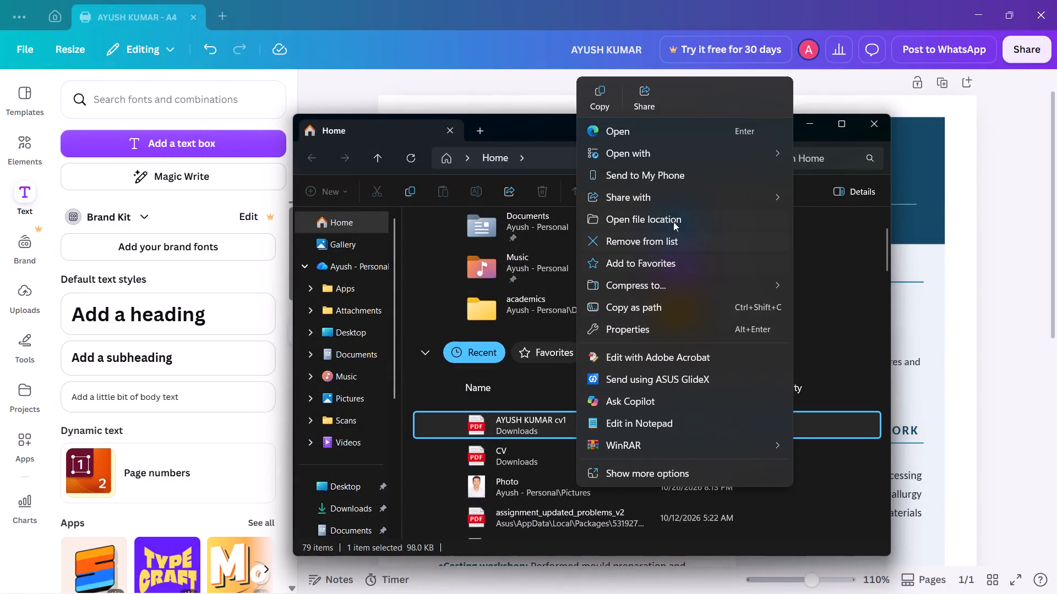
{"action": "left_click", "coordinate": [636, 240]}
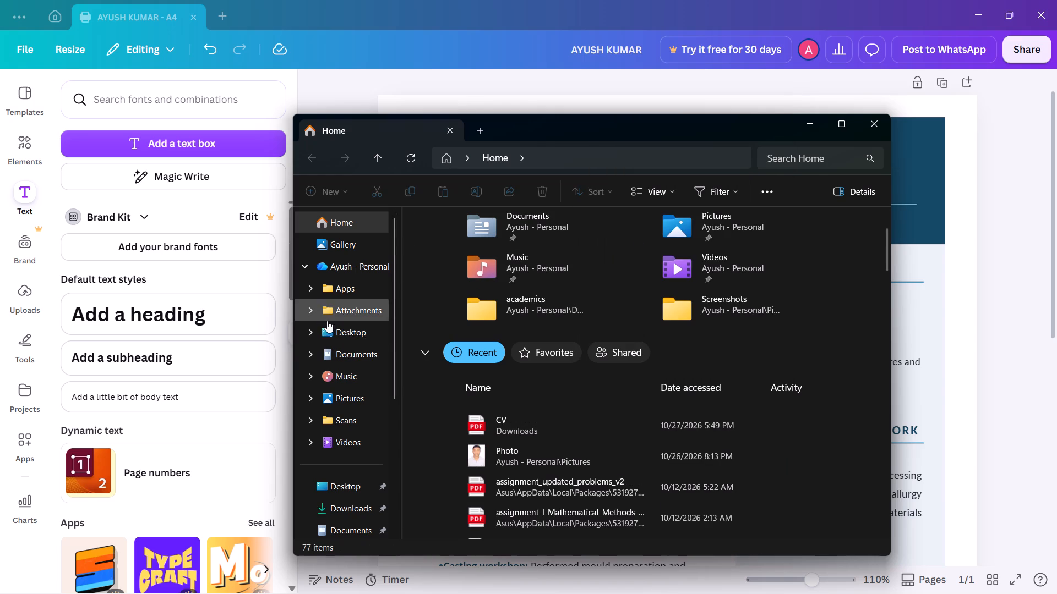
Go to the Documents folder and undo the last file deletion.
{"action": "left_click", "coordinate": [334, 360]}
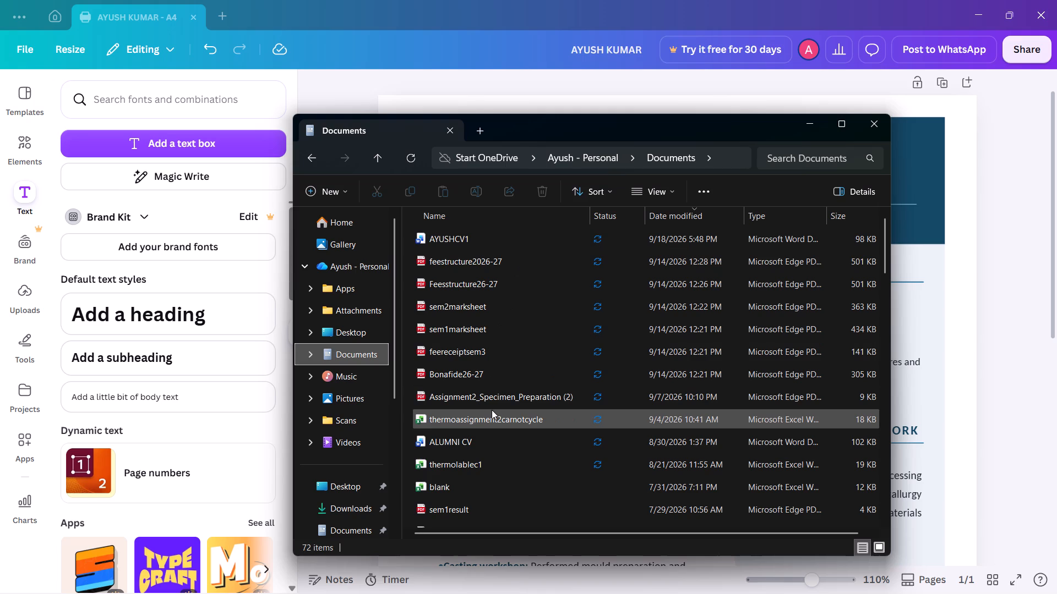
{"action": "right_click", "coordinate": [541, 240]}
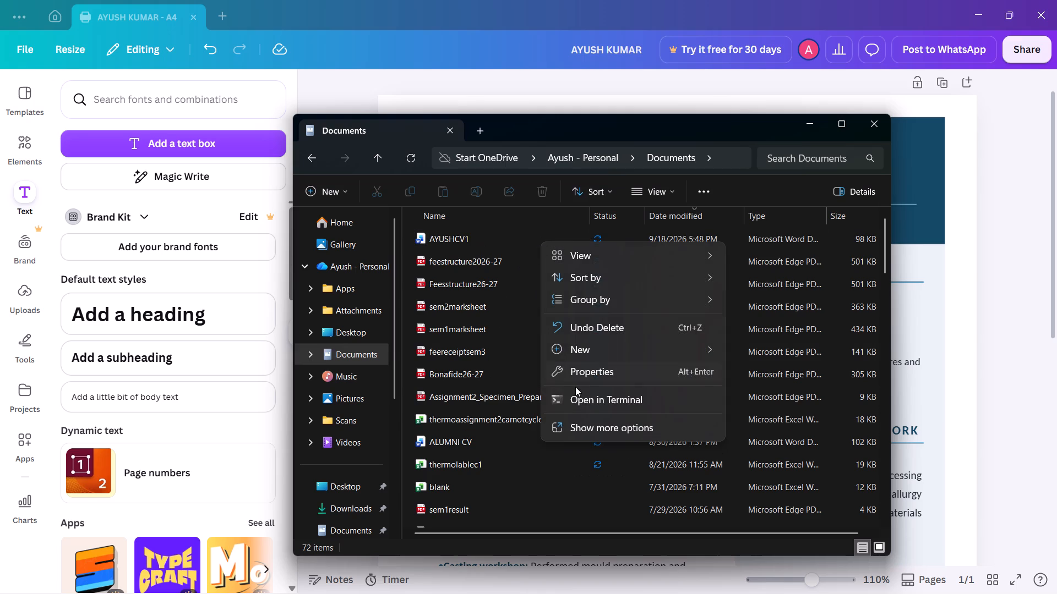
{"action": "left_click", "coordinate": [630, 326]}
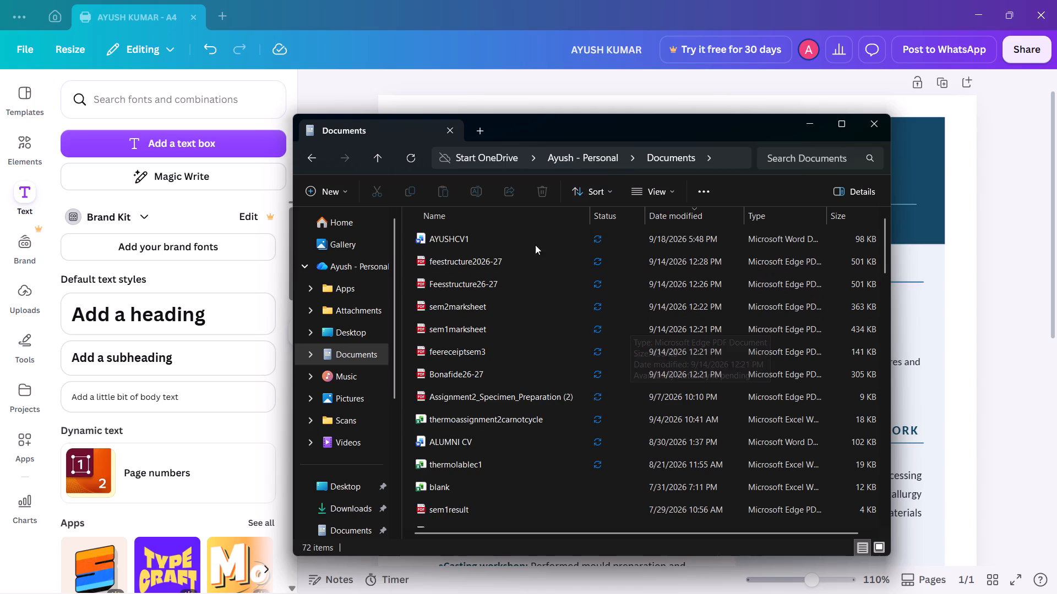
Delete the AYUSHCV1 Word document from the Documents folder.
{"action": "right_click", "coordinate": [468, 235]}
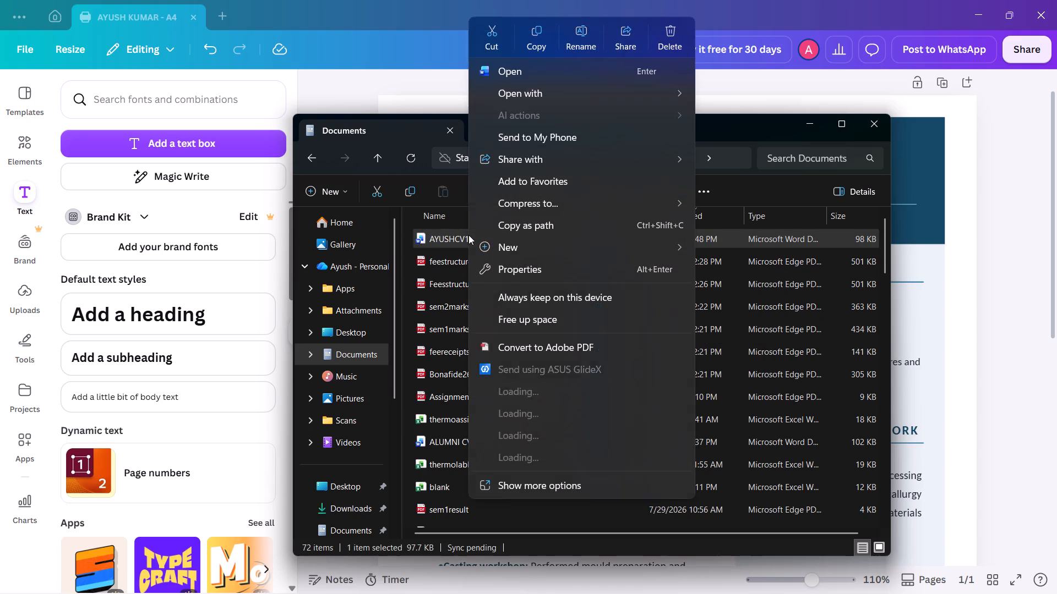
{"action": "left_click", "coordinate": [673, 30]}
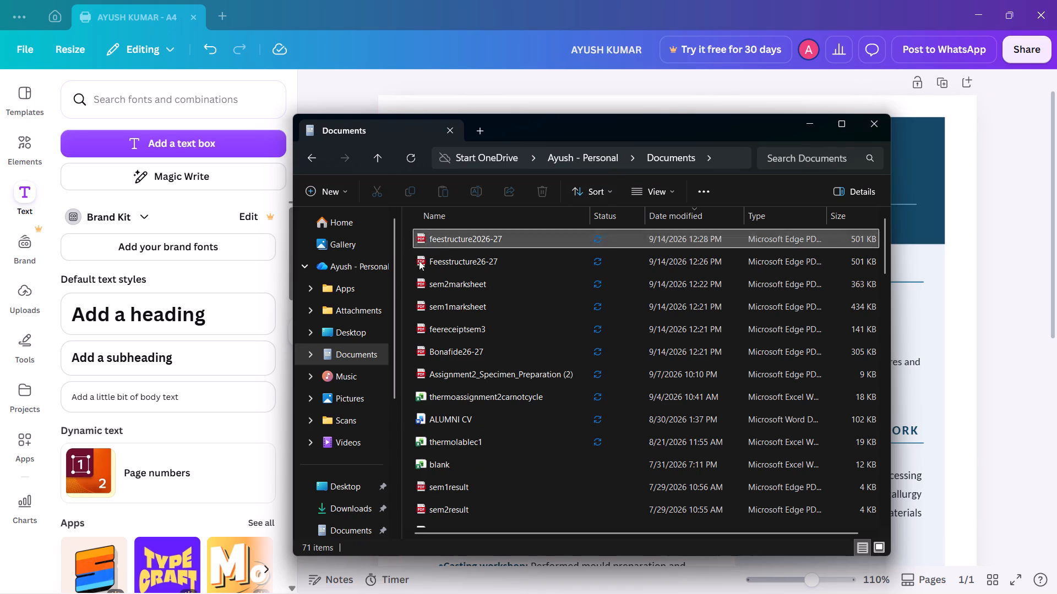
Check the academics folder inside Documents for the saved cv1.0 résumé PDF, and close File Explorer.
{"action": "scroll", "coordinate": [497, 331], "scroll_direction": "down", "scroll_amount": 6}
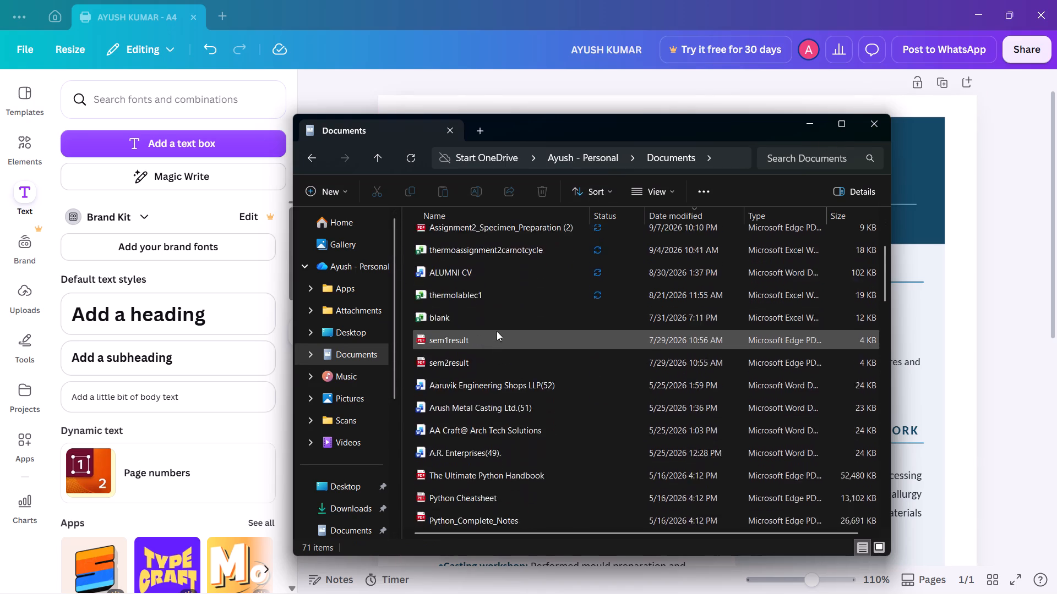
{"action": "scroll", "coordinate": [497, 331], "scroll_direction": "down", "scroll_amount": 6}
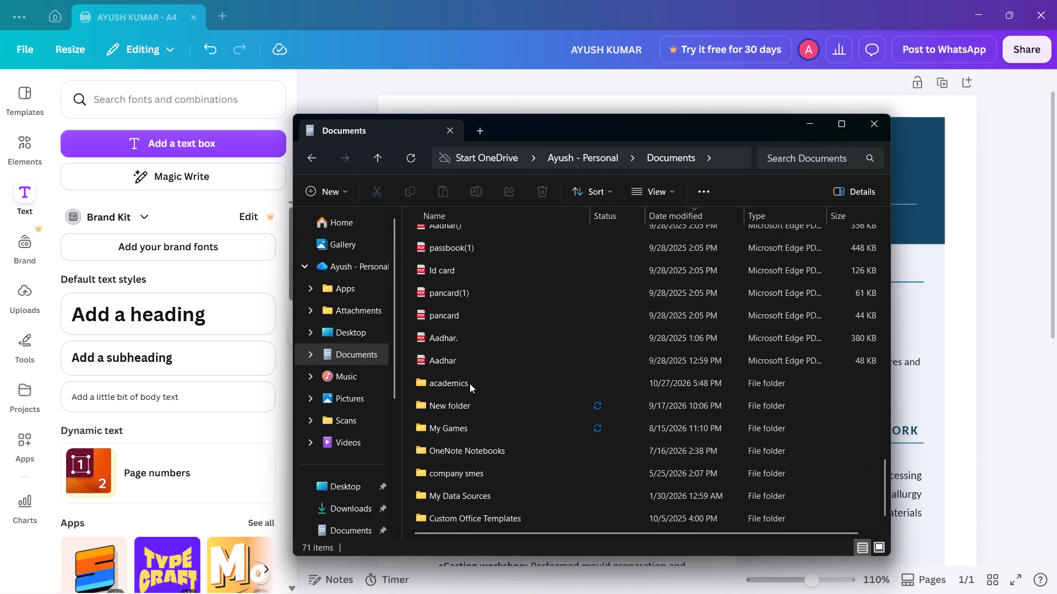
{"action": "double_click", "coordinate": [466, 384]}
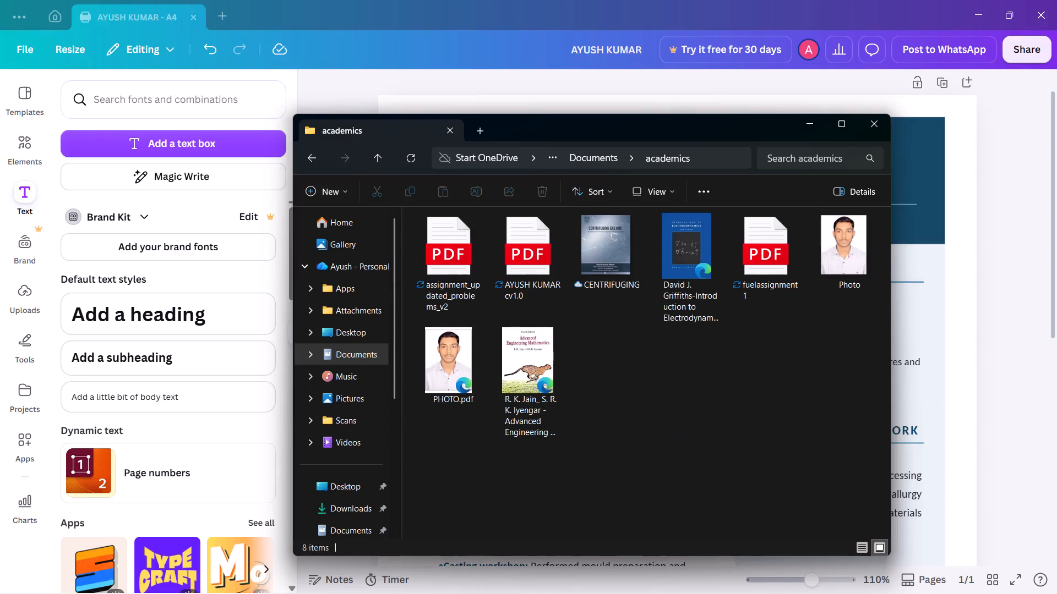
{"action": "left_click", "coordinate": [878, 129]}
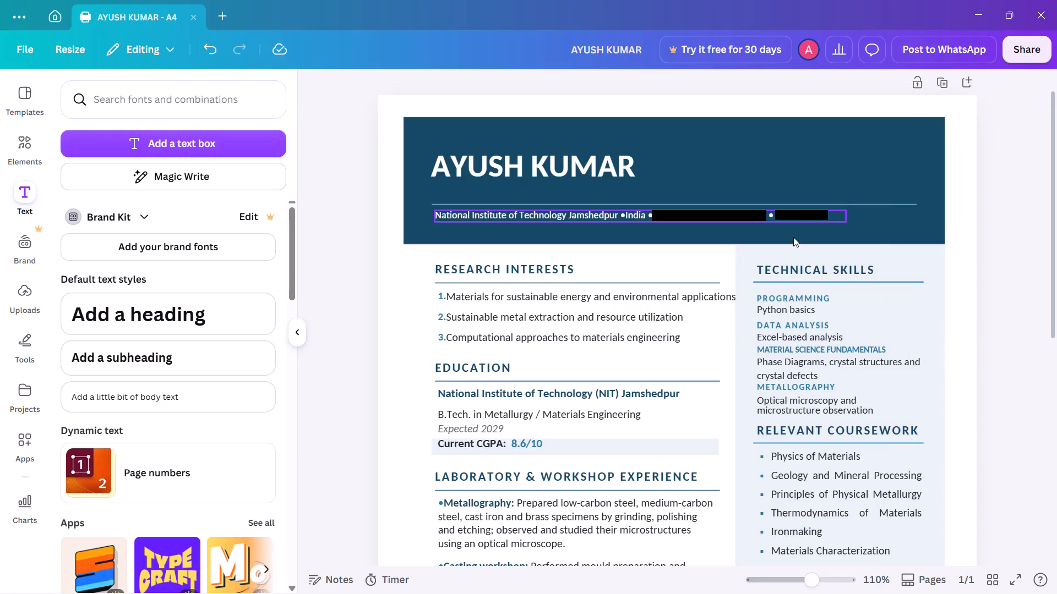
Close Canva and refresh the desktop.
{"action": "left_click", "coordinate": [1049, 1]}
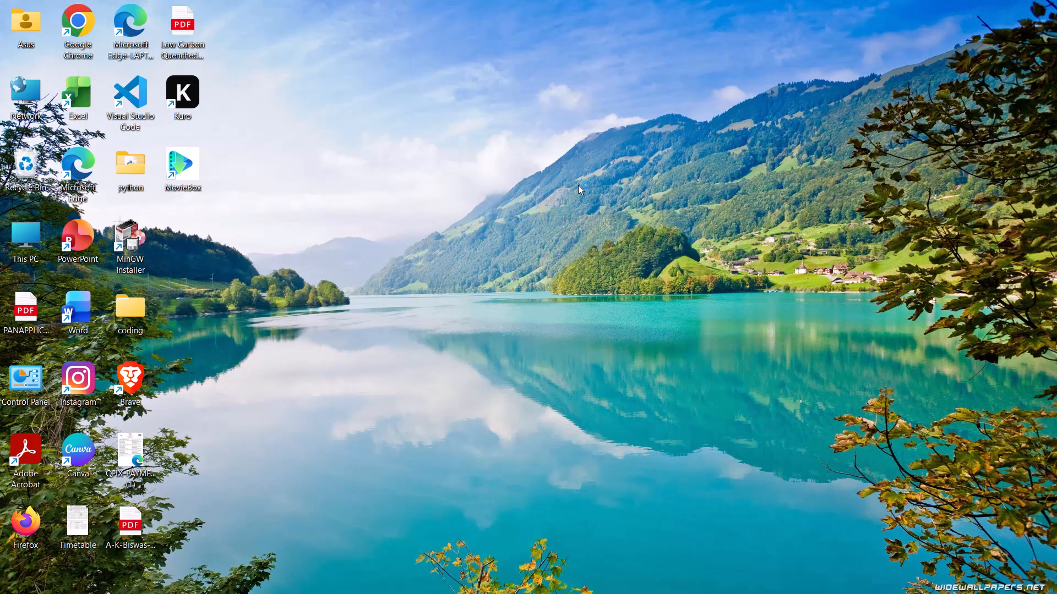
{"action": "right_click", "coordinate": [578, 185]}
{"action": "left_click", "coordinate": [621, 249]}
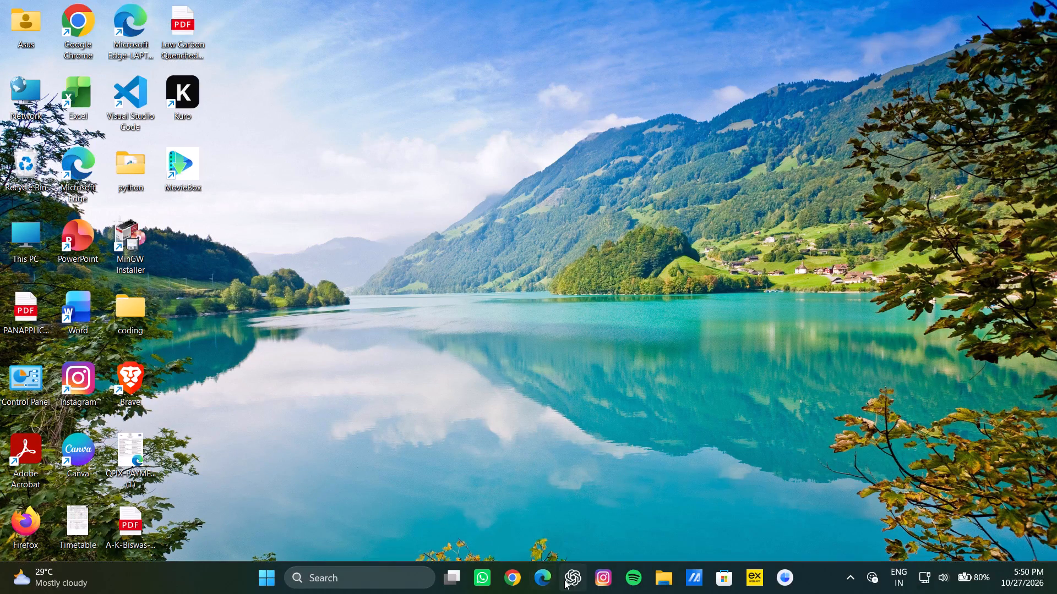
Switch to Chrome, search Google for "iit bhubaneswar winter internship", and open the IIT Bhubaneswar Winter Internship result.
{"action": "left_click", "coordinate": [506, 581]}
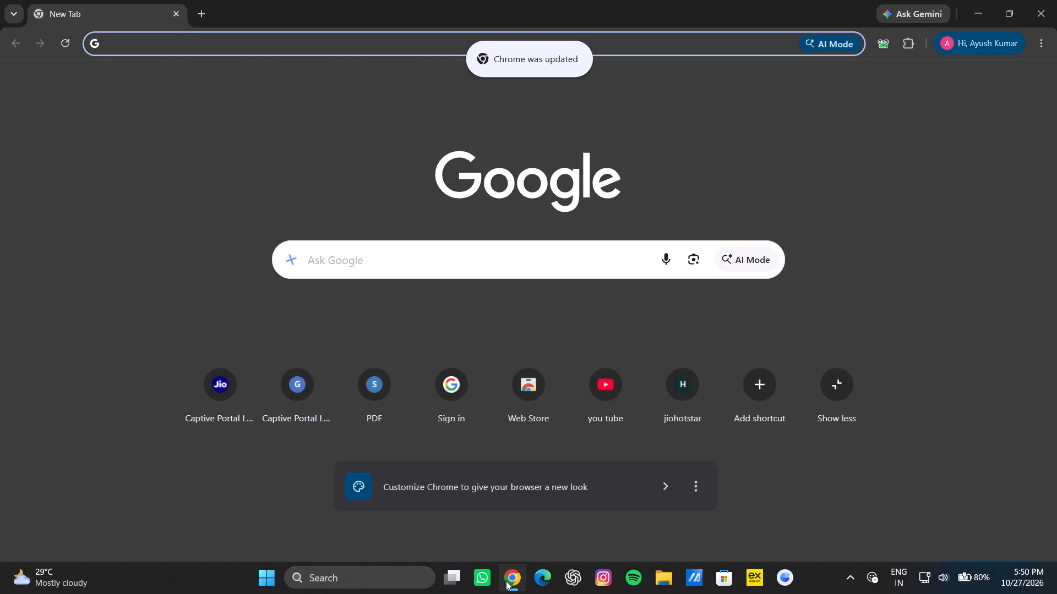
{"action": "type", "text": "iit bhubas"}
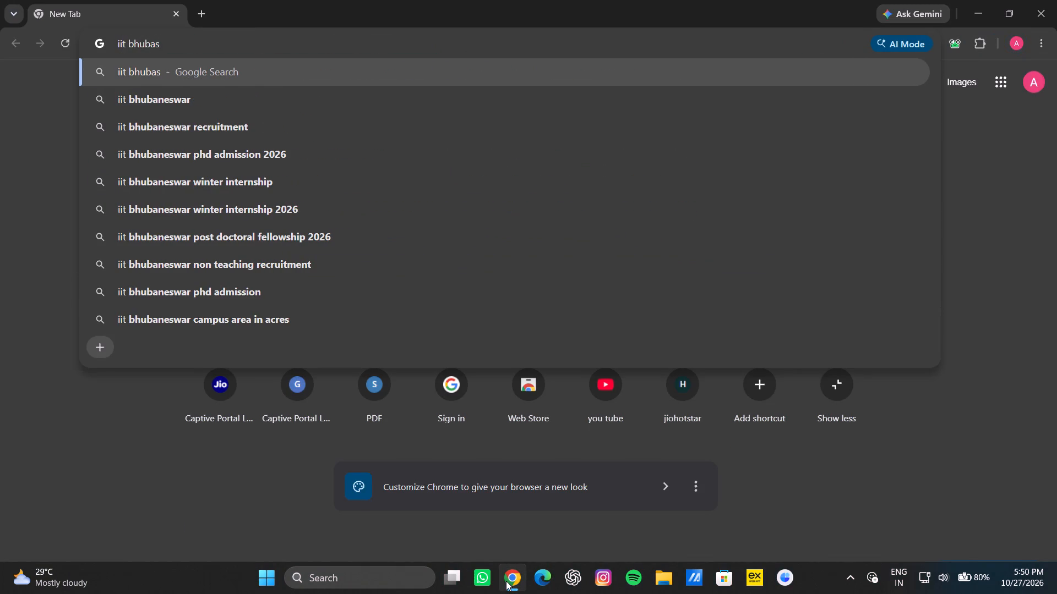
{"action": "key", "text": "BackSpace"}
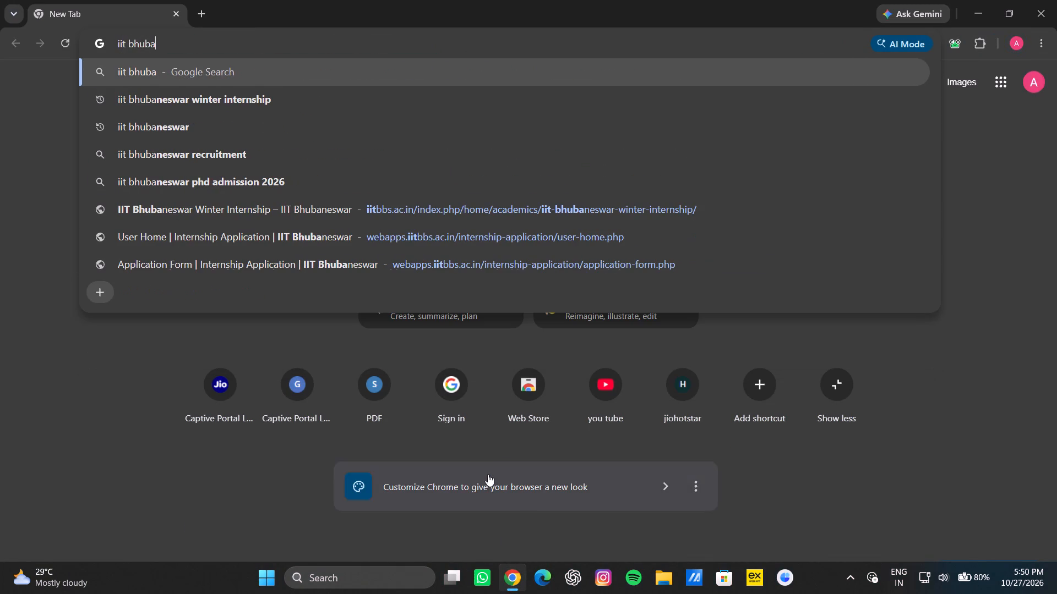
{"action": "left_click", "coordinate": [205, 103]}
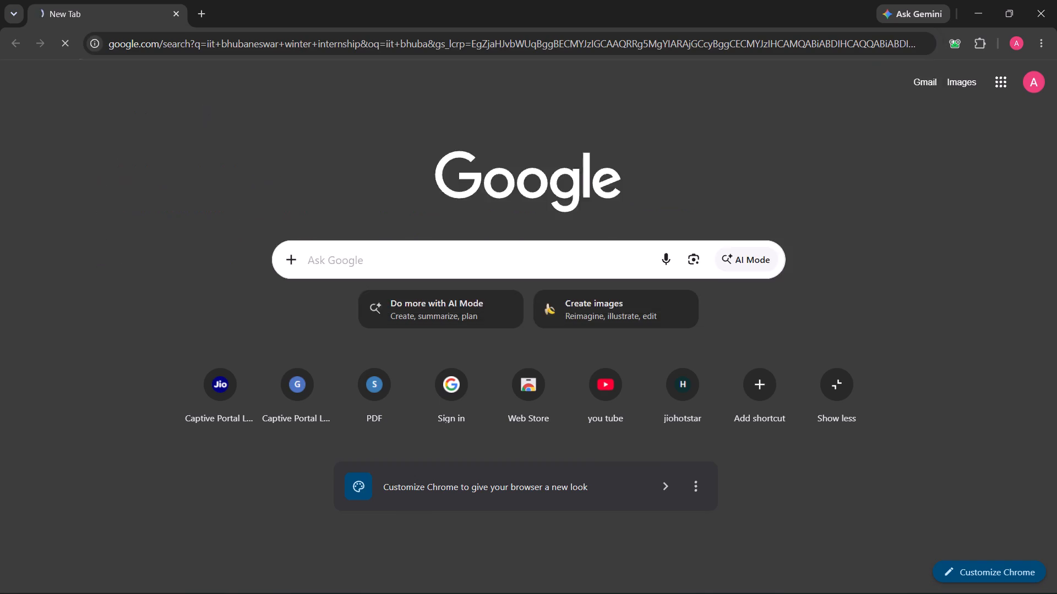
{"action": "left_click", "coordinate": [203, 228]}
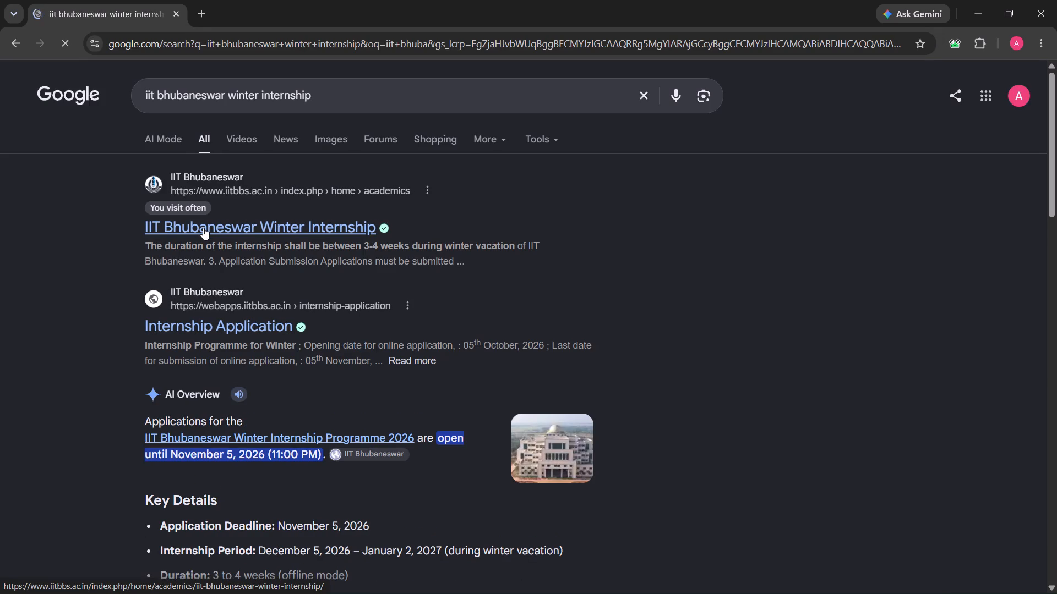